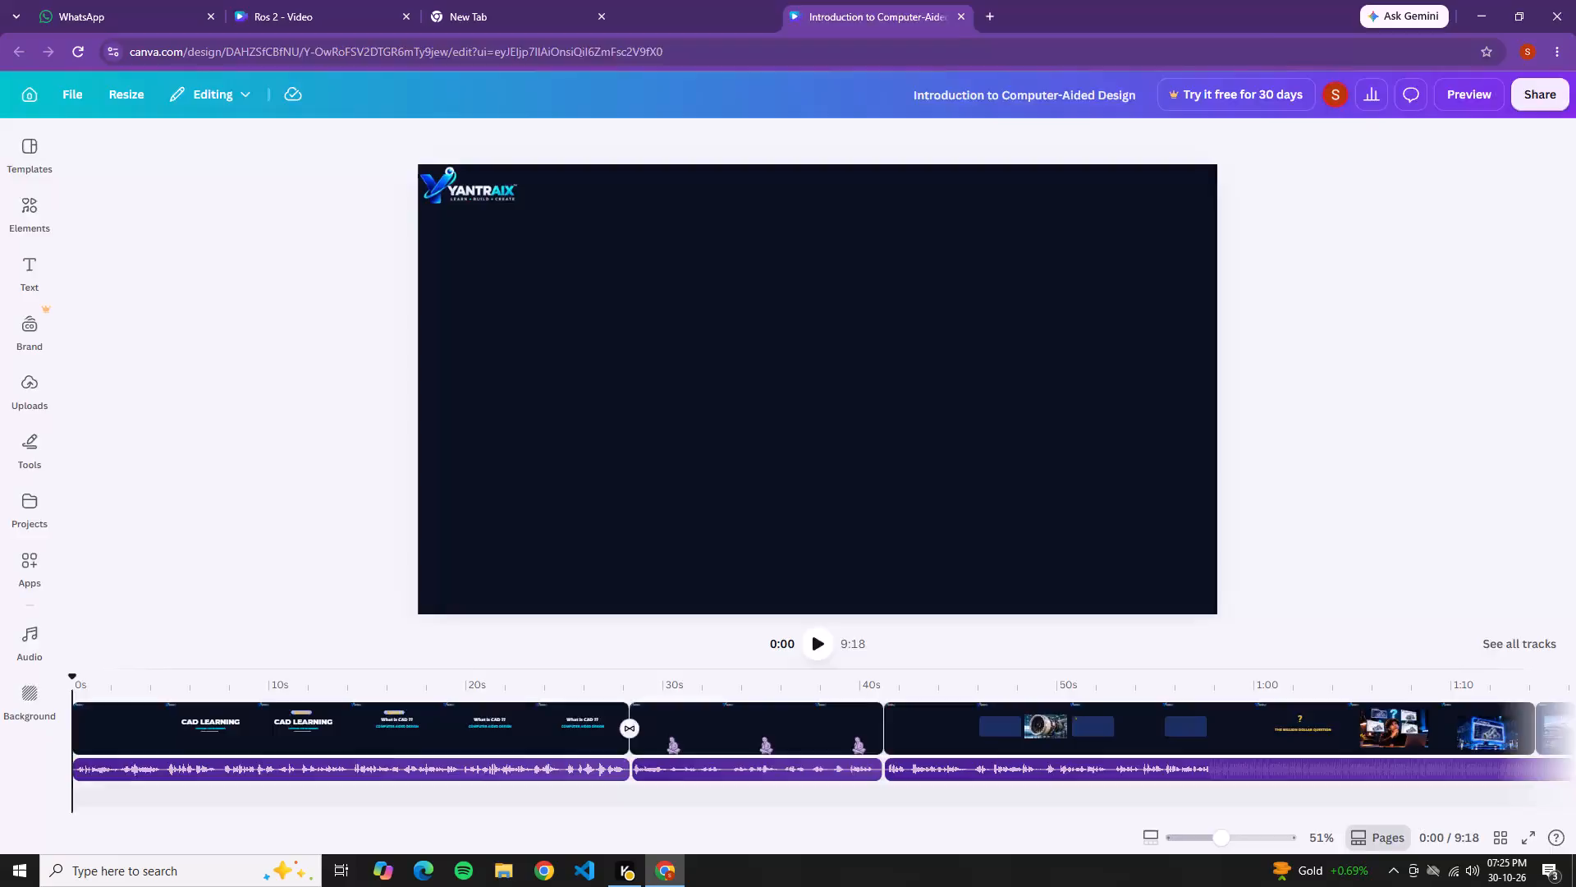
# Look over the opening page of the Introduction to Computer-Aided Design video at about 9 and 25 seconds.
pyautogui.click(1143, 241)
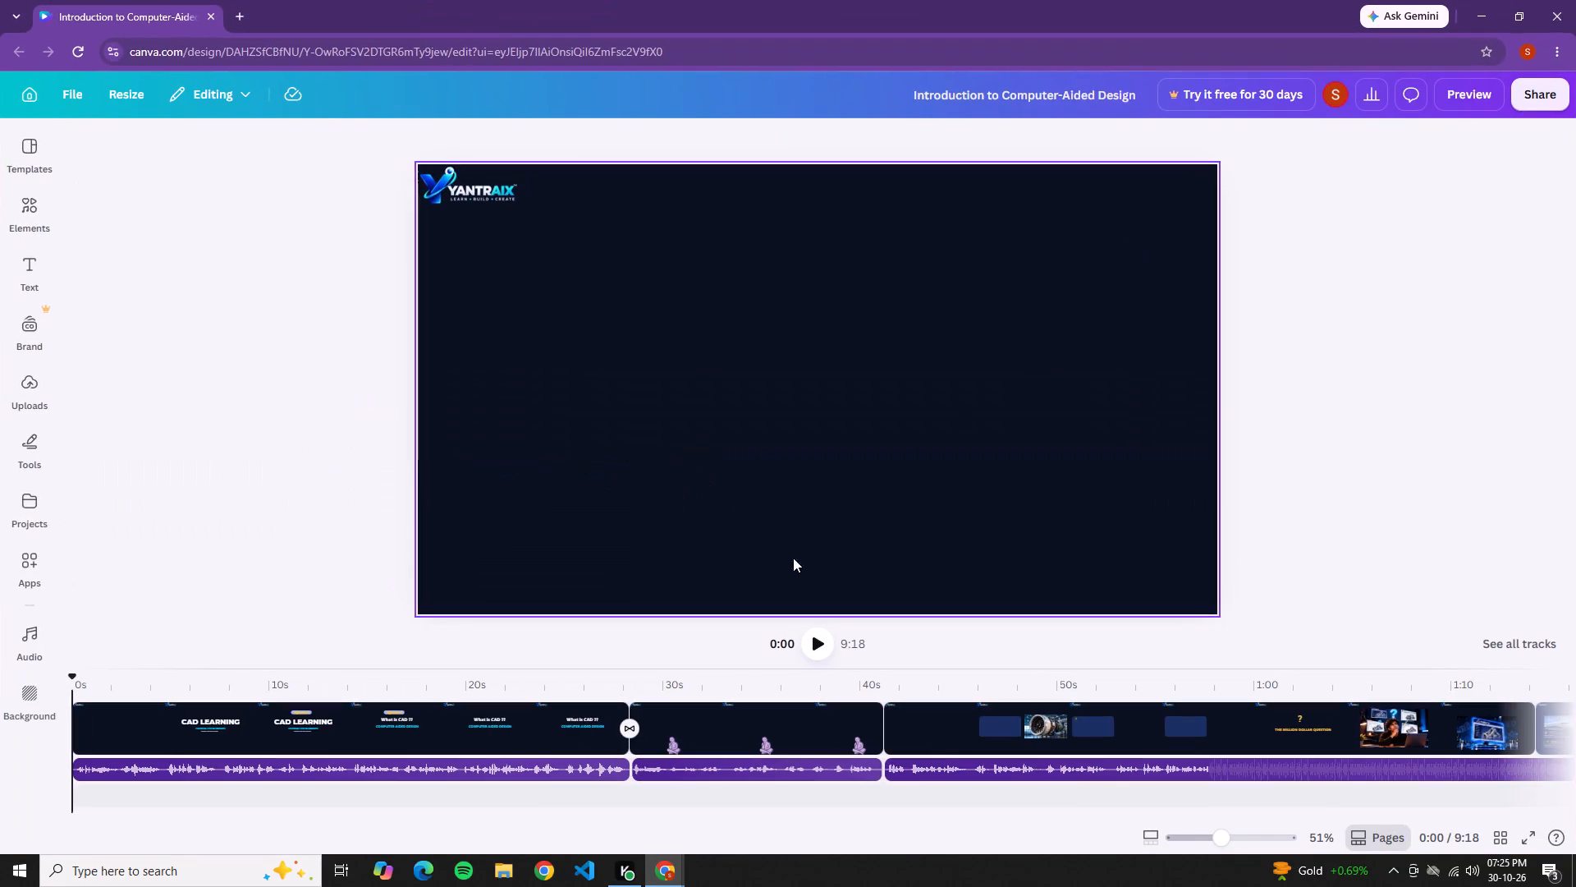
pyautogui.click(248, 702)
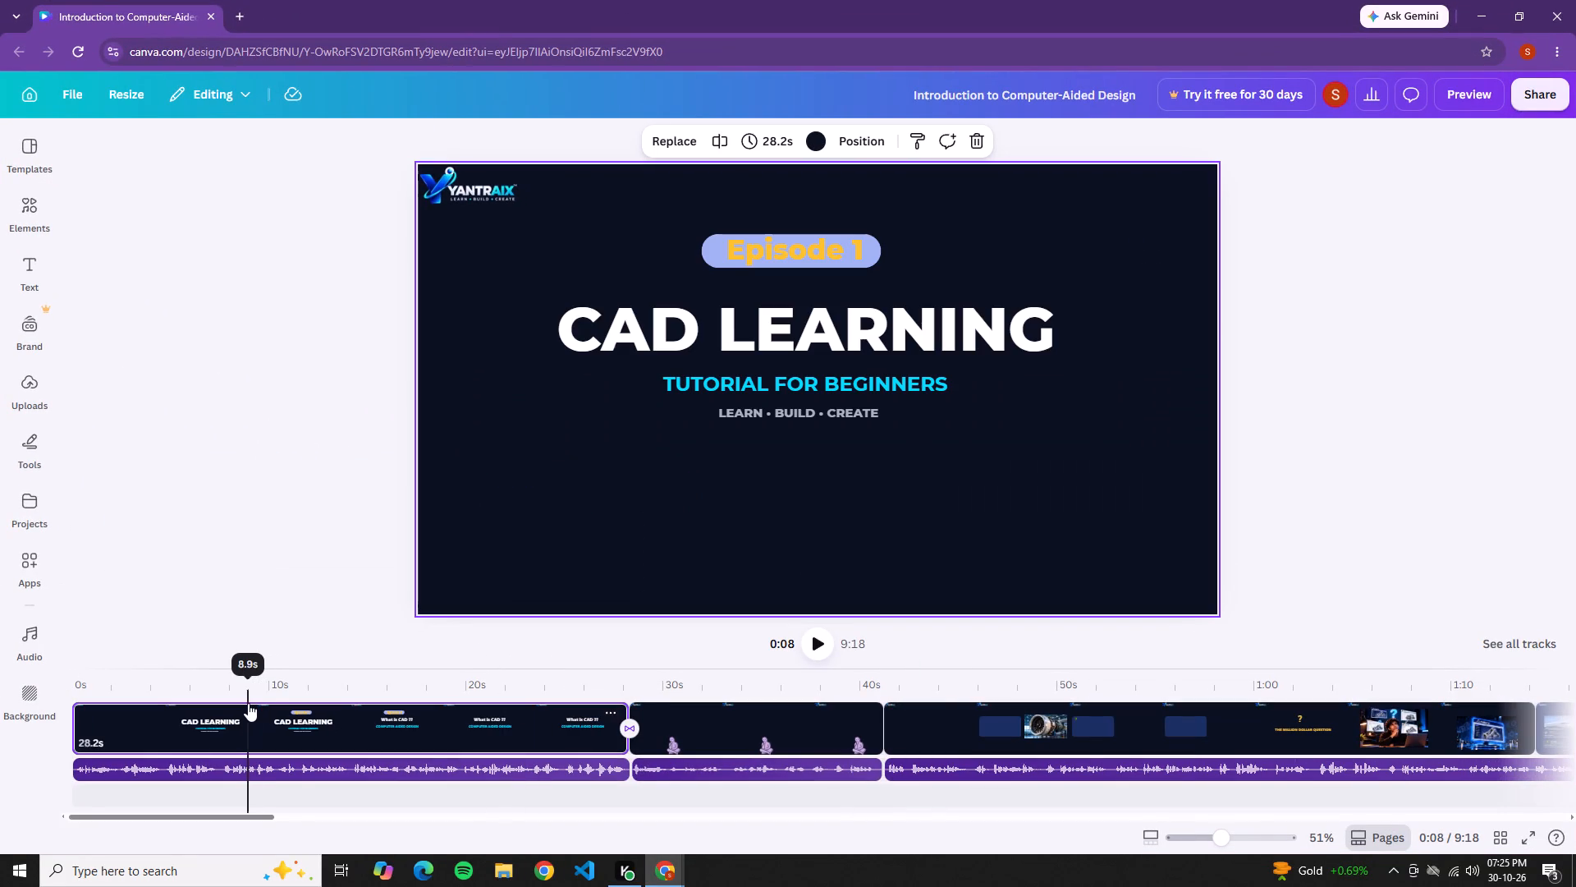
pyautogui.click(563, 676)
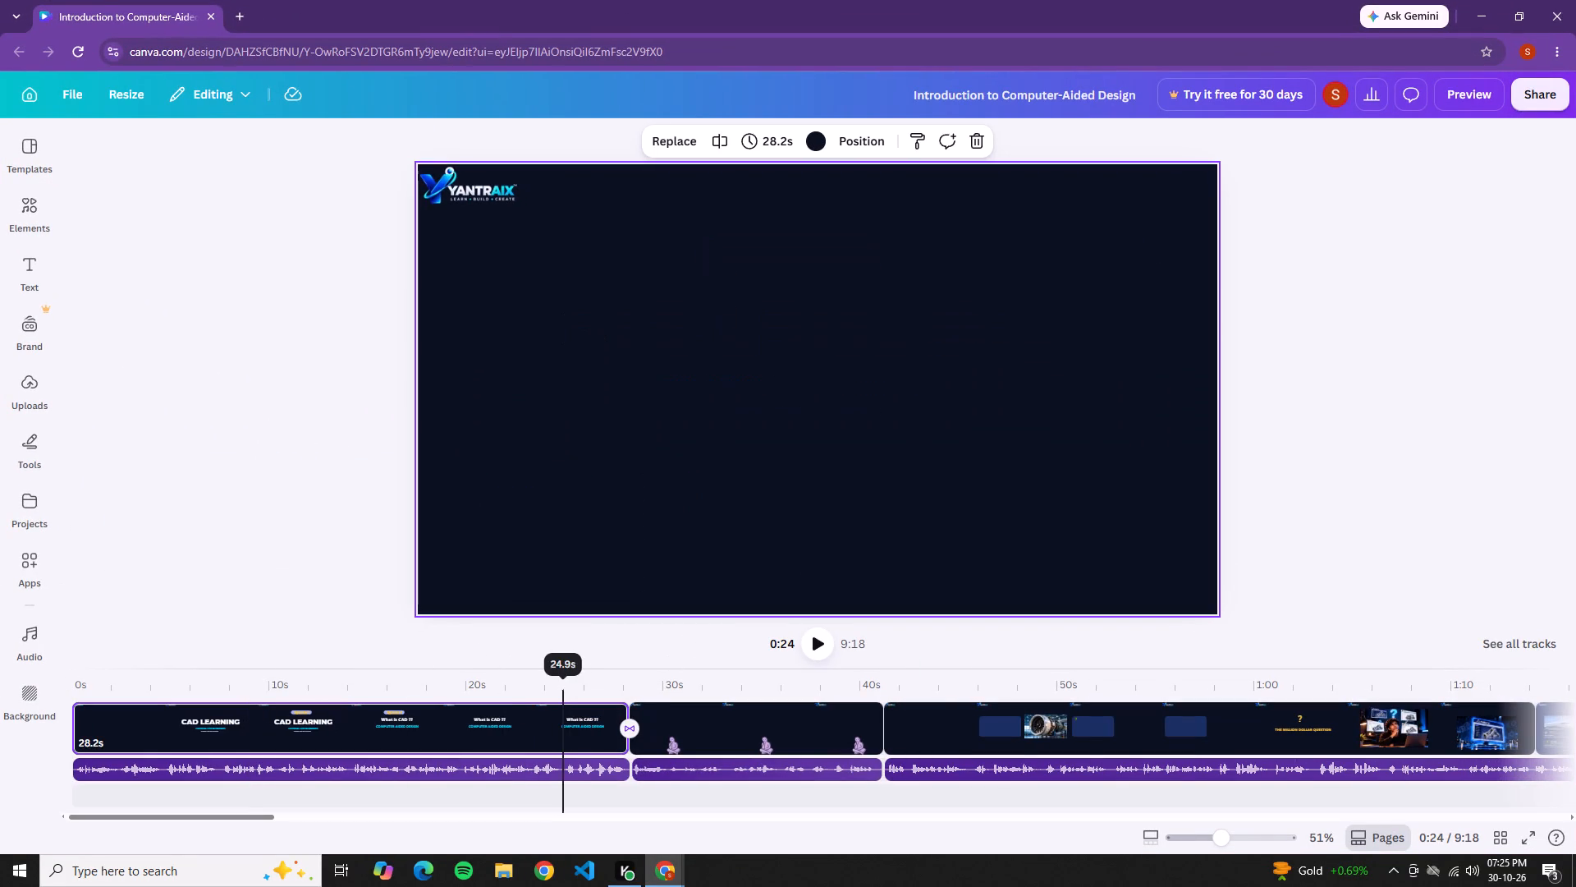
pyautogui.click(24, 160)
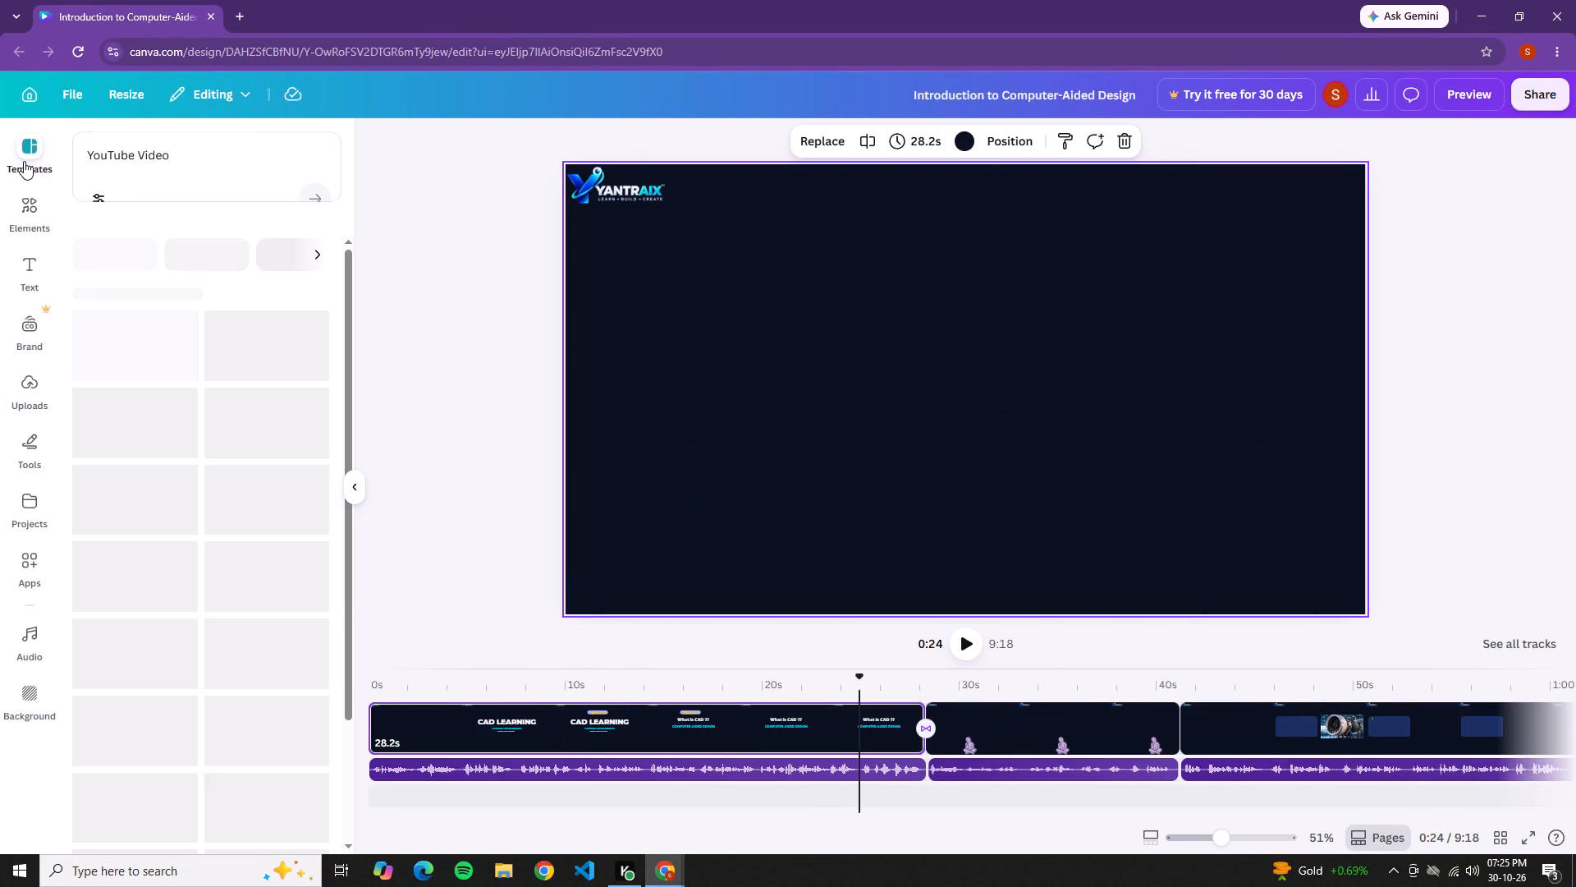
pyautogui.click(24, 161)
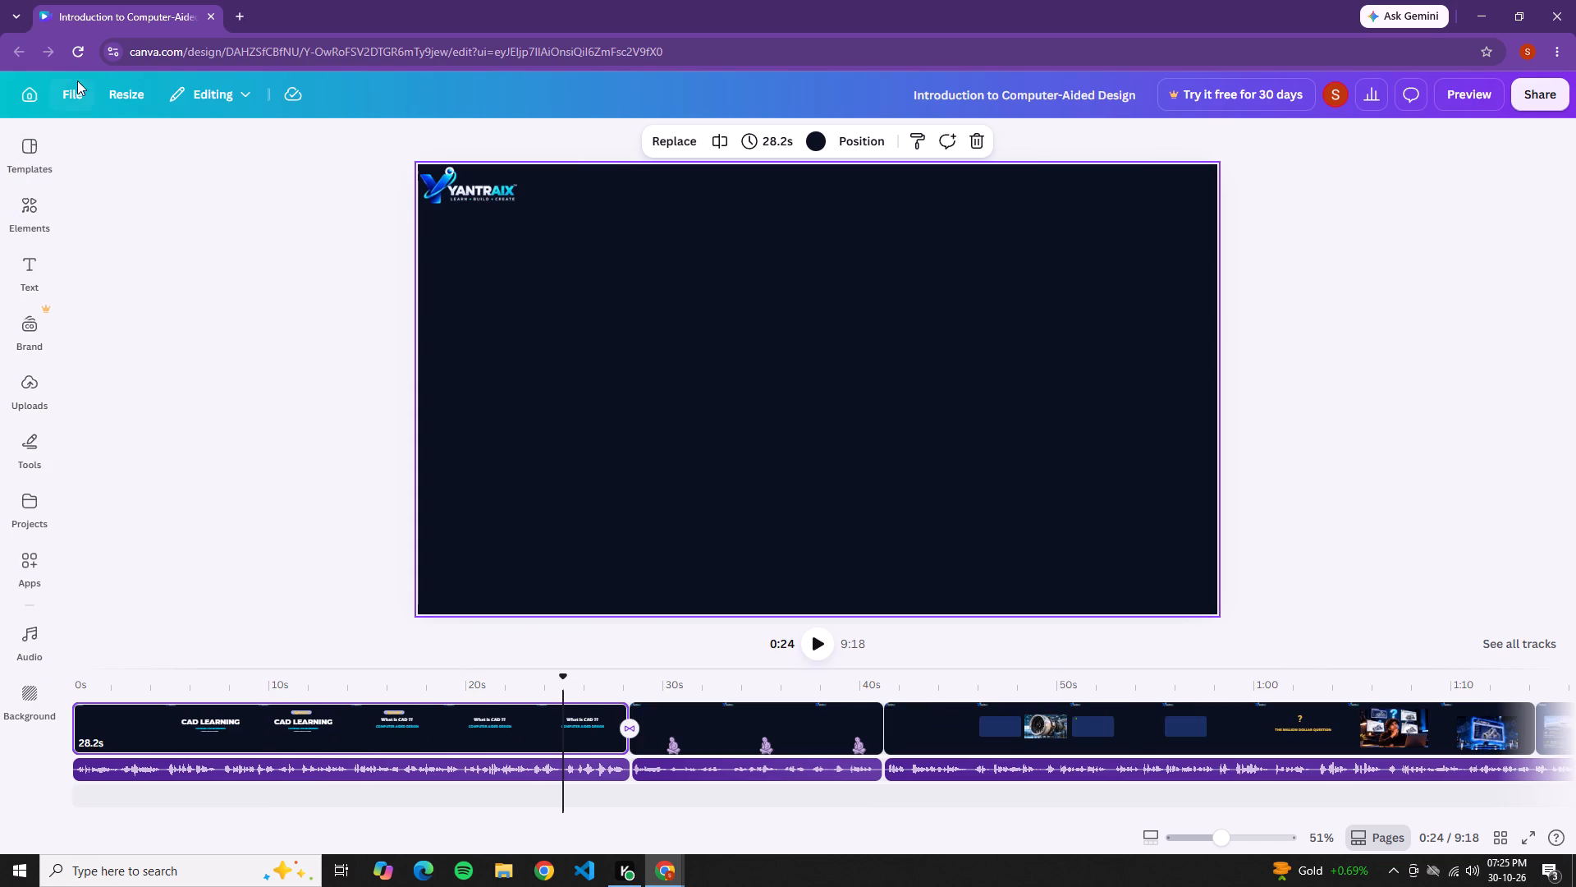
# Return to the home page and create a new blank Instagram Reel video design.
pyautogui.click(85, 99)
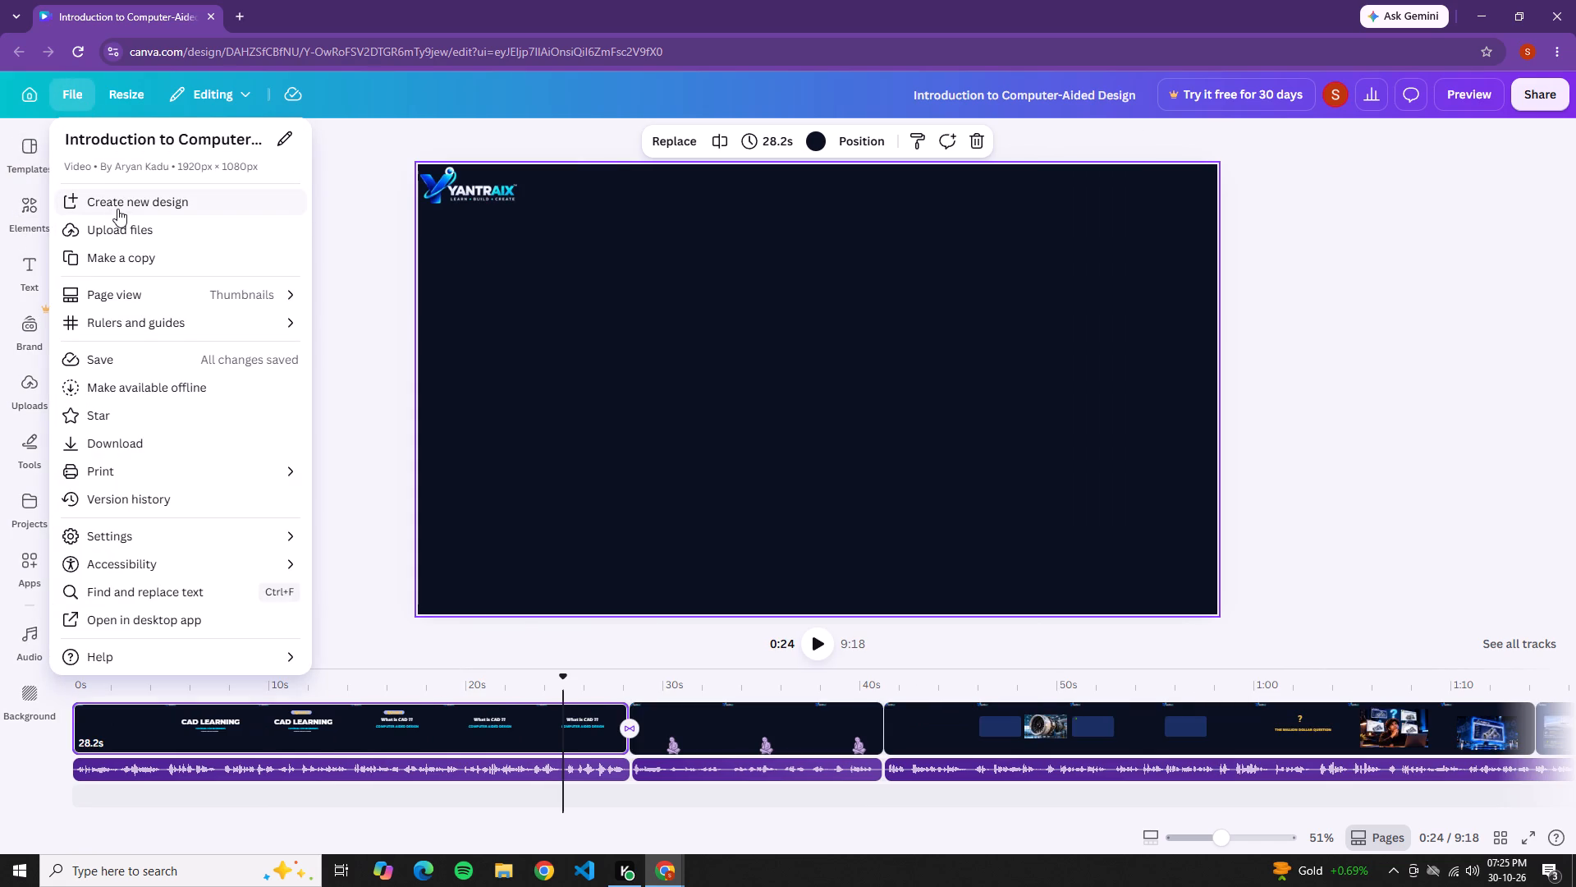
pyautogui.doubleClick(32, 100)
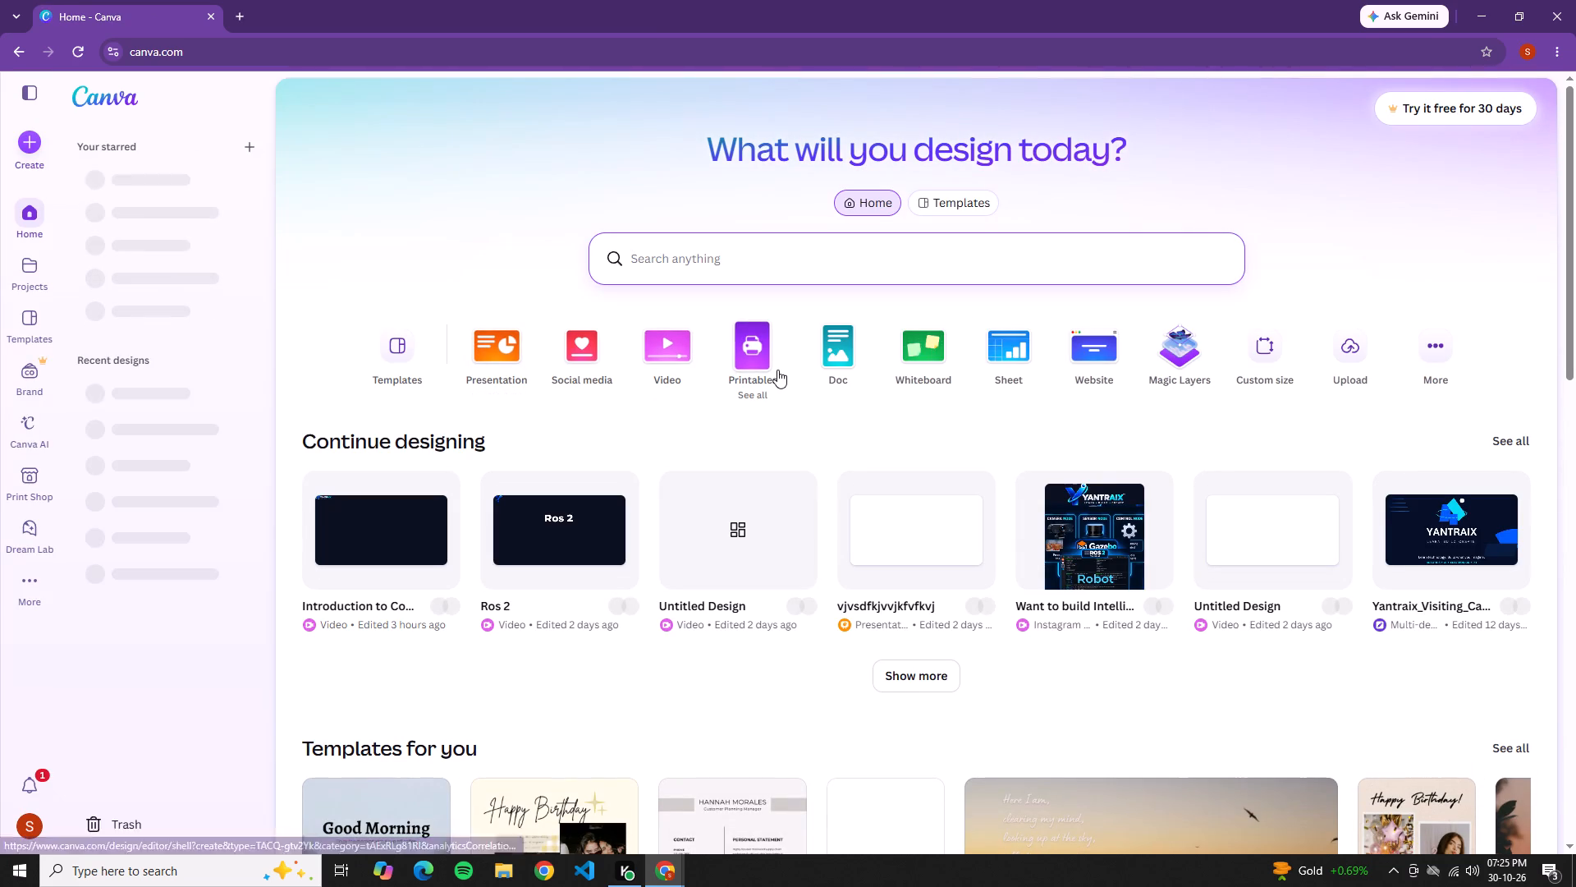
pyautogui.click(682, 365)
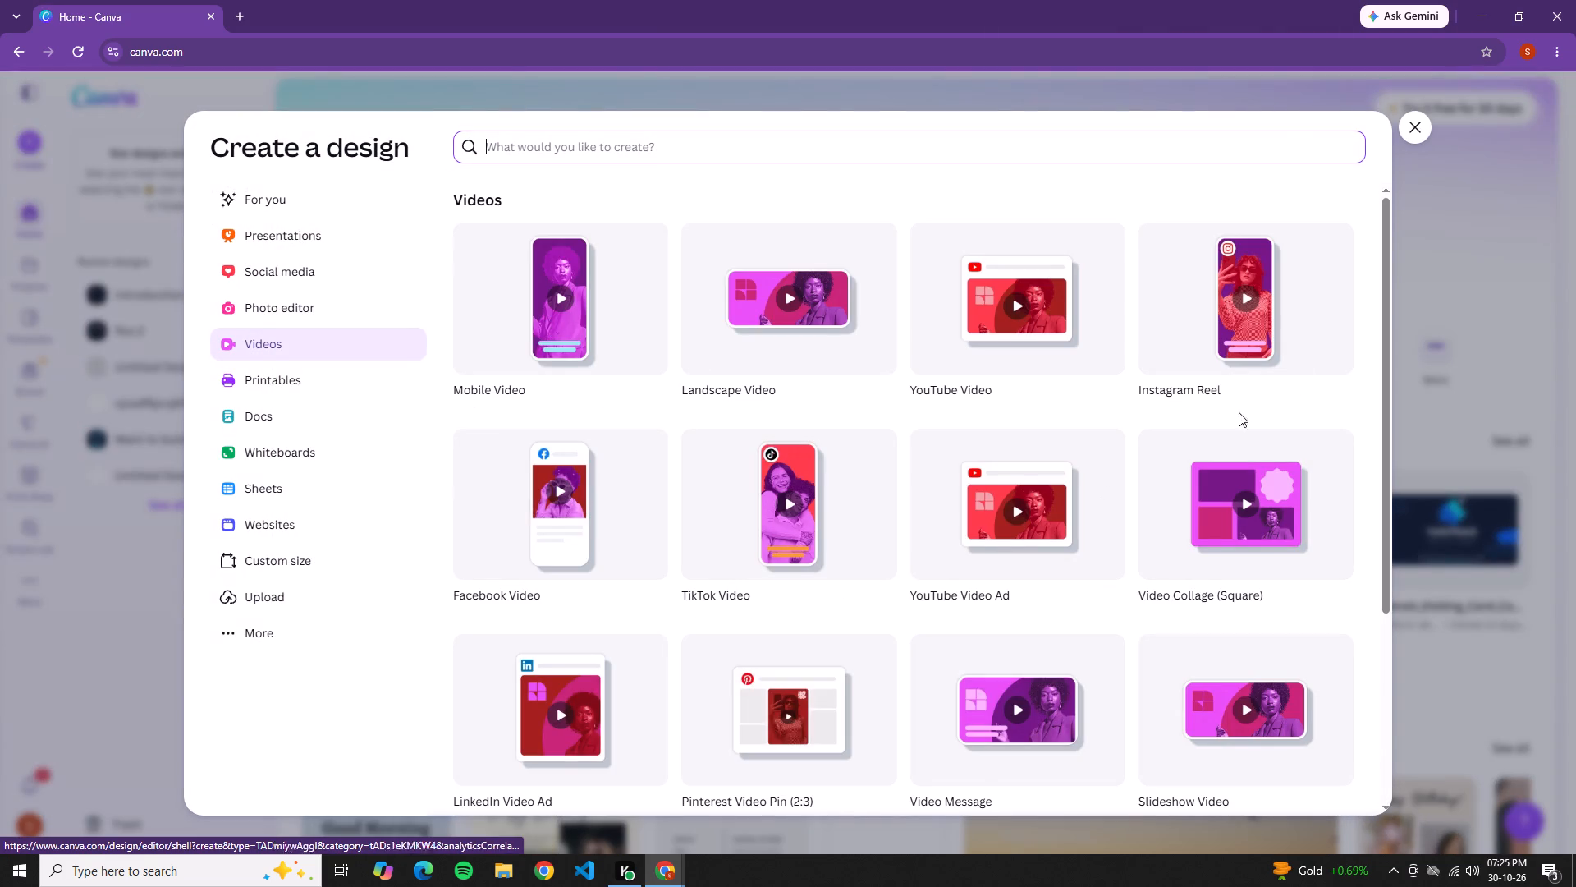
pyautogui.click(1248, 303)
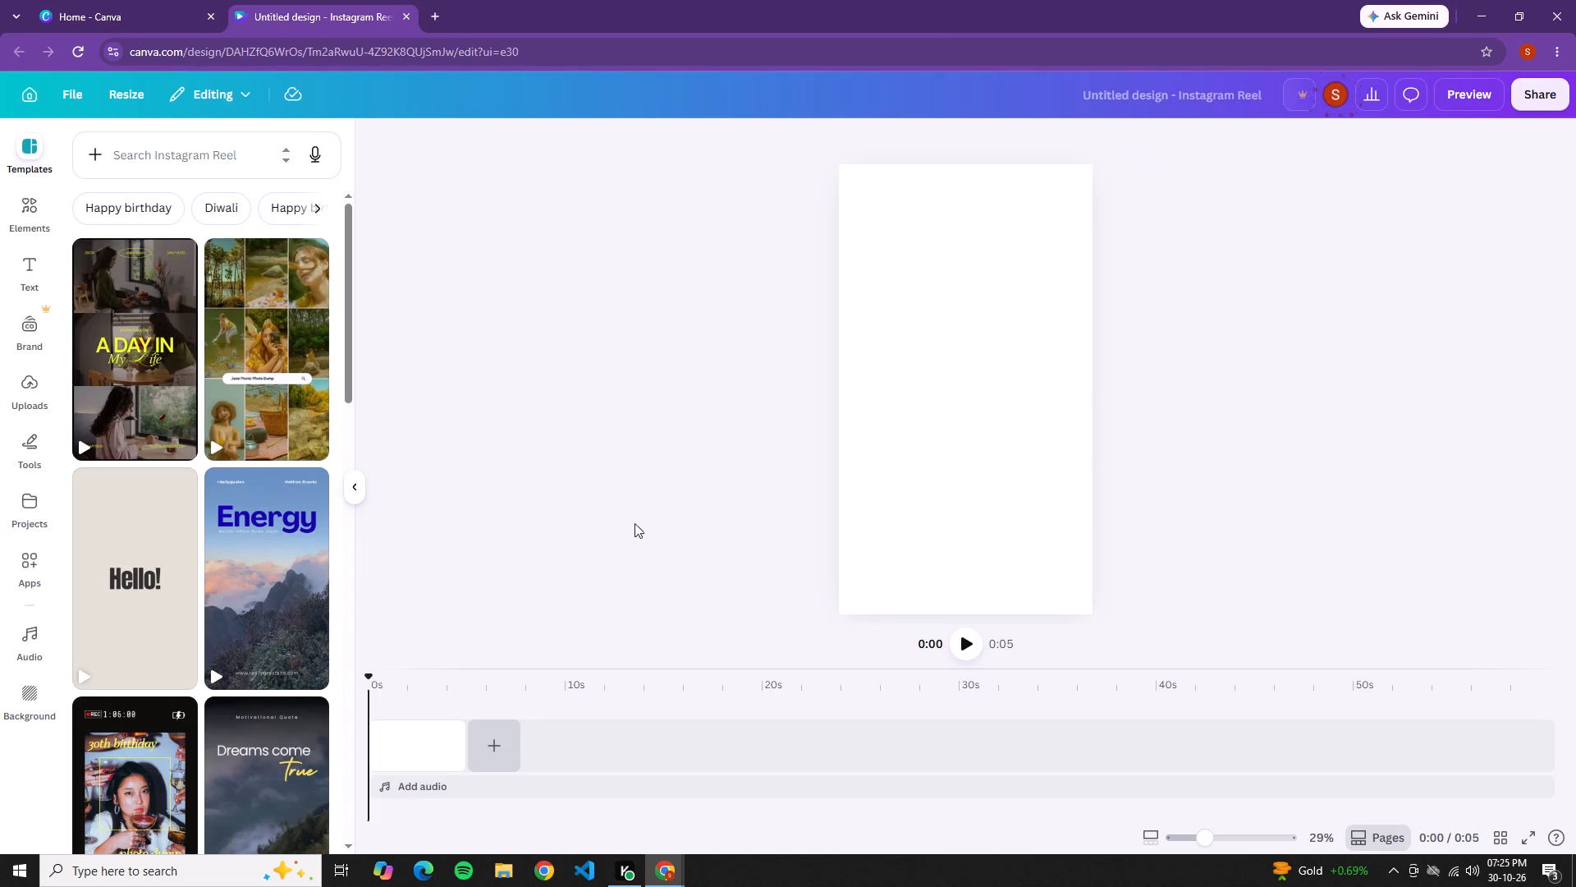
# Reopen the Introduction to Computer-Aided Design video from the recent designs and close the home page.
pyautogui.click(106, 0)
pyautogui.click(1404, 137)
pyautogui.click(1409, 133)
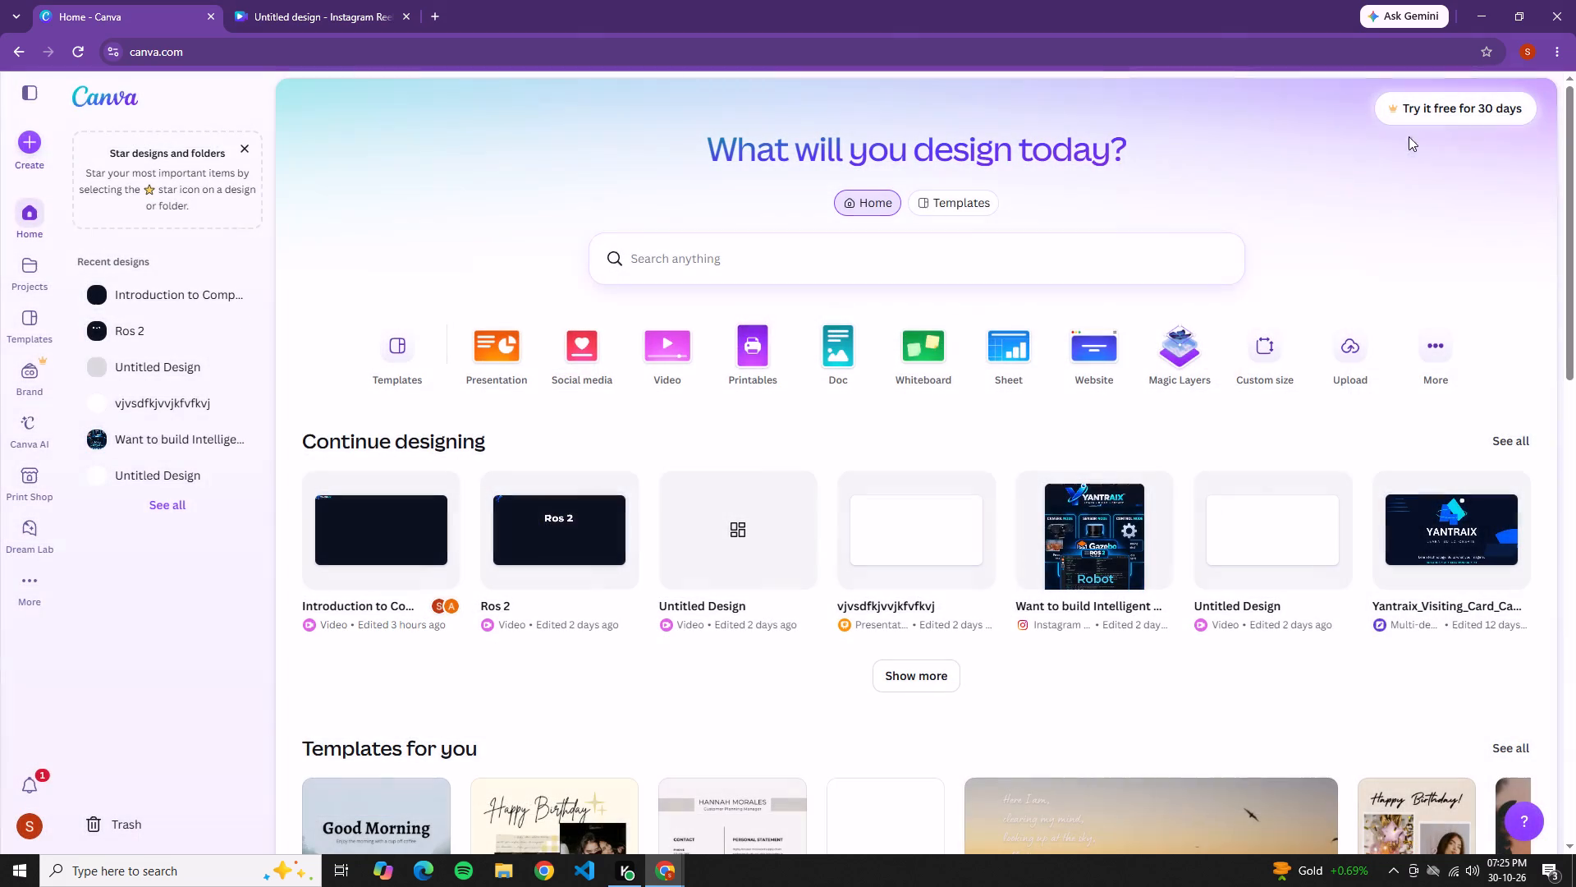
pyautogui.click(313, 537)
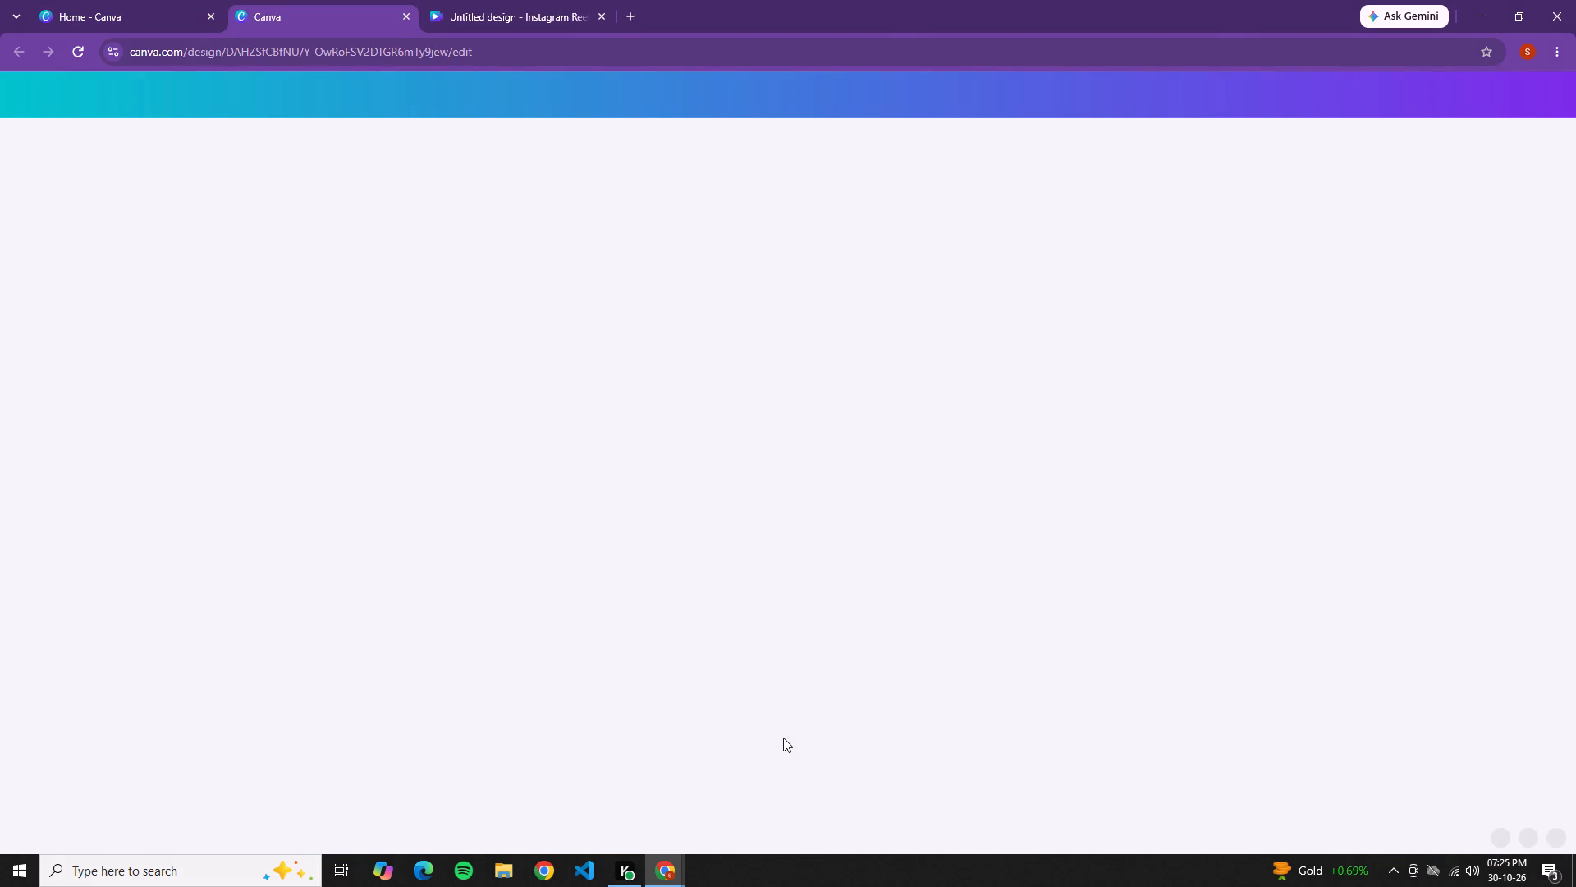
pyautogui.click(213, 16)
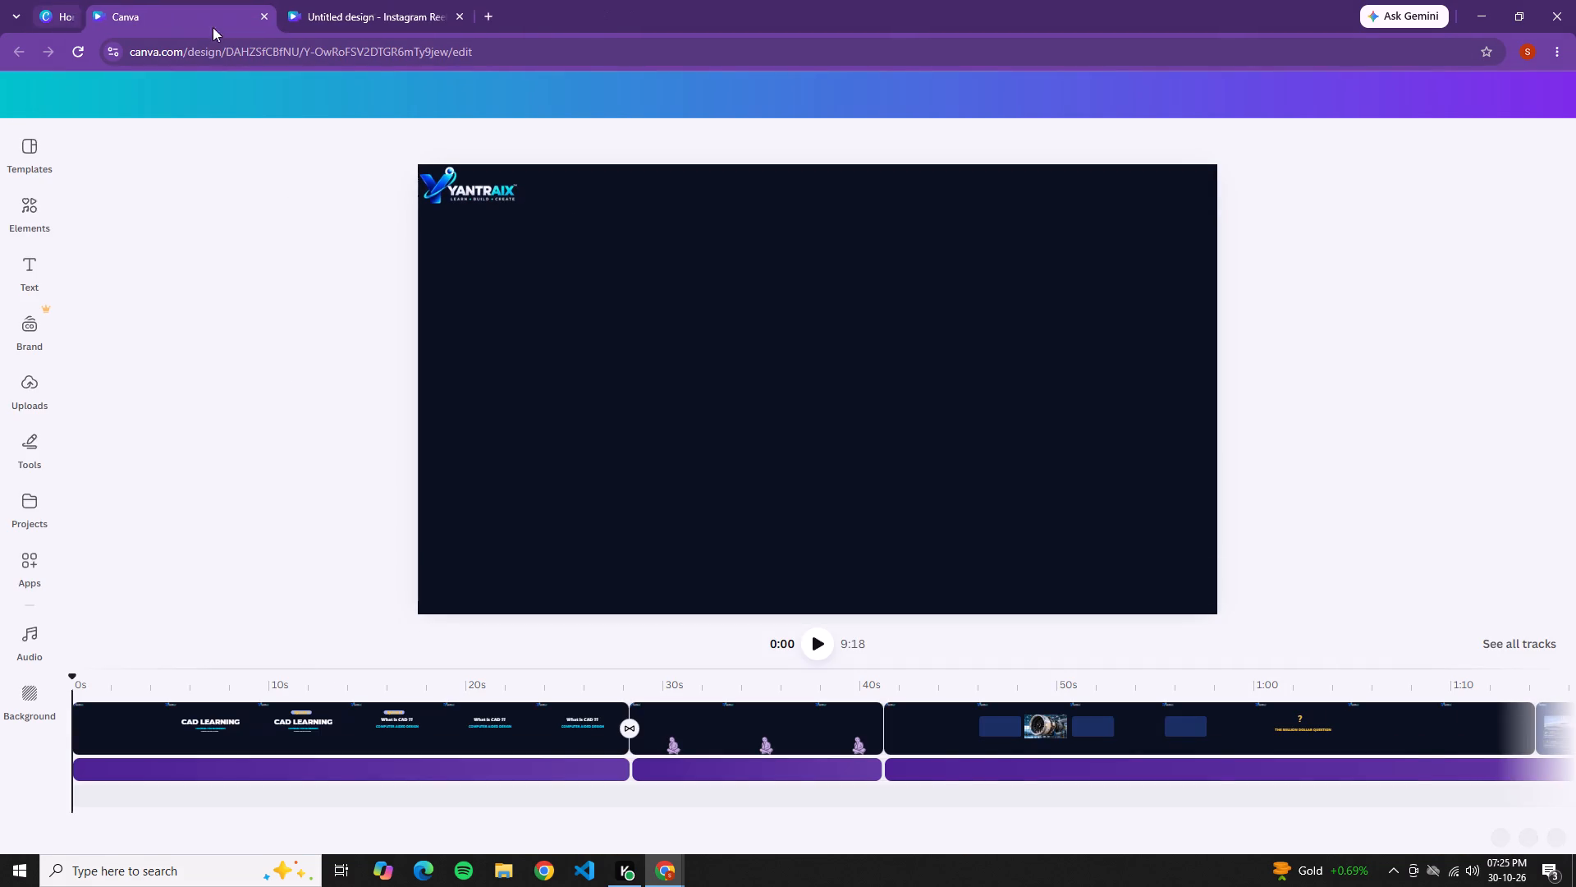
# Copy the "What is CAD ??" and "COMPUTER AIDED DESIGN" texts from about 23 seconds and switch to the reel design.
pyautogui.click(586, 716)
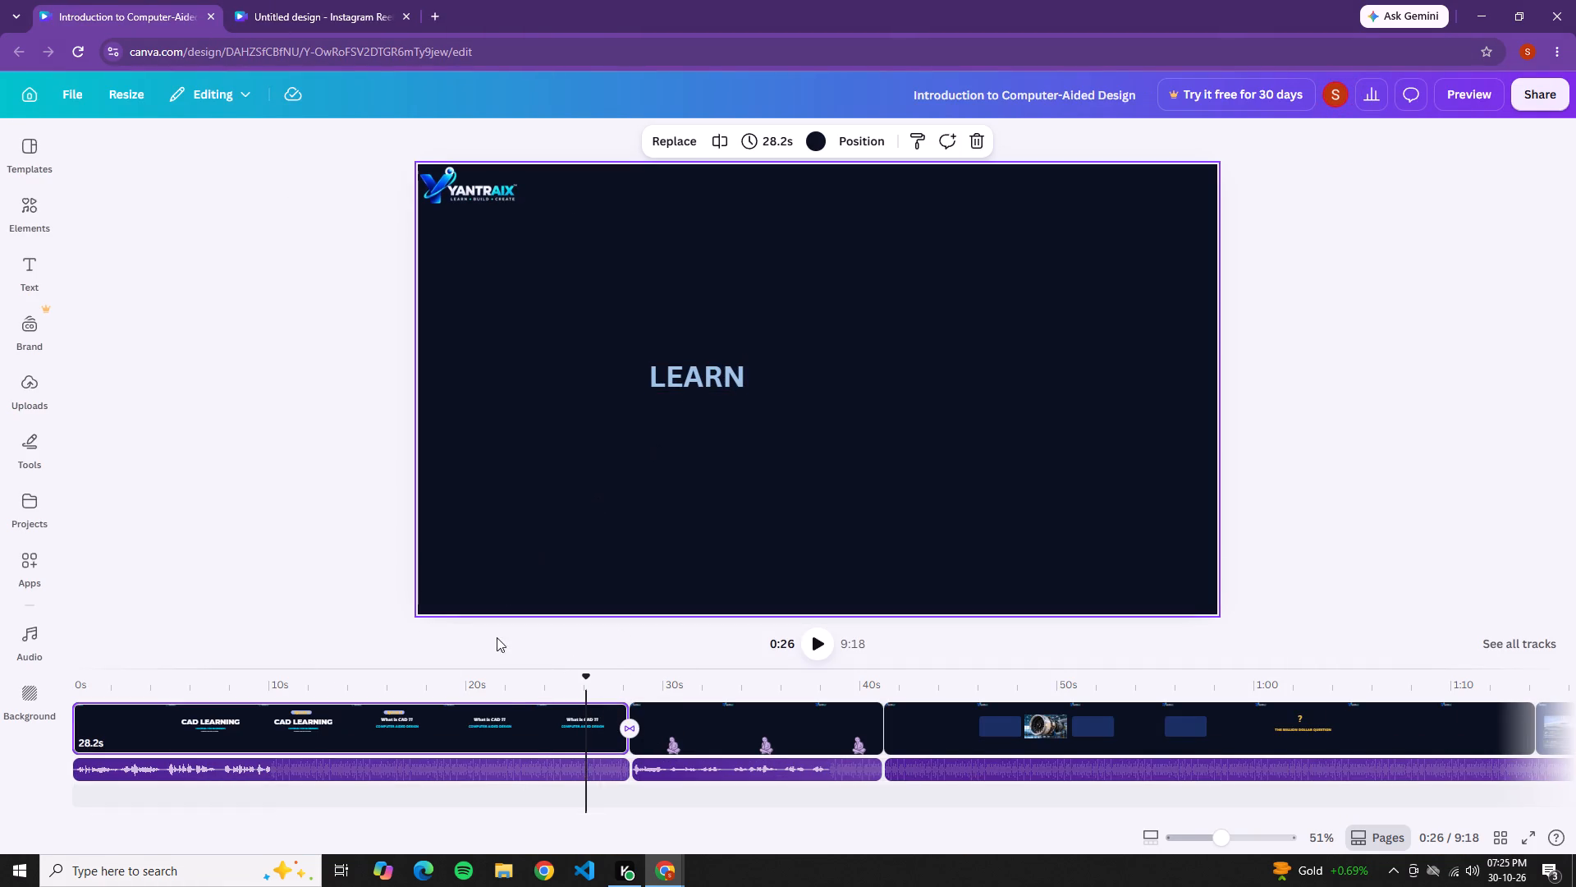
pyautogui.click(536, 717)
pyautogui.click(699, 299)
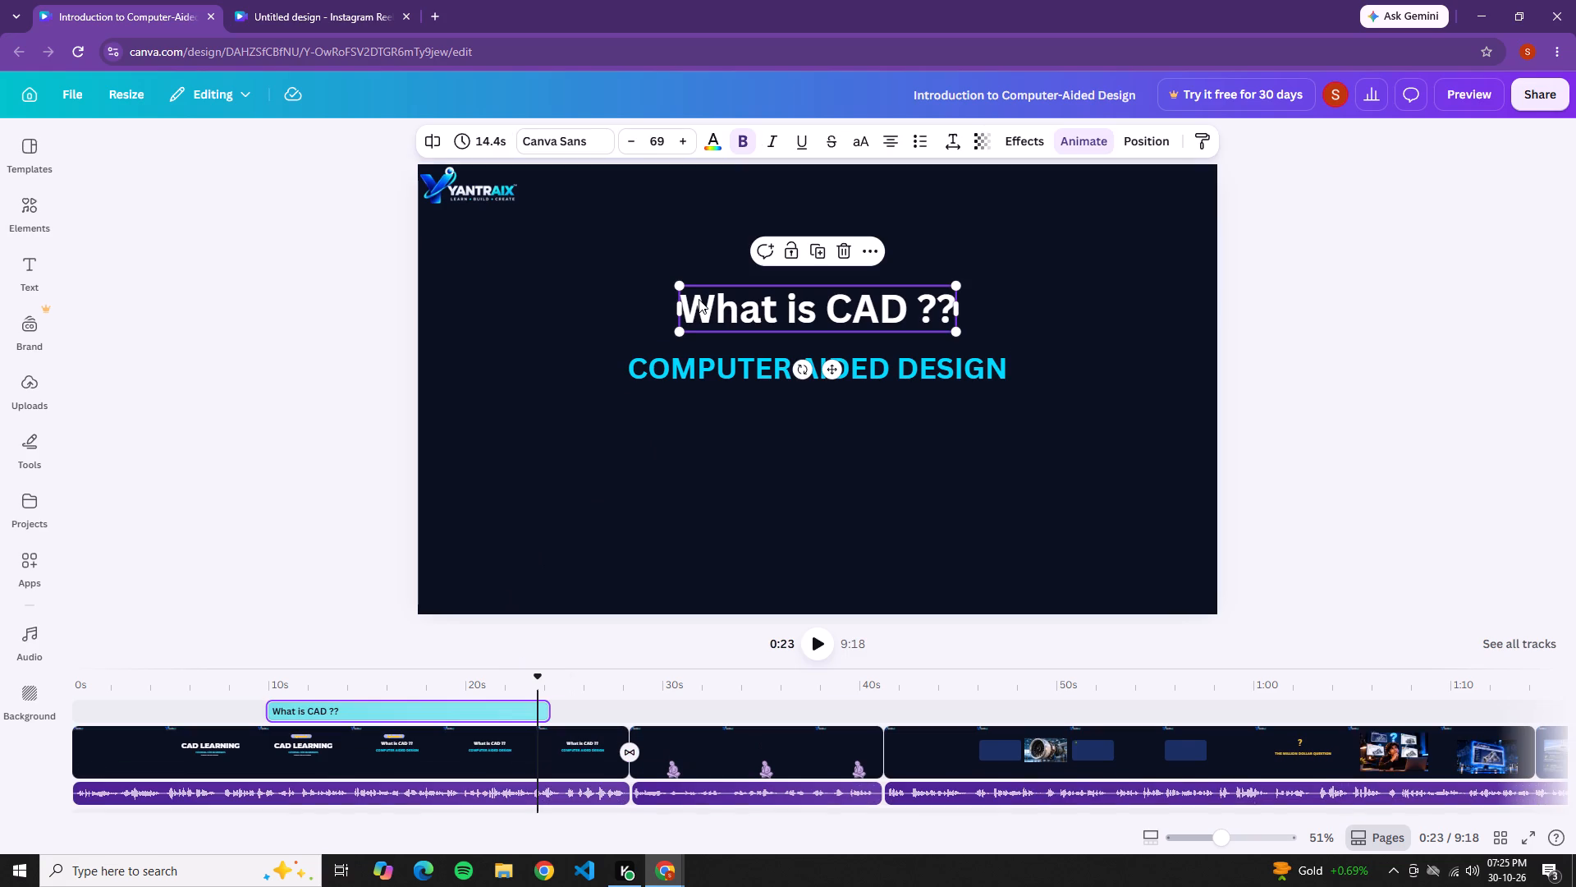
pyautogui.keyDown('shift'); pyautogui.click(761, 368); pyautogui.keyUp('shift')
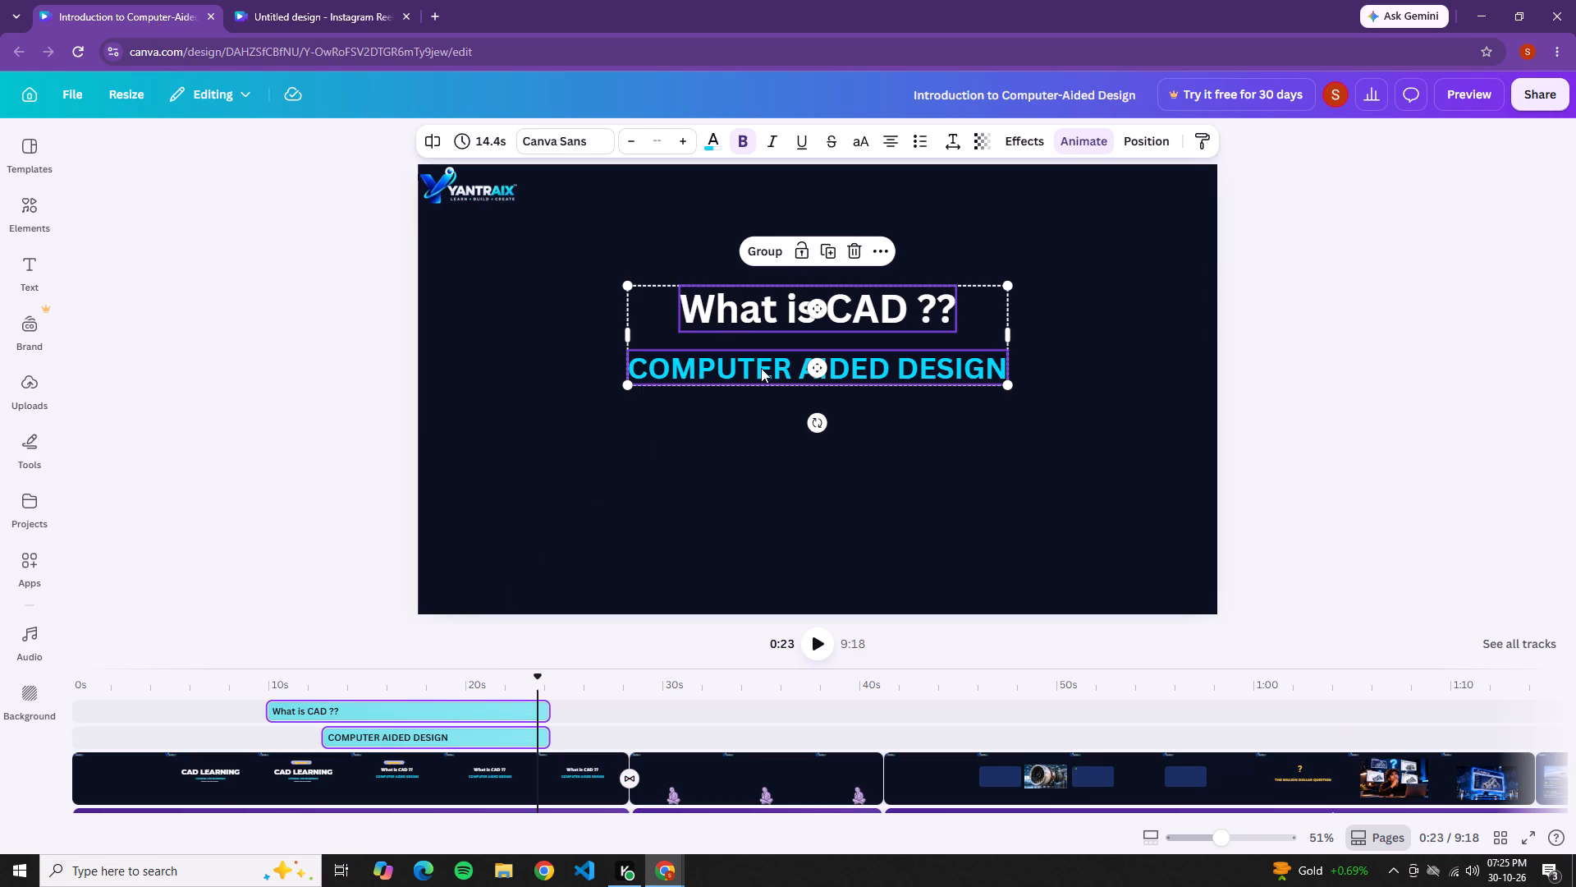
pyautogui.hotkey('ctrl', 'c')
pyautogui.click(268, 0)
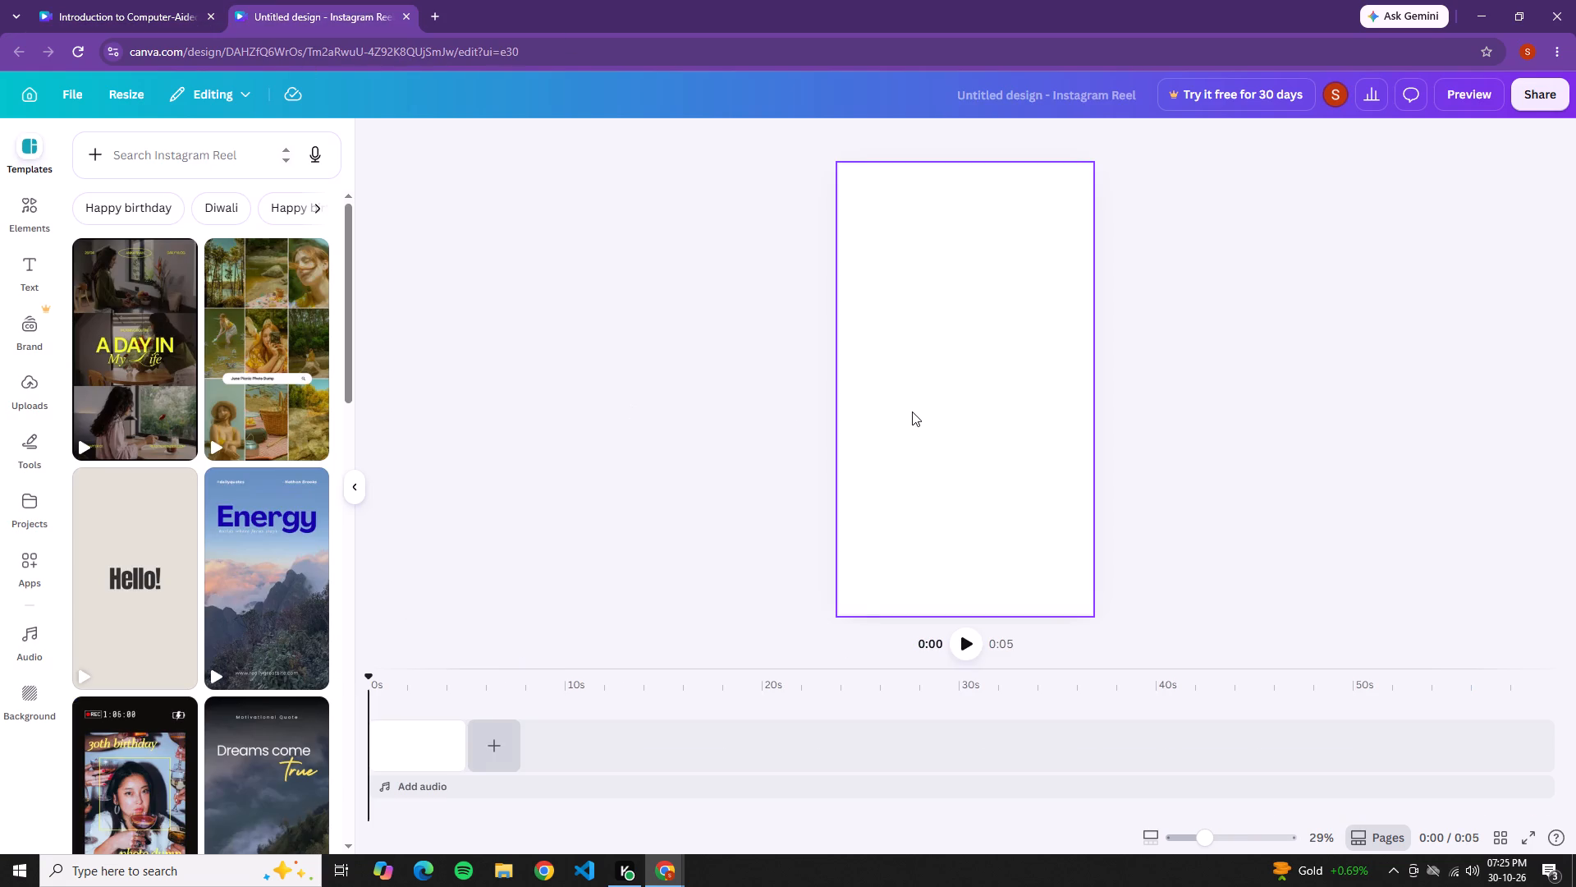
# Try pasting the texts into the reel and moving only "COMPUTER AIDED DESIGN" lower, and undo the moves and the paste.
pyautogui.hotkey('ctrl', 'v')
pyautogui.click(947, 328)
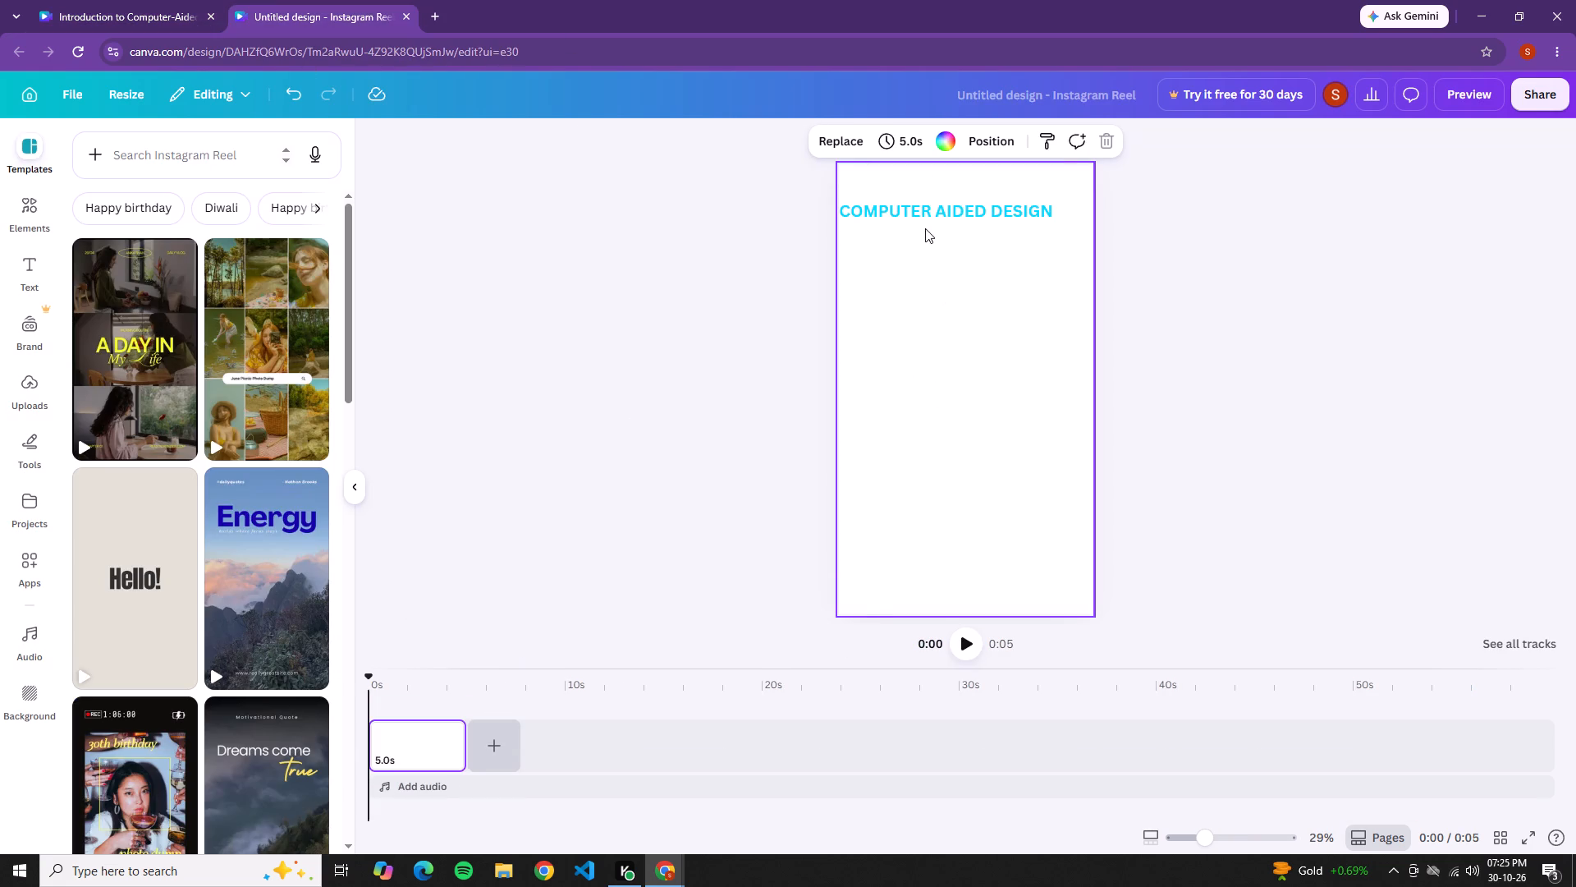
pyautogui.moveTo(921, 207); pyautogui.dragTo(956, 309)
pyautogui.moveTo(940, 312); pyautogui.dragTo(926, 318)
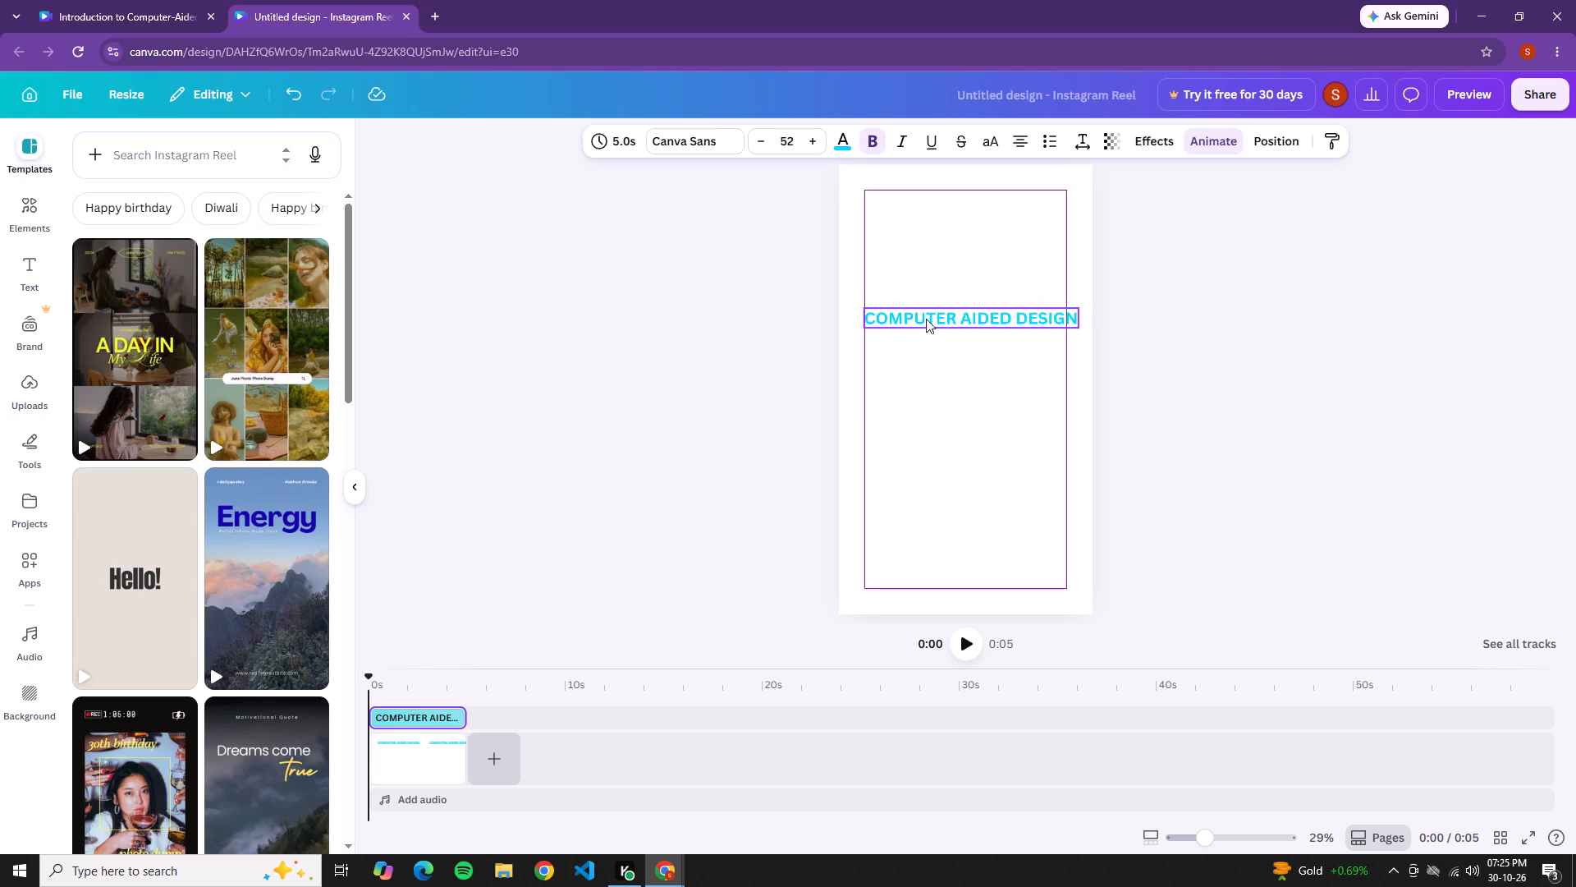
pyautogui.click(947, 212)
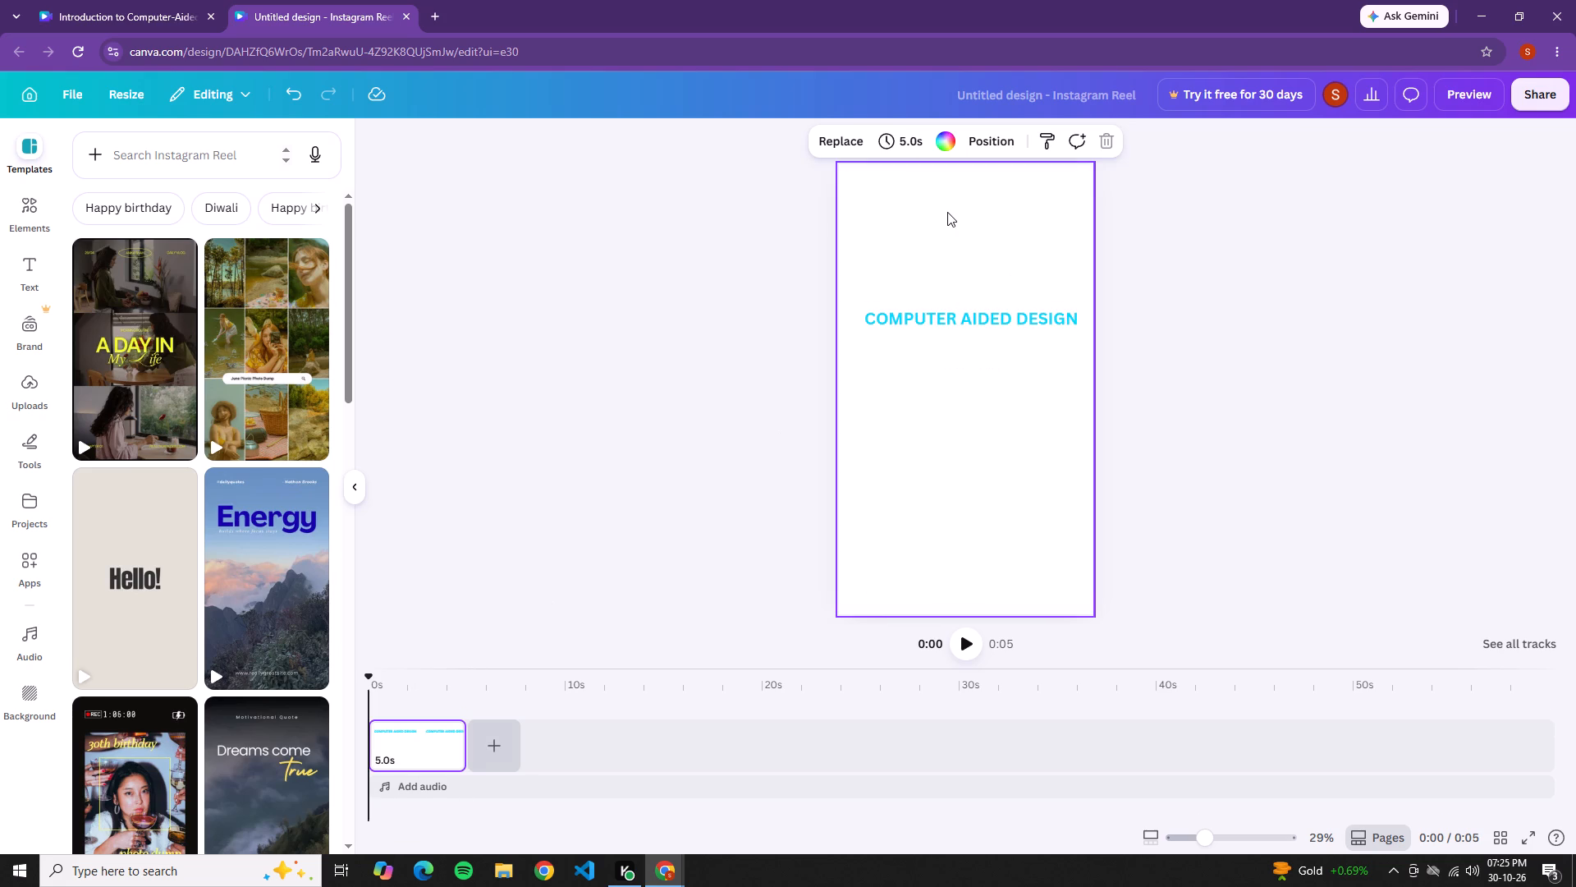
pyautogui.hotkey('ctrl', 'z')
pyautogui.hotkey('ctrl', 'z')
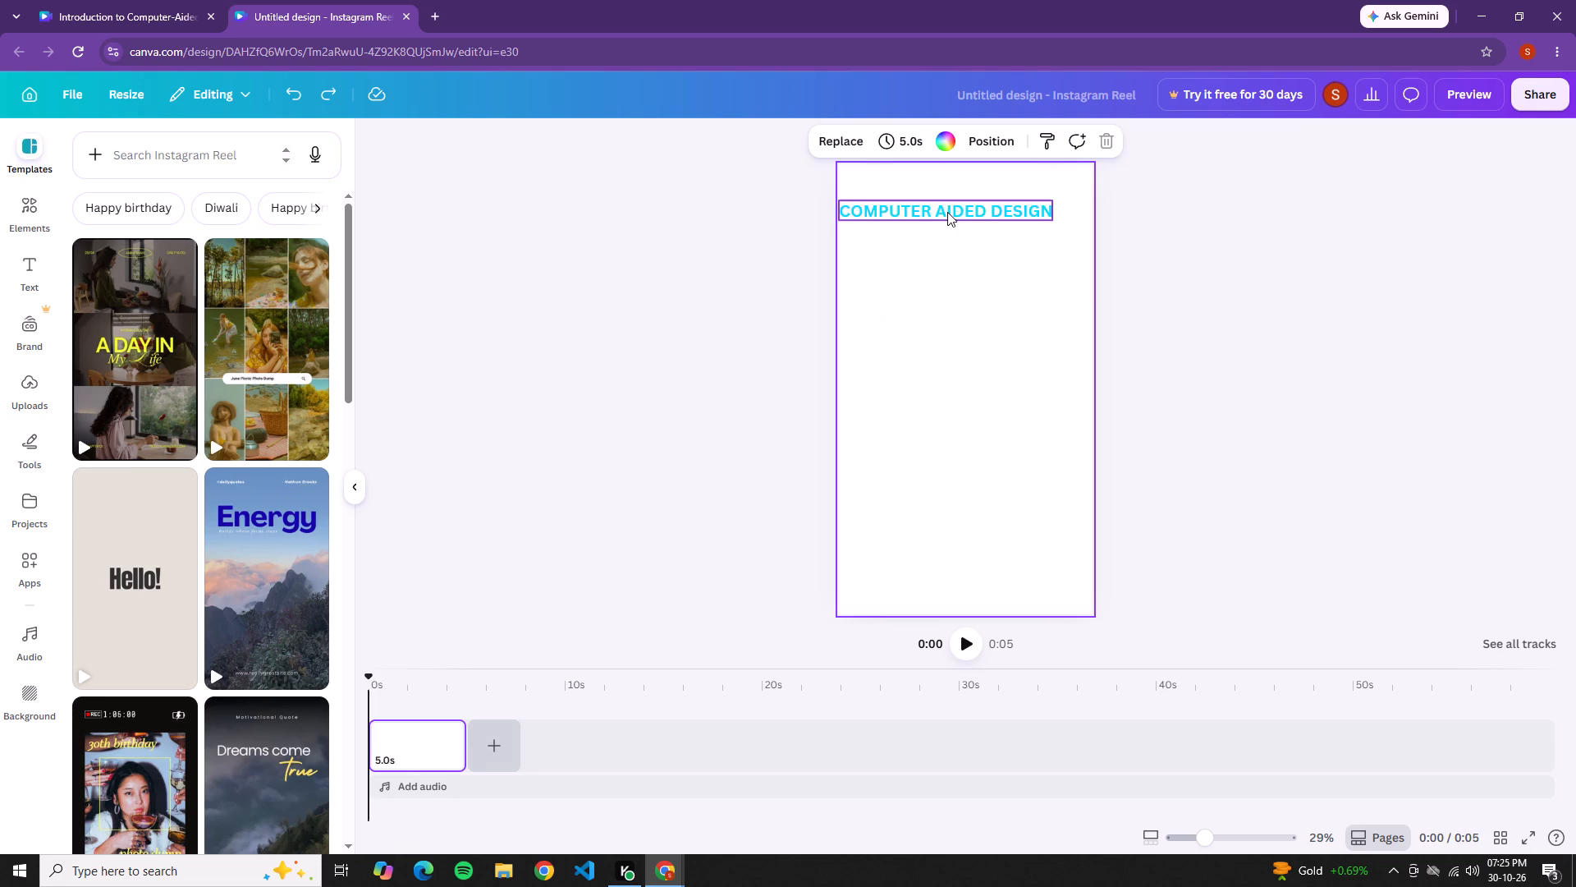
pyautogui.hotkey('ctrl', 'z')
# Paste both copied texts onto the blank reel page and move them together to the upper middle of the page.
pyautogui.click(959, 382)
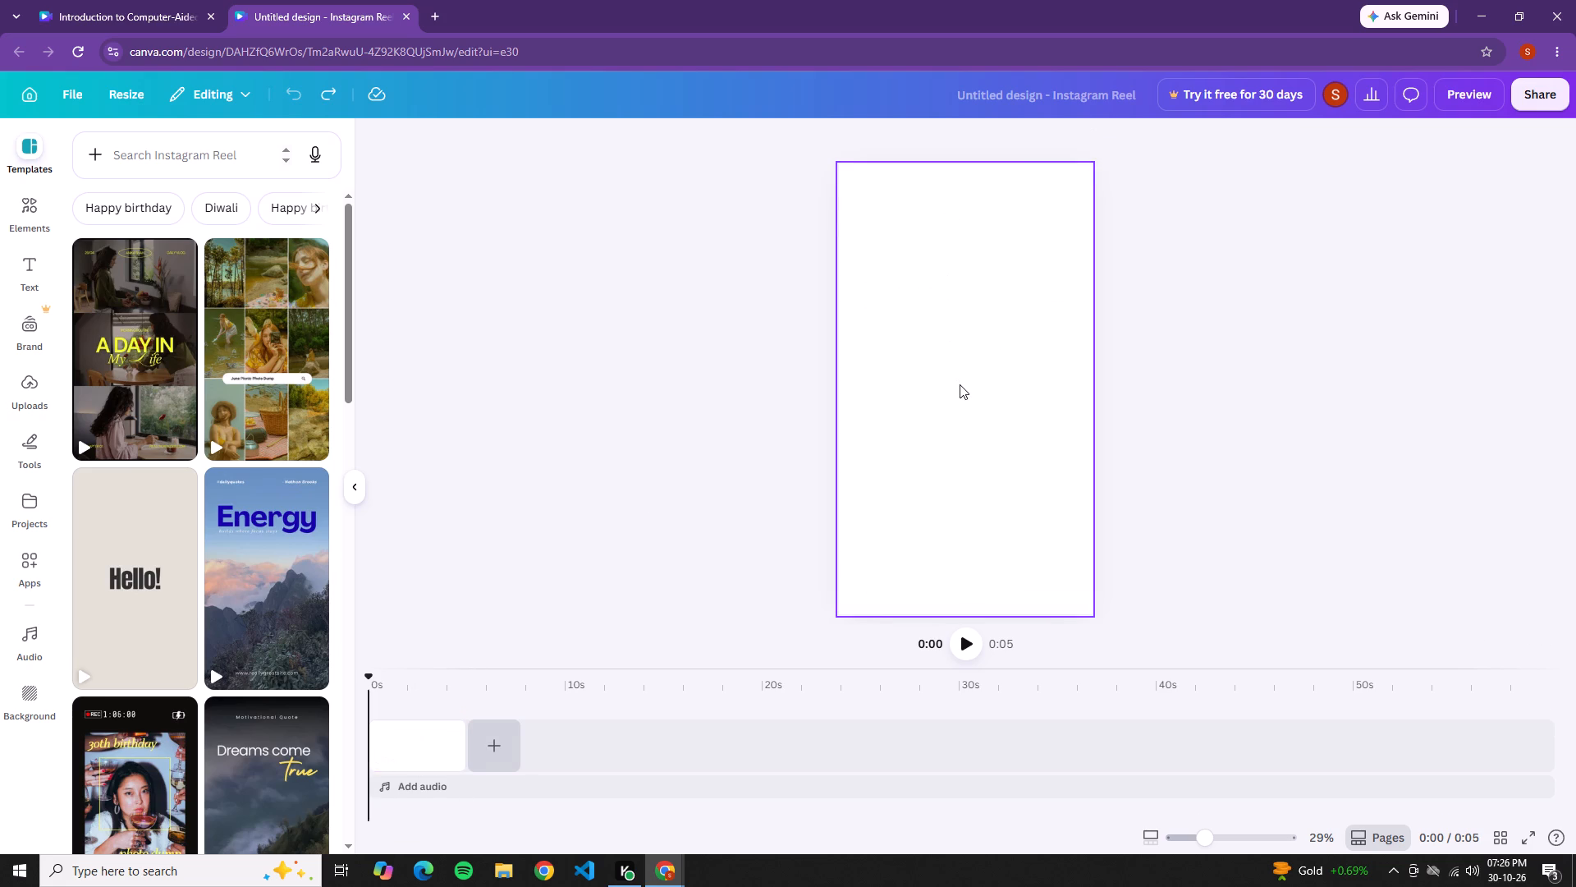
pyautogui.hotkey('ctrl', 'v')
pyautogui.moveTo(928, 187); pyautogui.dragTo(953, 301)
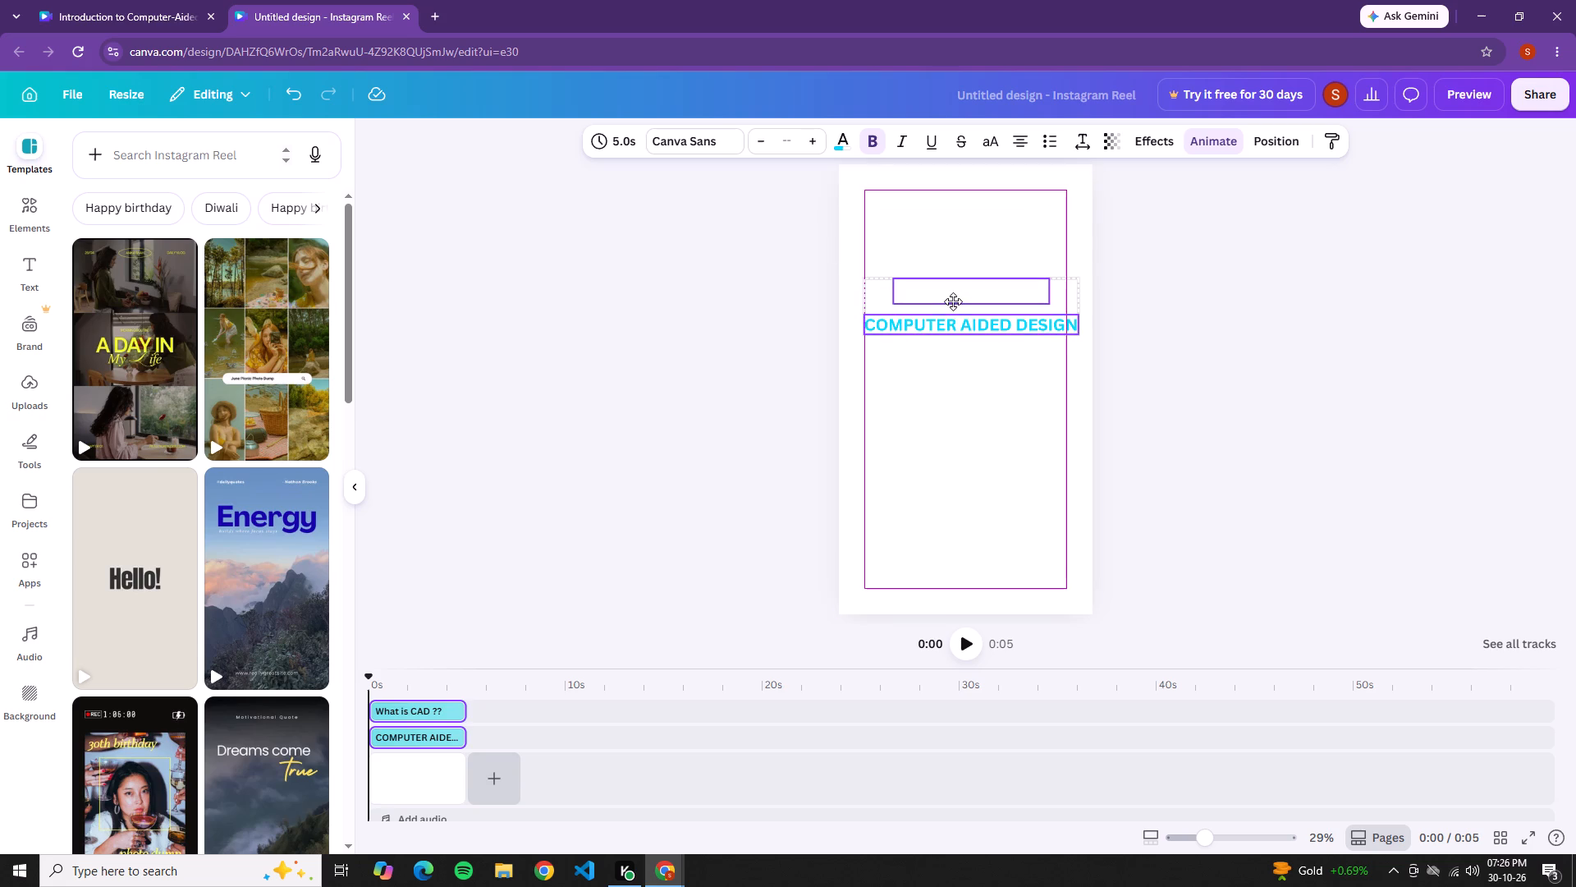
pyautogui.moveTo(953, 301); pyautogui.dragTo(951, 301)
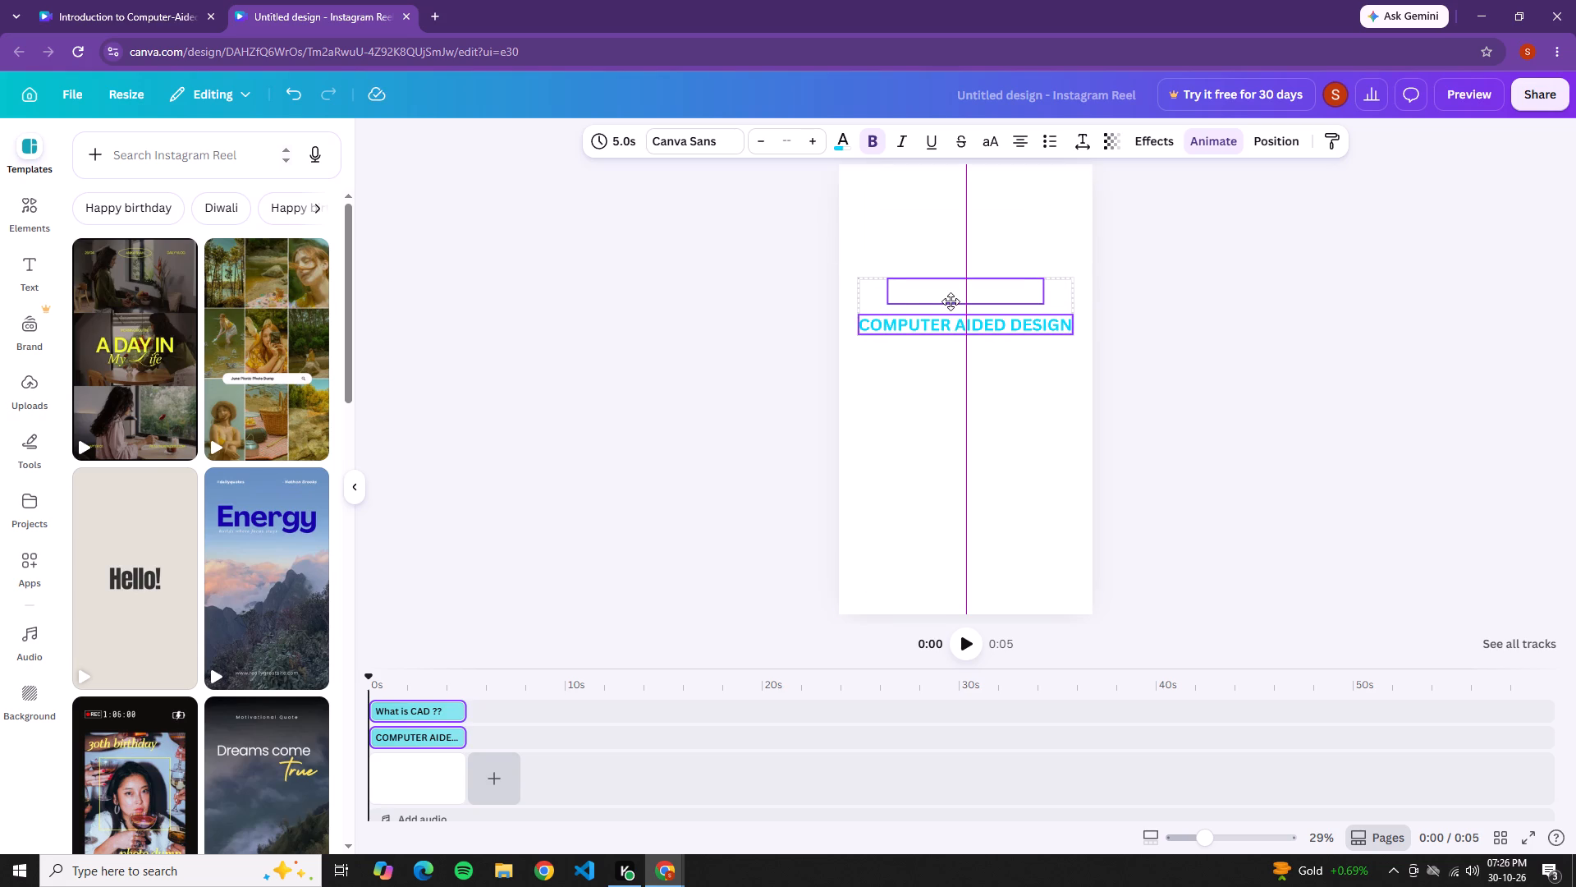
pyautogui.moveTo(951, 301); pyautogui.dragTo(953, 301)
pyautogui.click(1001, 430)
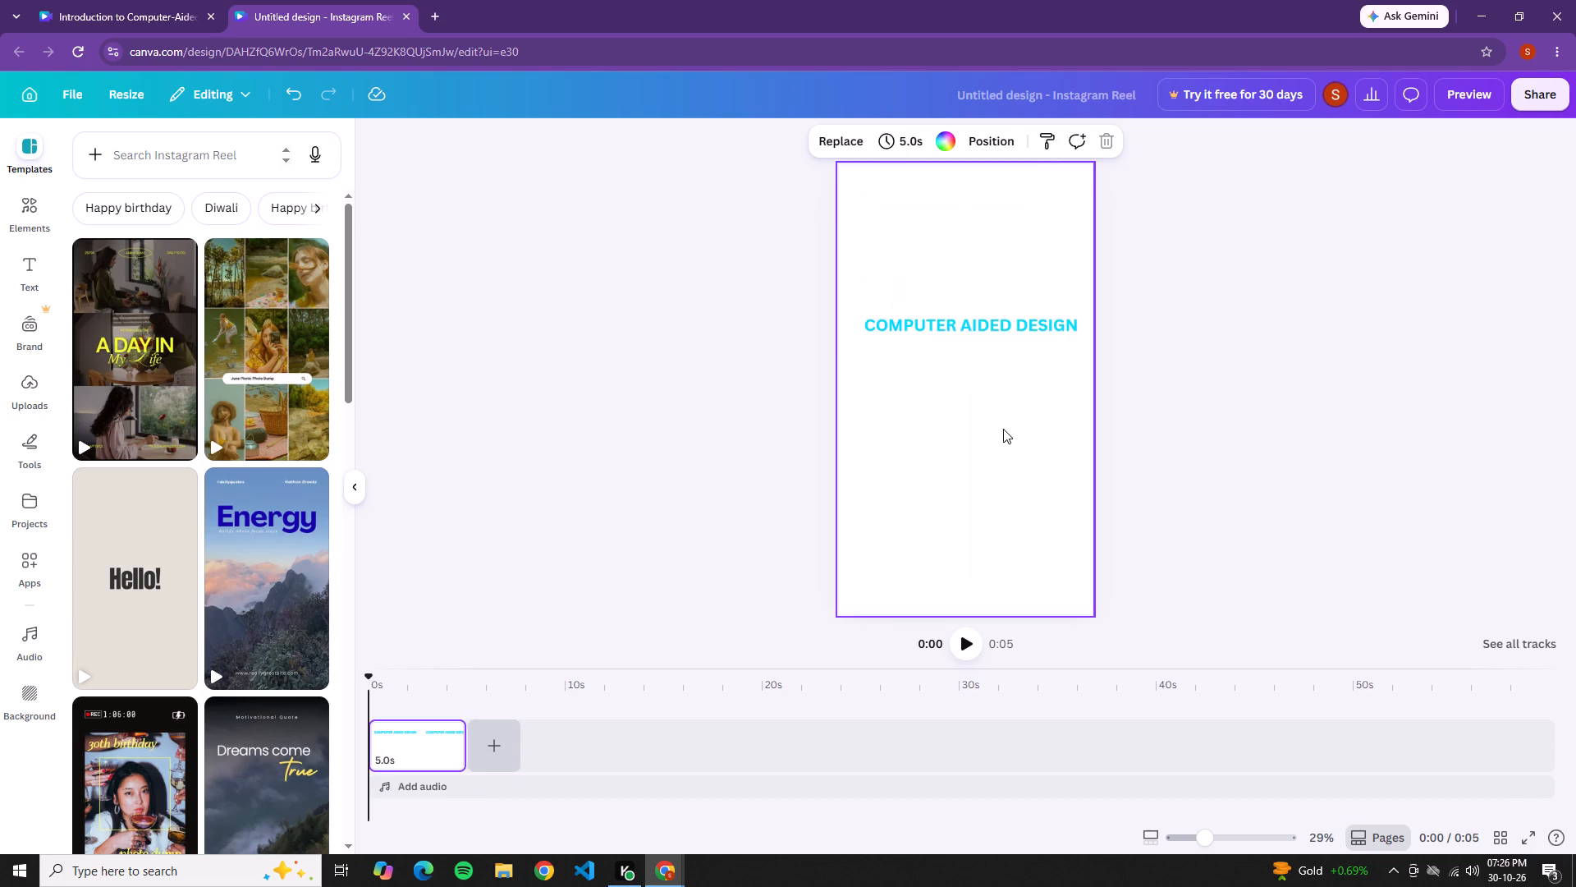
# Set the reel page's background colour to #0B1020, copied from the page background of the Introduction to Computer-Aided Design video.
pyautogui.click(946, 136)
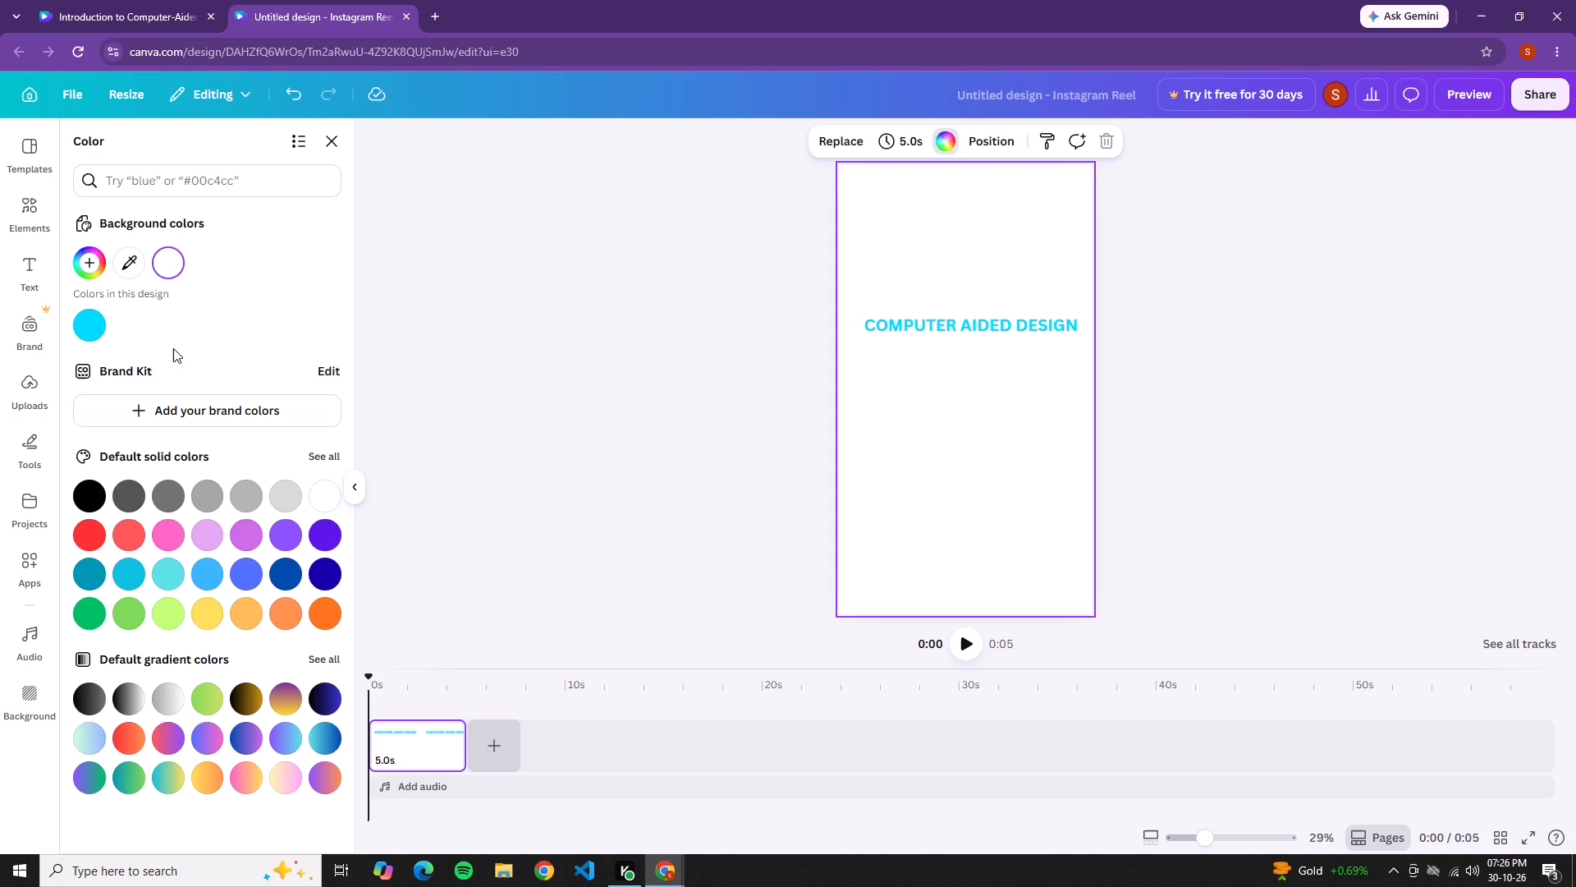
pyautogui.click(144, 177)
pyautogui.click(94, 0)
pyautogui.click(503, 532)
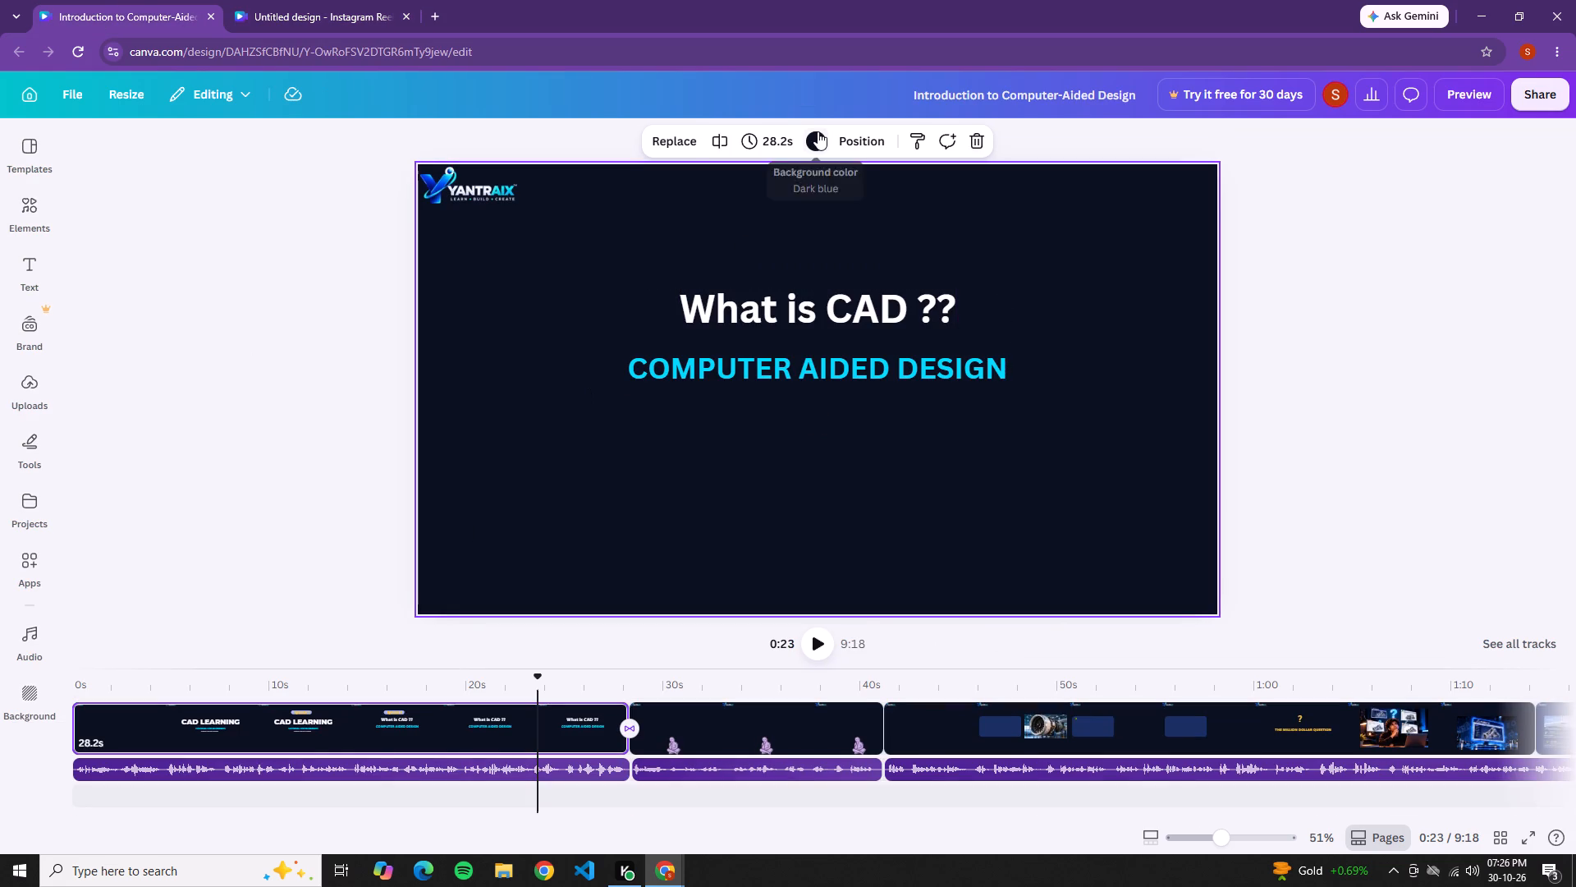
pyautogui.click(818, 131)
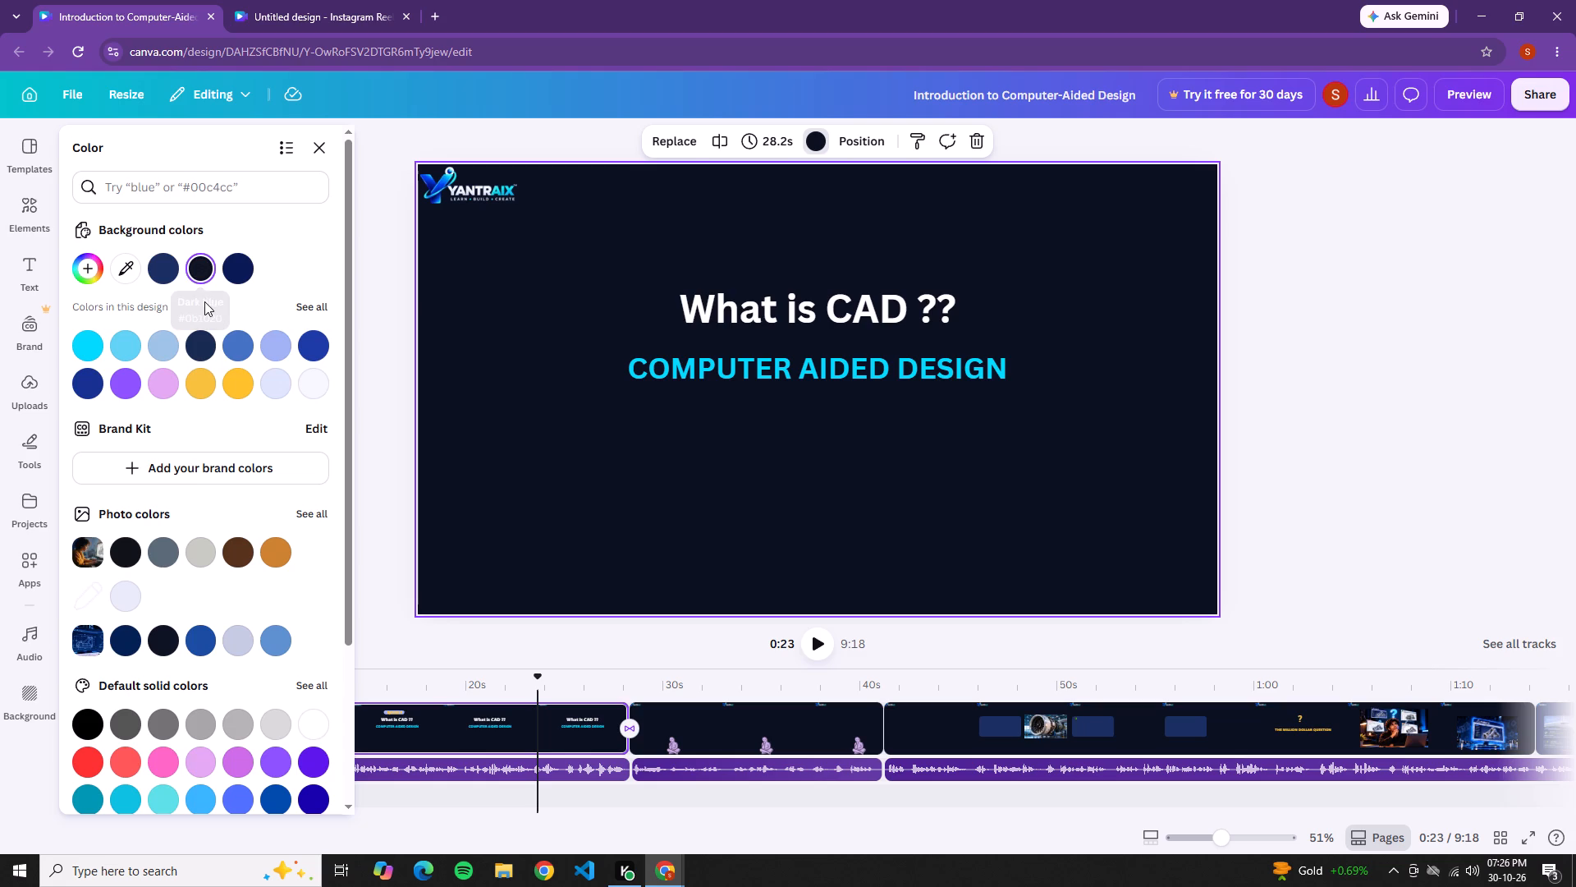
pyautogui.click(199, 273)
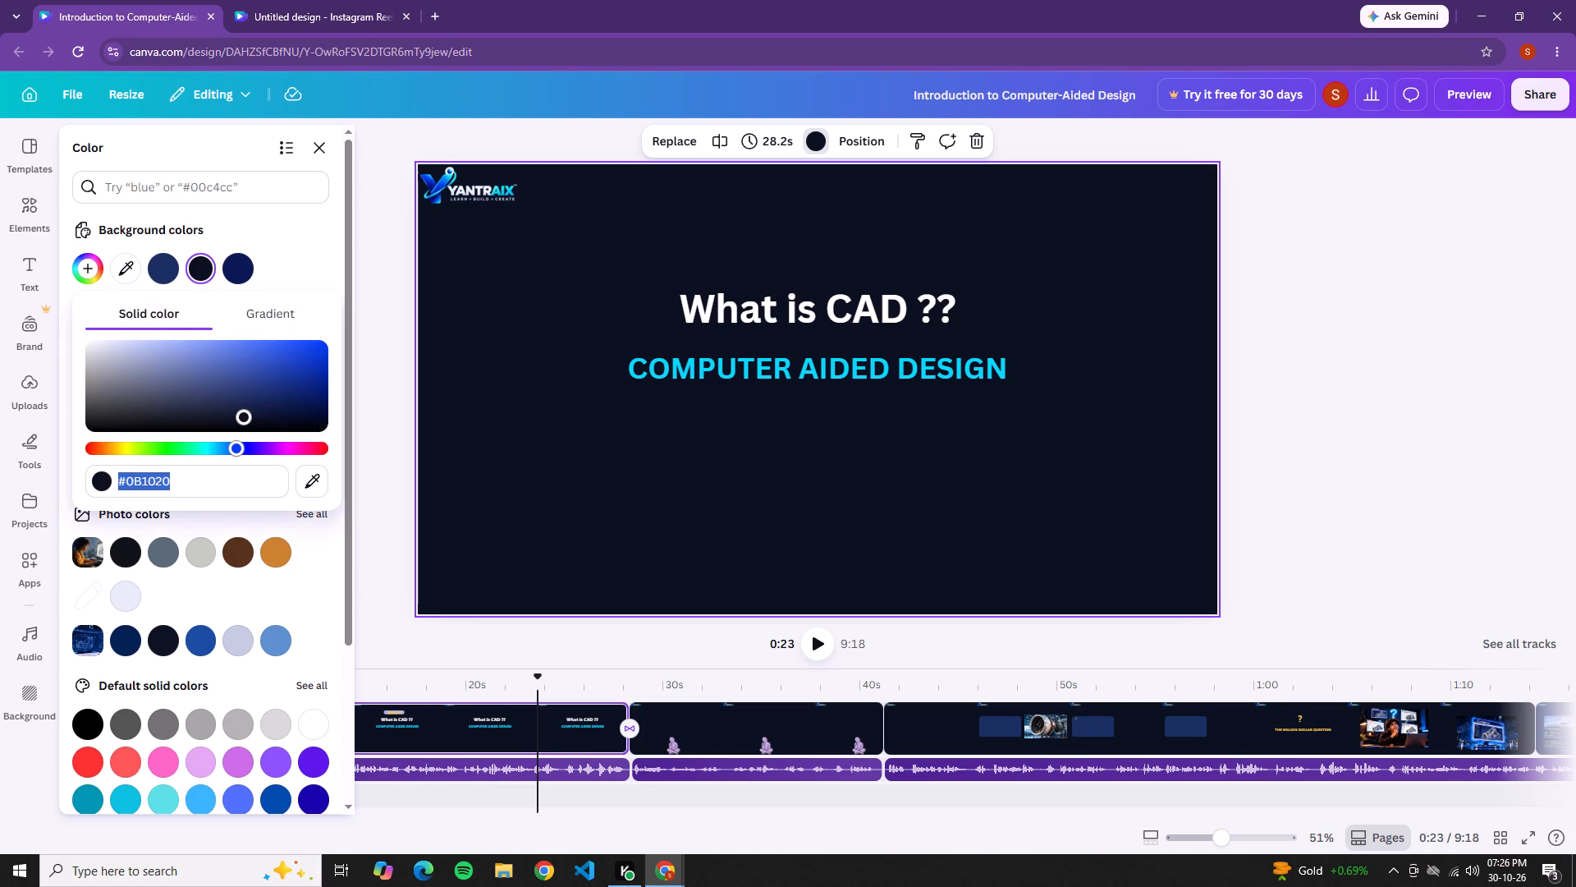
pyautogui.hotkey('ctrl', 'c')
pyautogui.click(366, 0)
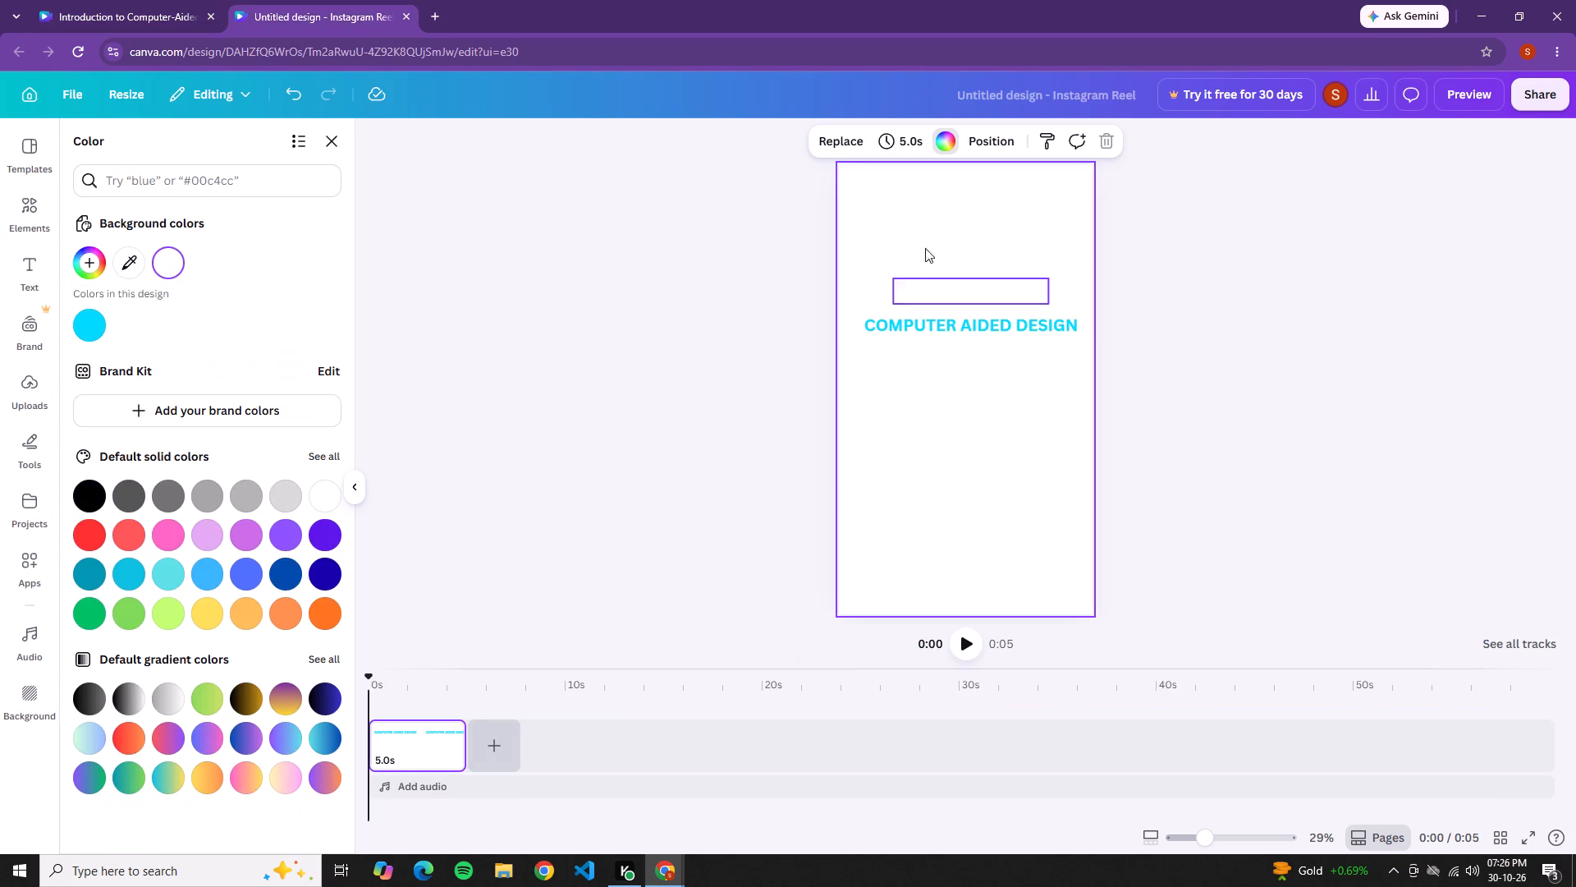
pyautogui.click(163, 191)
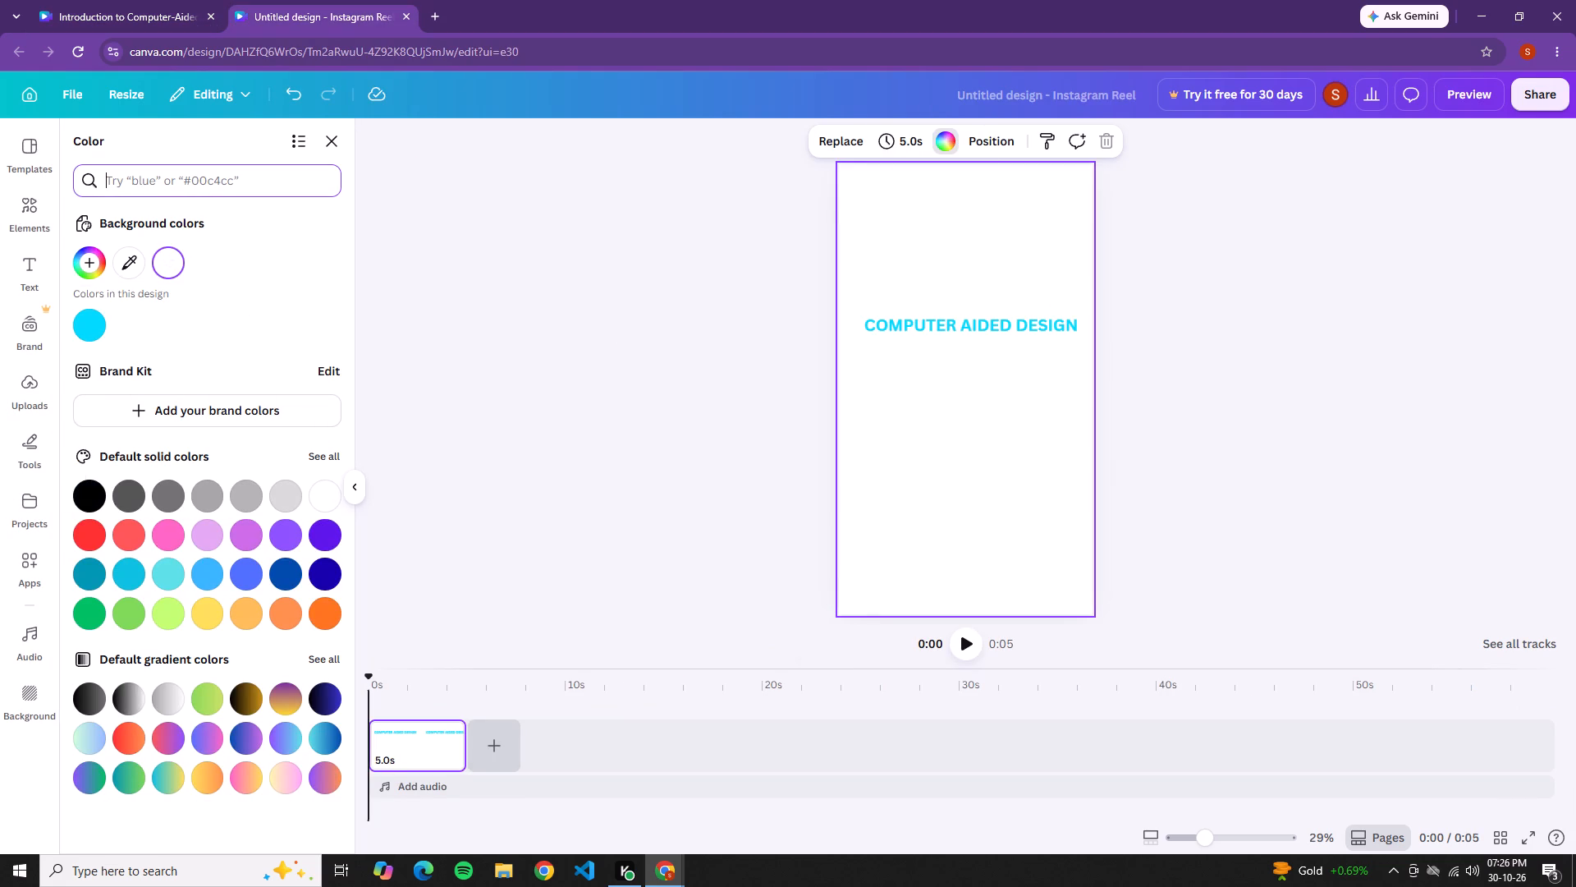
pyautogui.hotkey('ctrl', 'v')
pyautogui.click(94, 246)
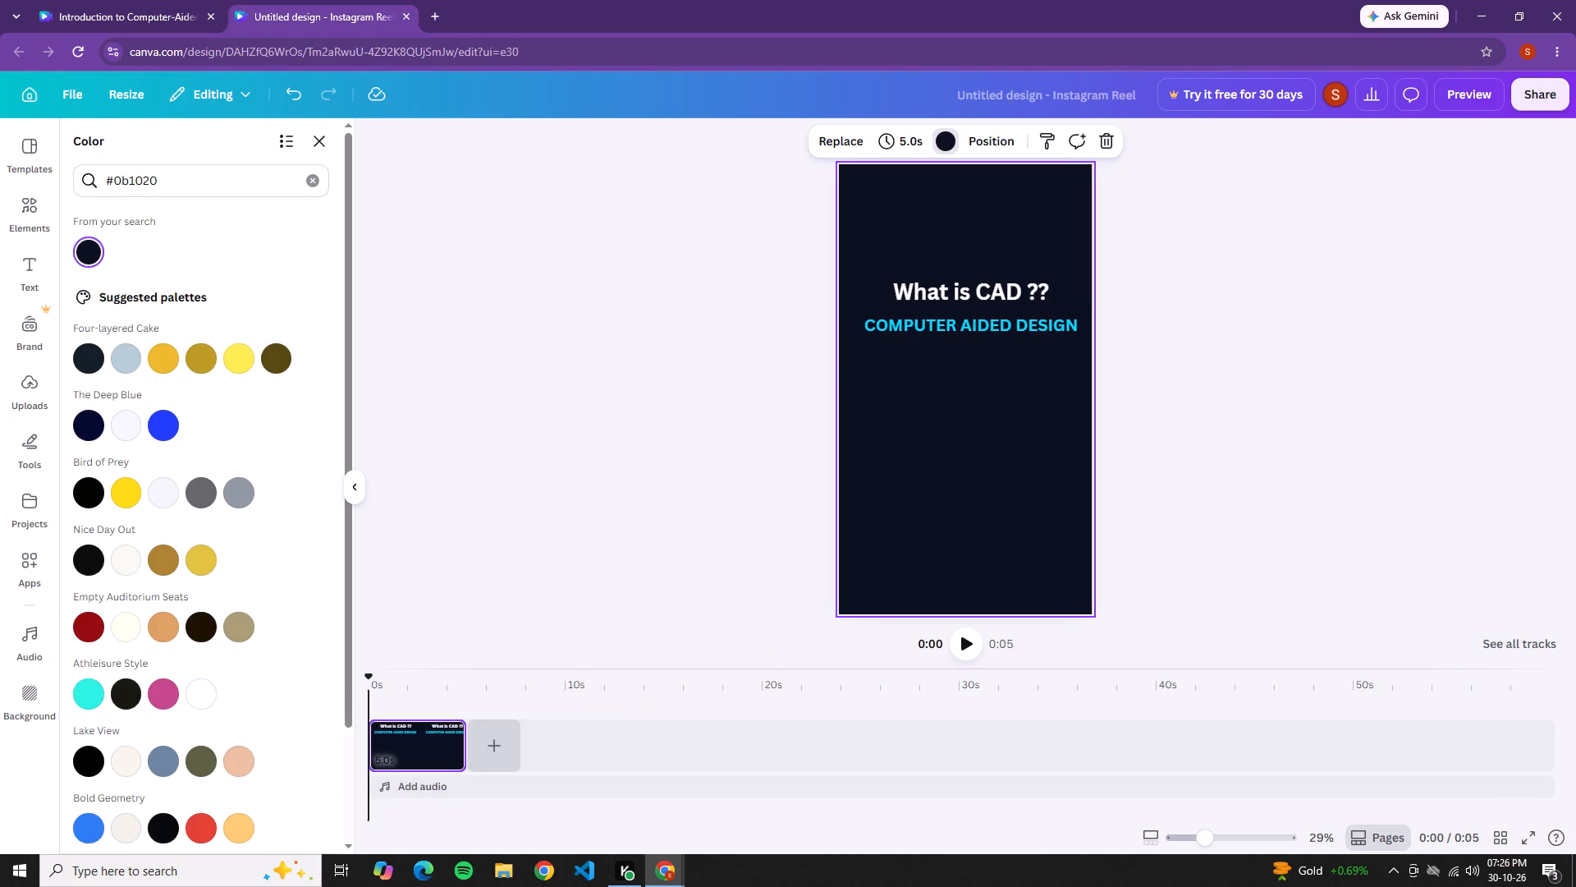
pyautogui.click(1331, 419)
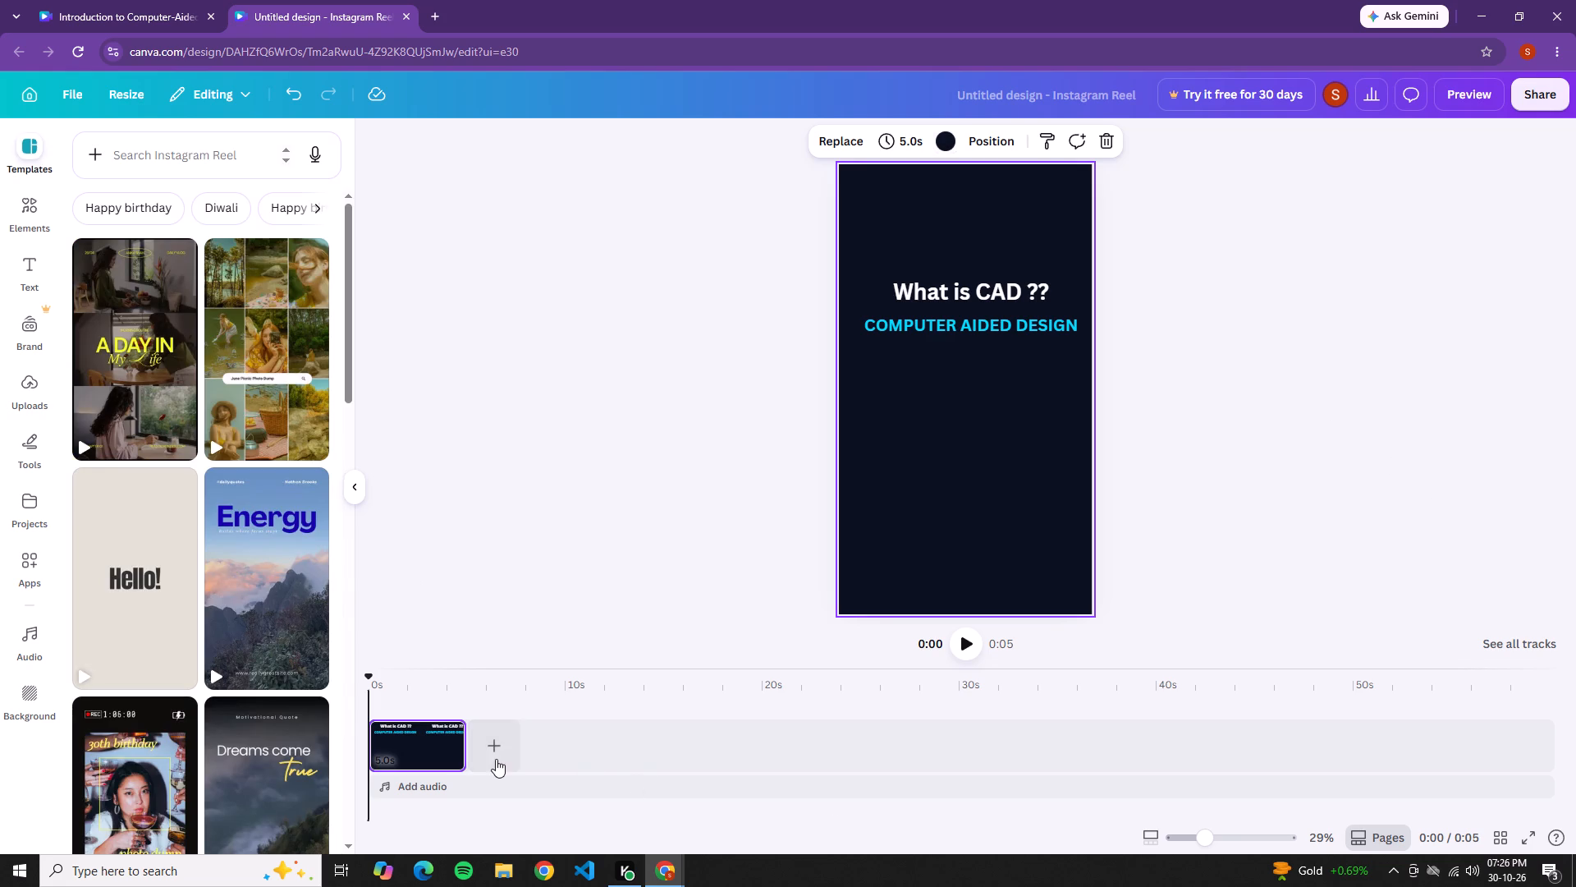
# Add a second page to the reel after the "What is CAD ??" page.
pyautogui.click(496, 759)
pyautogui.click(892, 480)
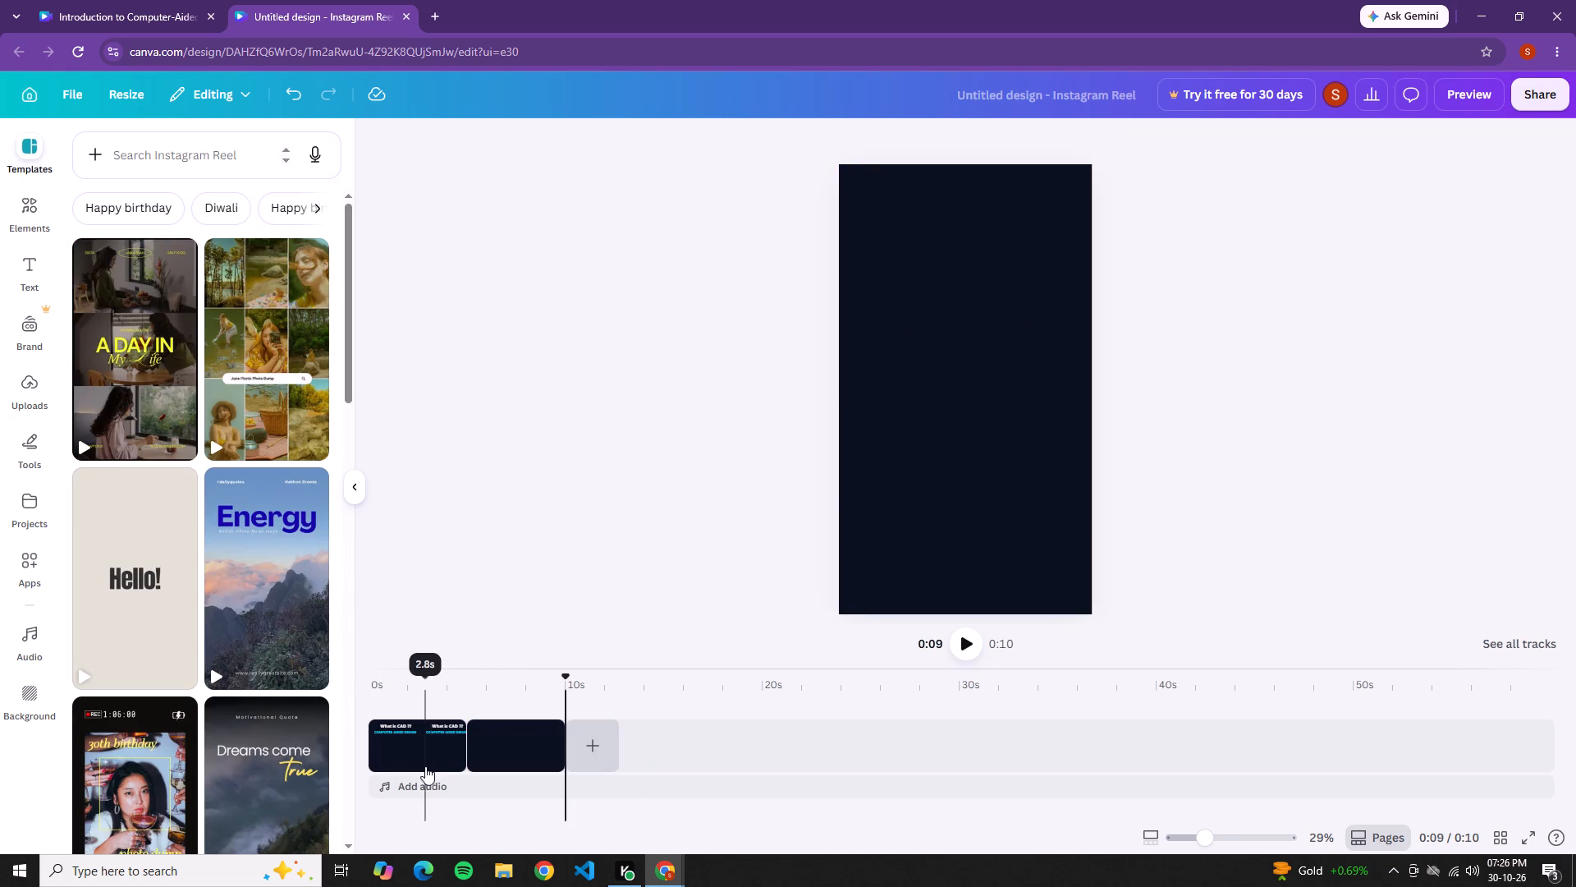
# Lengthen the reel's first page, the one with the "What is CAD ??" text, to 5.2 seconds.
pyautogui.click(425, 761)
pyautogui.click(954, 645)
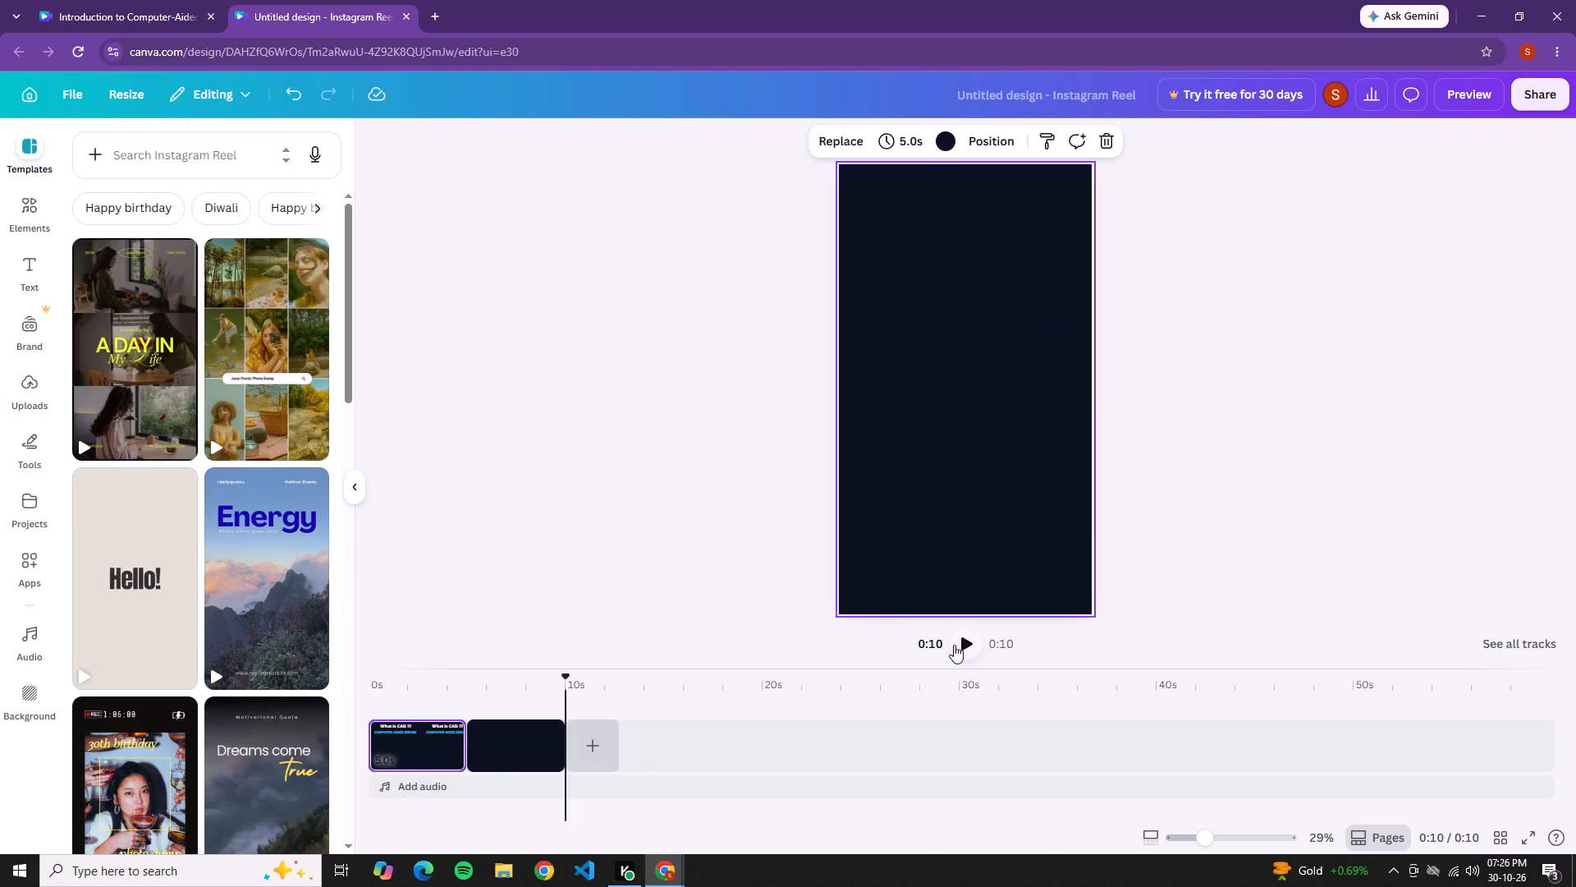
pyautogui.click(408, 758)
pyautogui.click(387, 747)
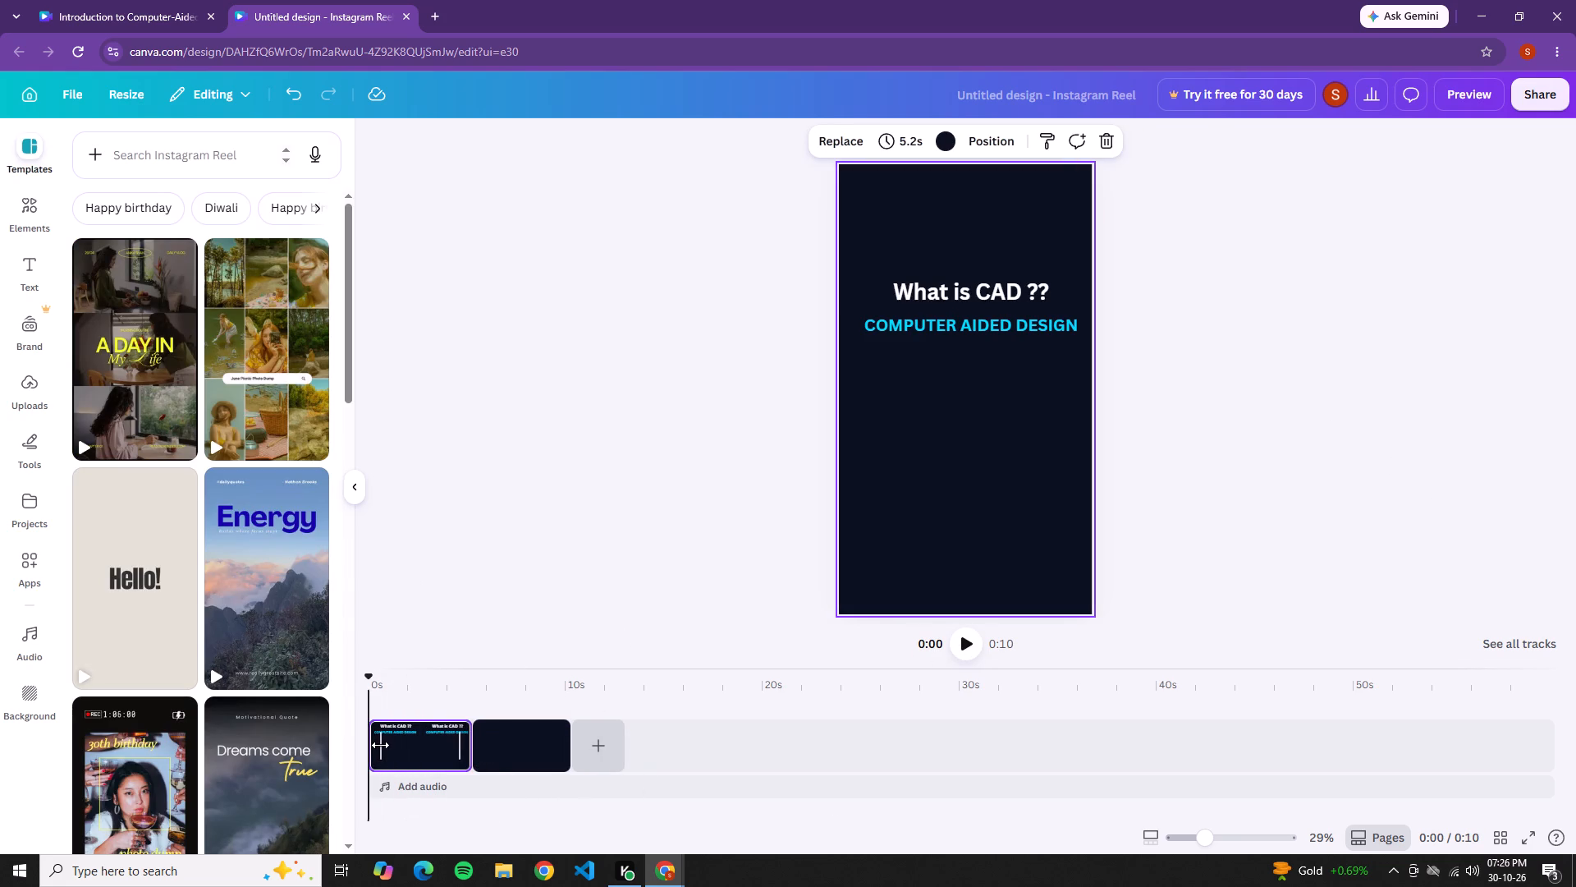
# Play back the reel's first page to review the text animation of the "What is CAD ??" title and subtitle.
pyautogui.click(956, 654)
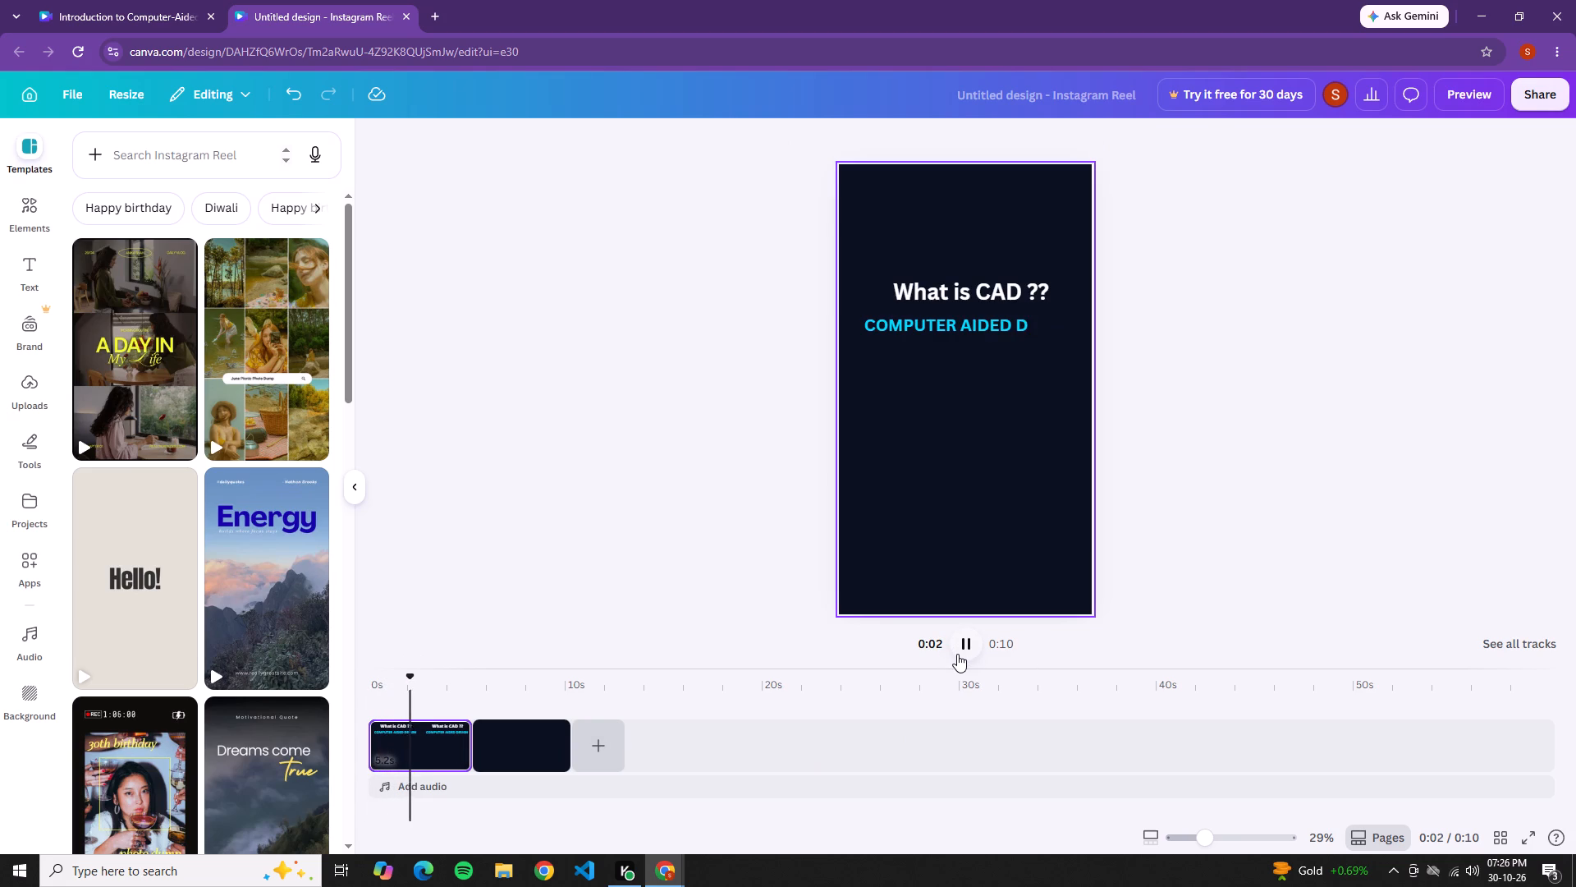
pyautogui.click(957, 654)
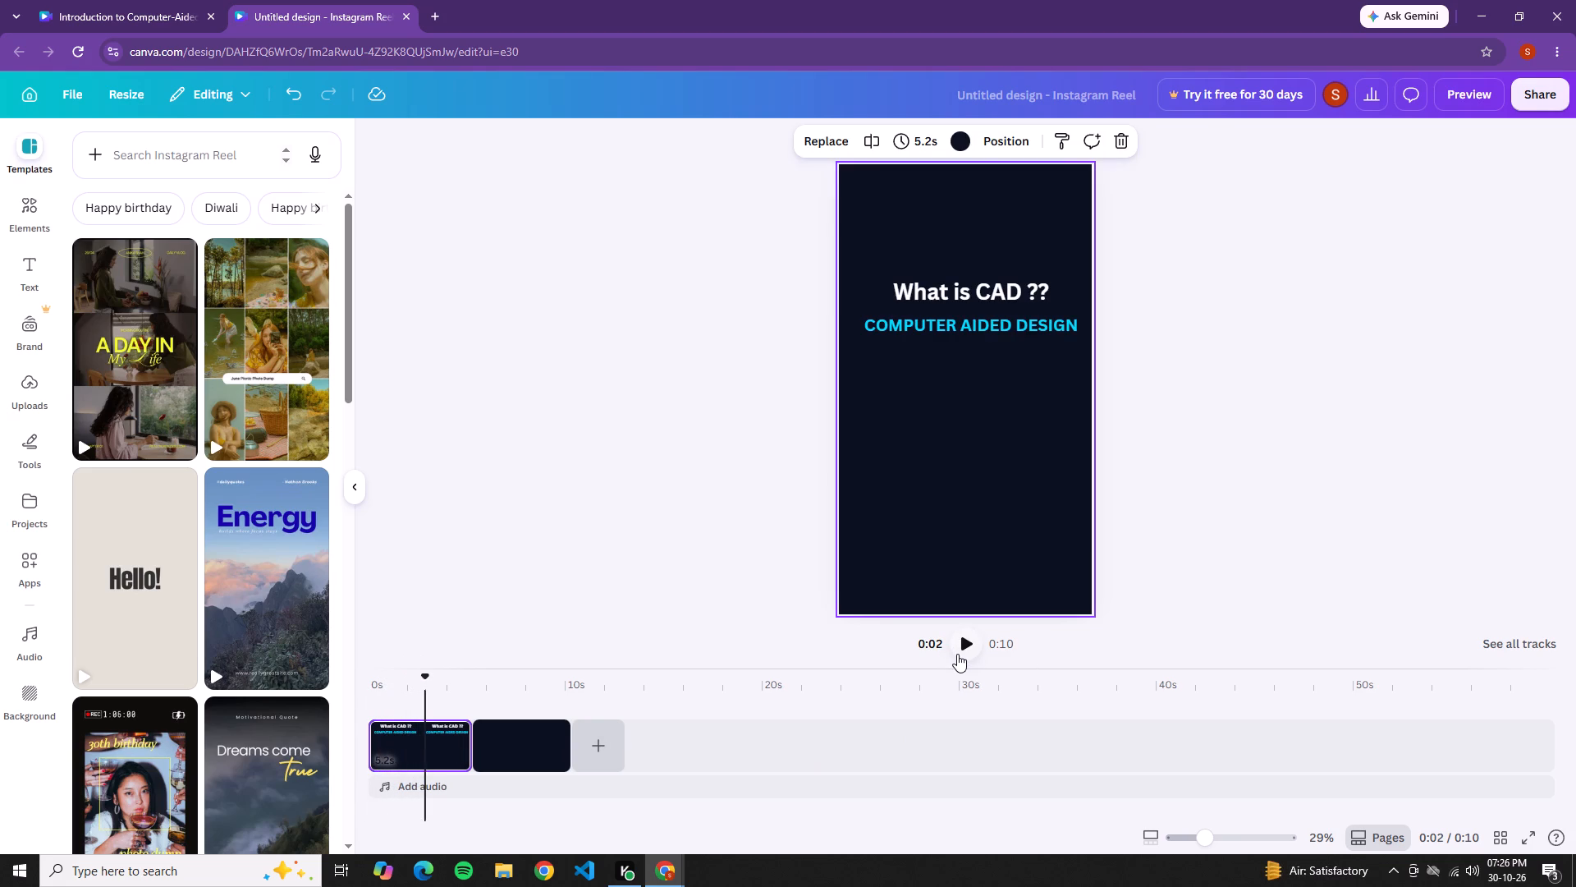
pyautogui.click(957, 654)
pyautogui.click(957, 654)
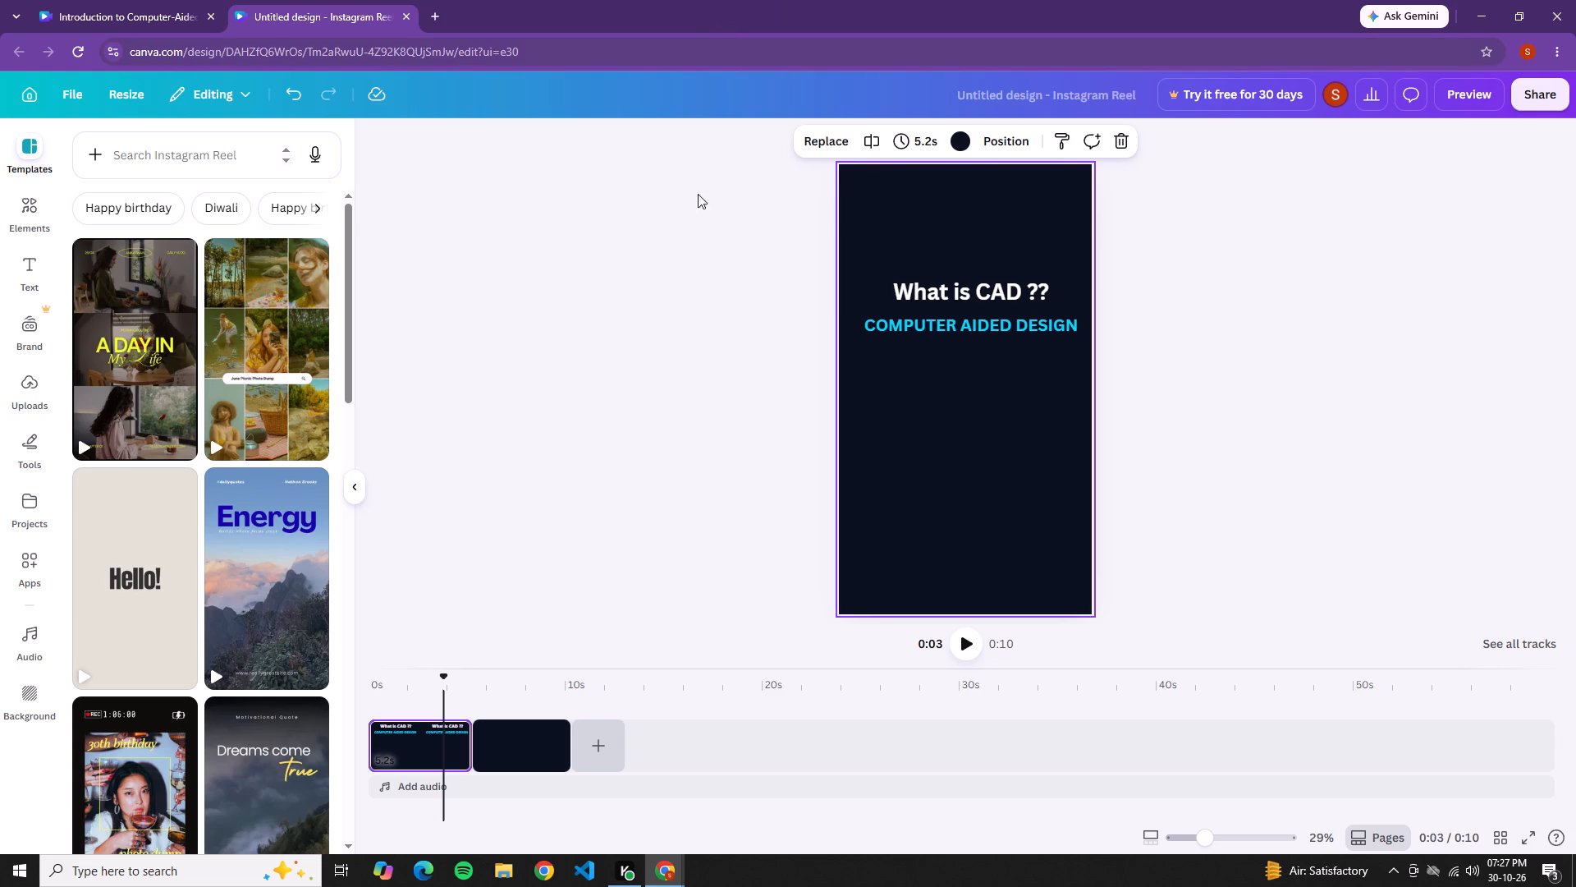
pyautogui.click(376, 704)
pyautogui.click(964, 654)
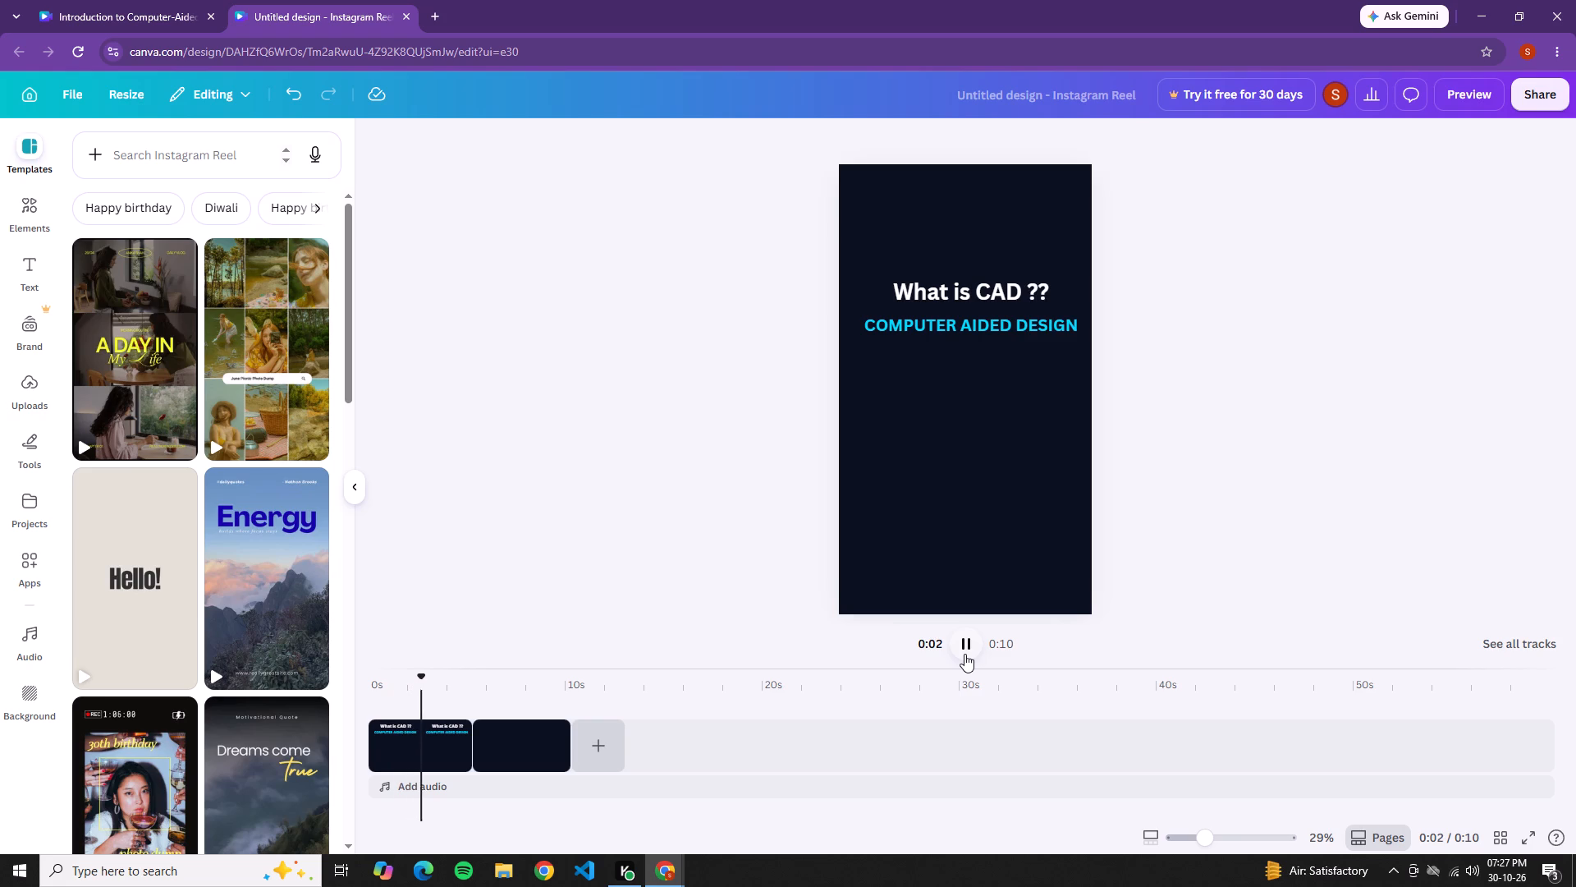
pyautogui.click(964, 654)
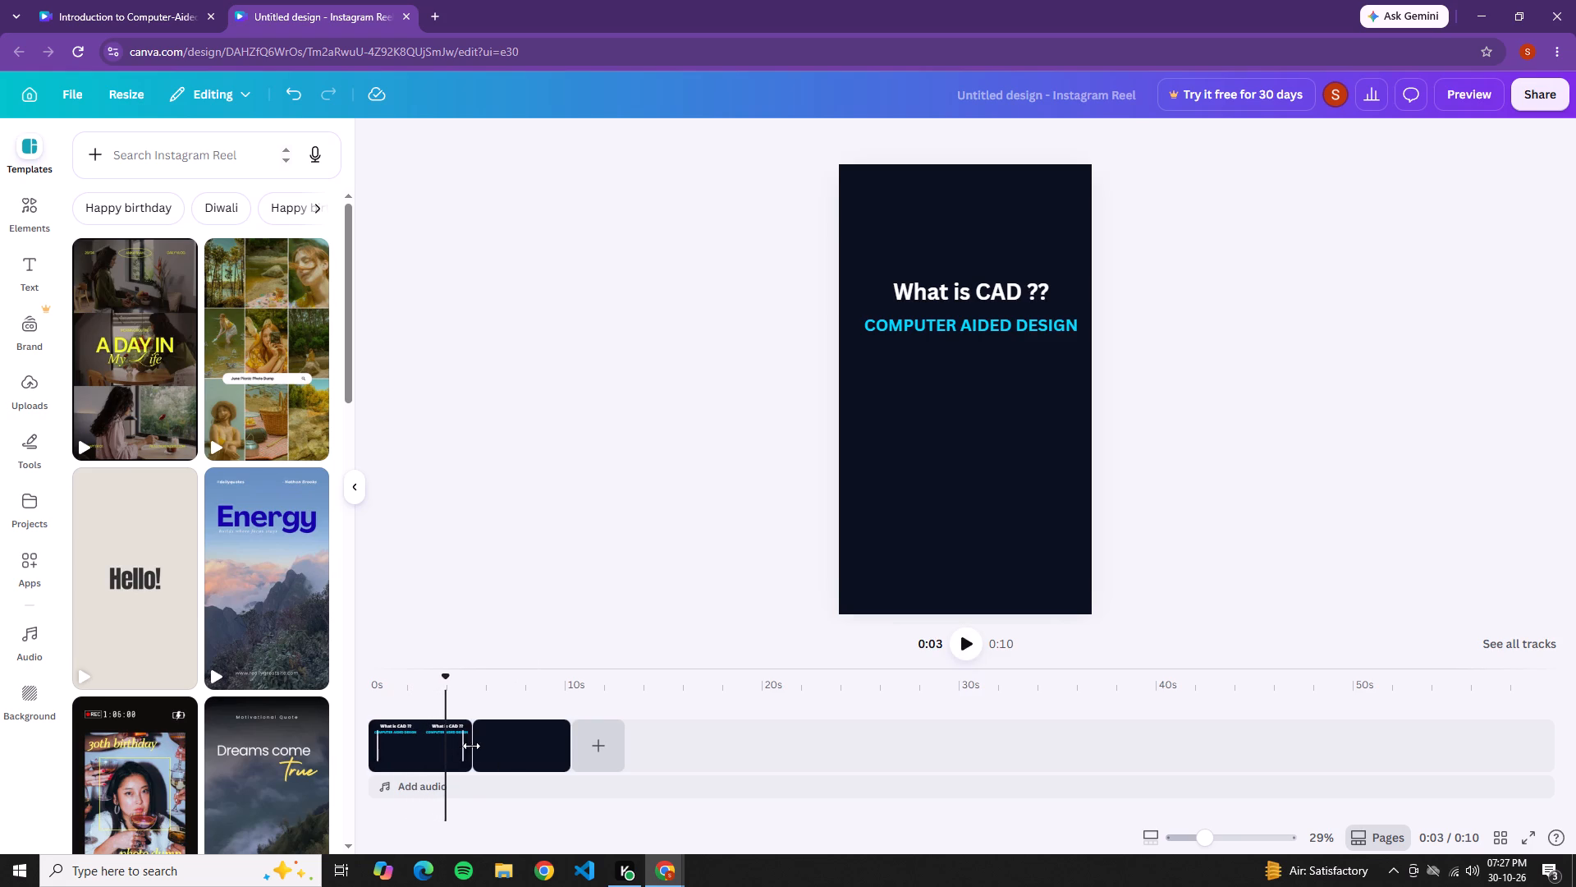
# Add a Dissolve transition between the reel's first and second pages and preview the playback from the start.
pyautogui.click(470, 756)
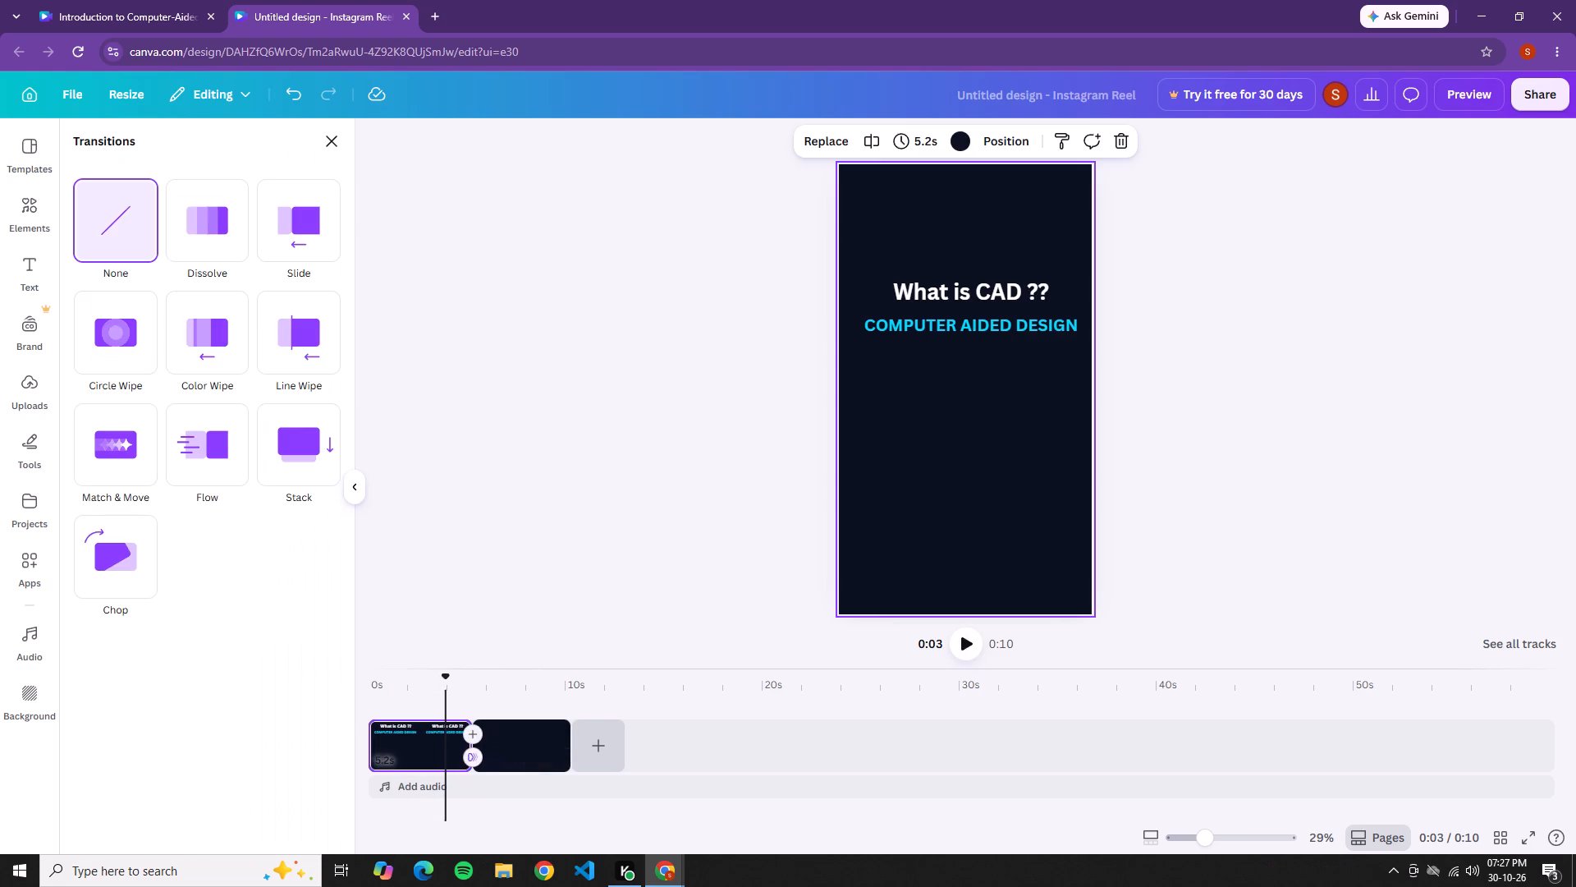
pyautogui.click(204, 203)
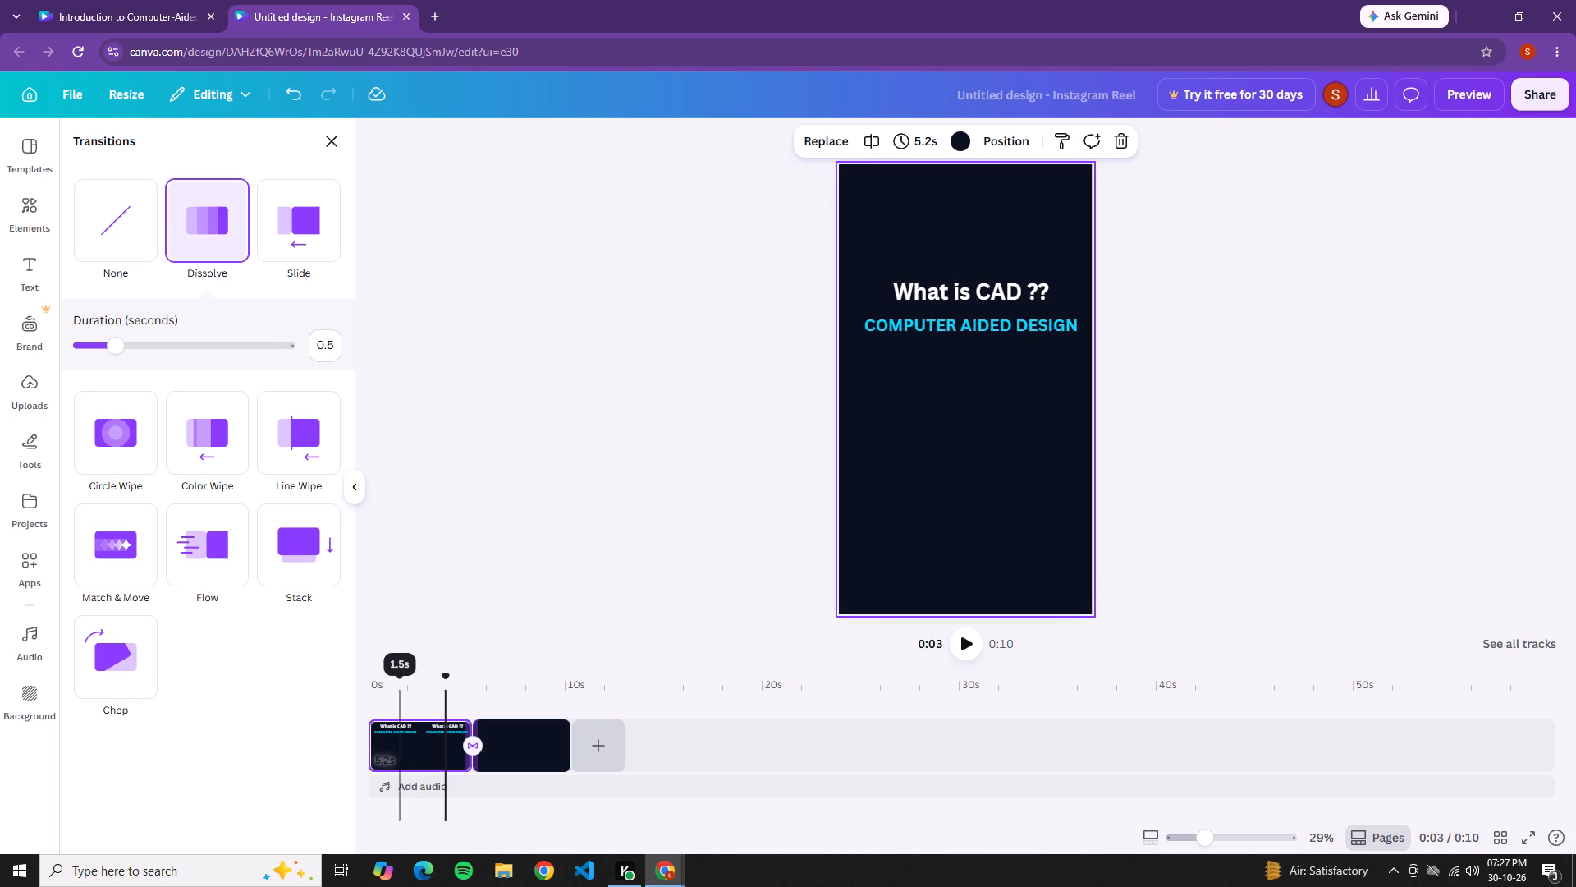
pyautogui.click(372, 687)
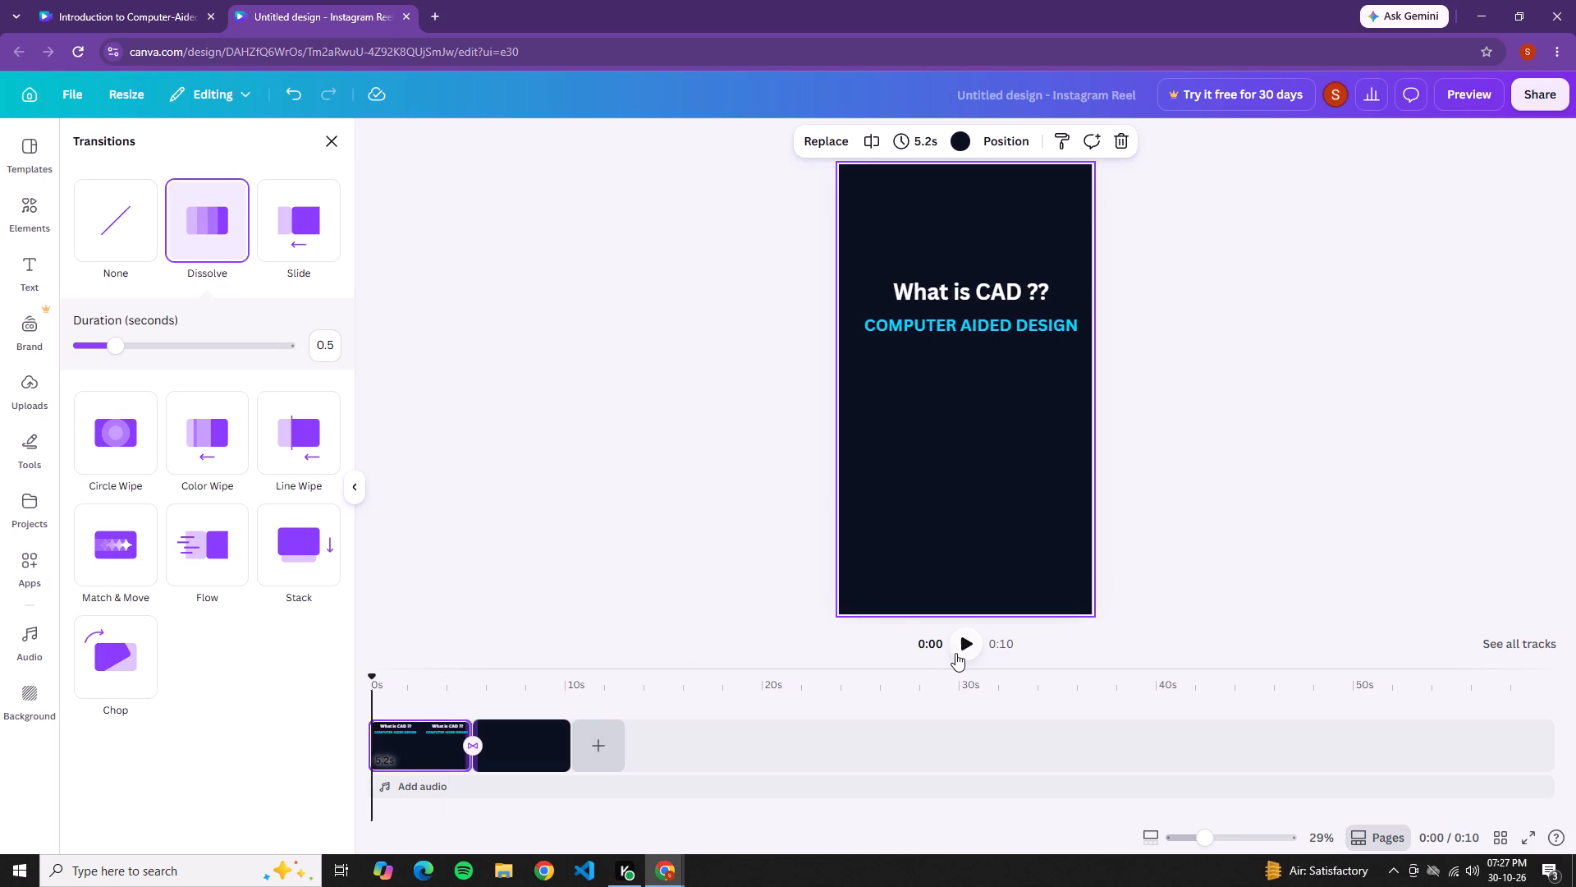
pyautogui.click(957, 650)
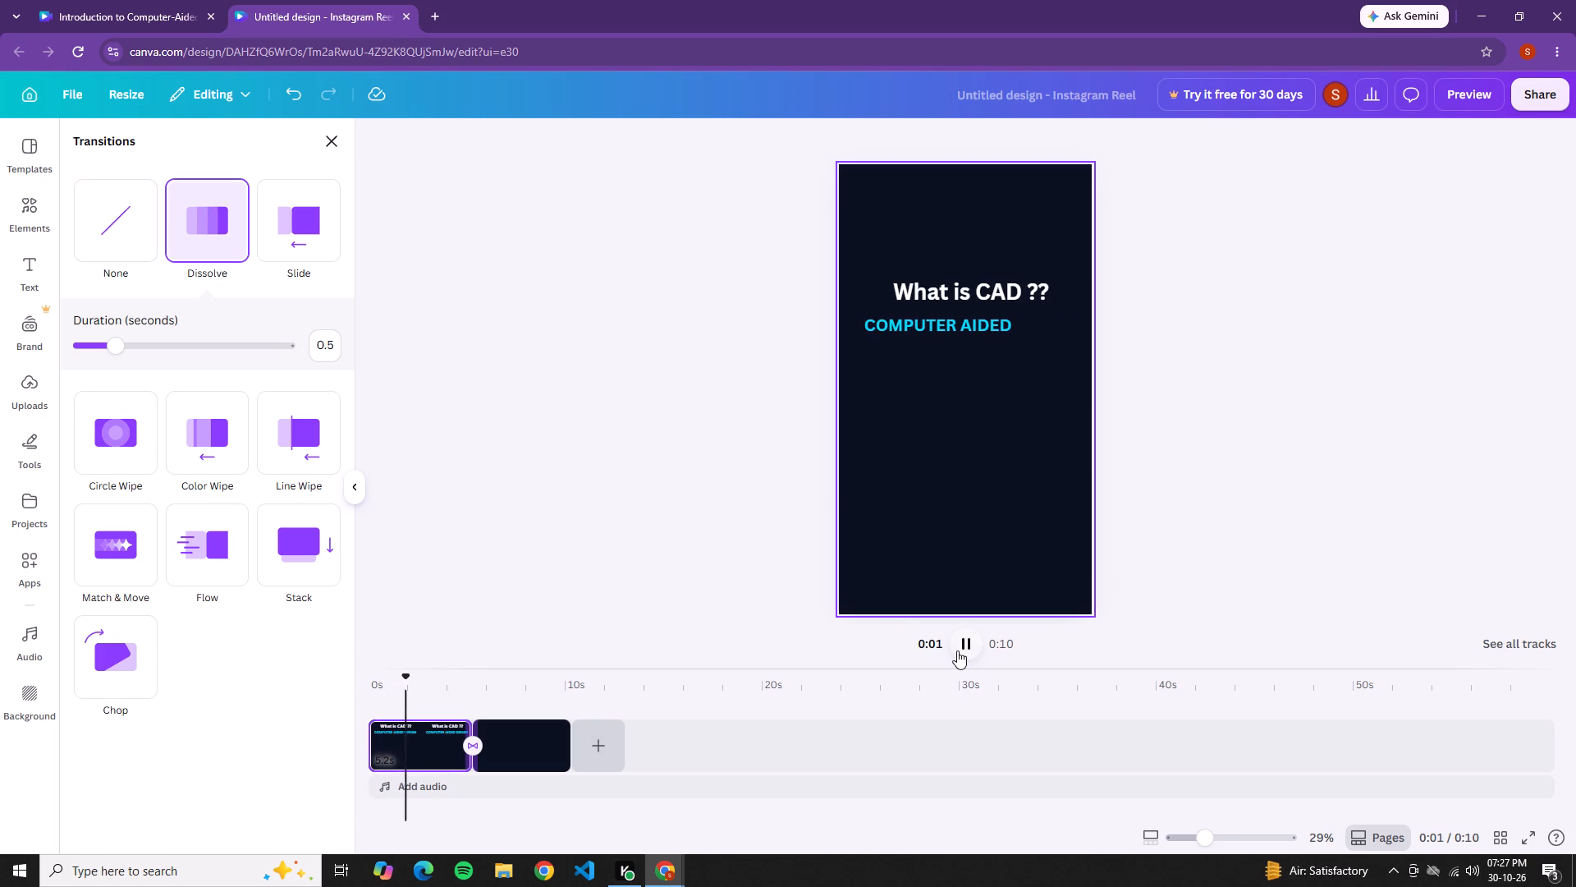
pyautogui.click(957, 650)
# Place the uploaded YANTRAIX logo above the title on the first page, about 798 × 317 px at X 165, Y 47.
pyautogui.click(23, 403)
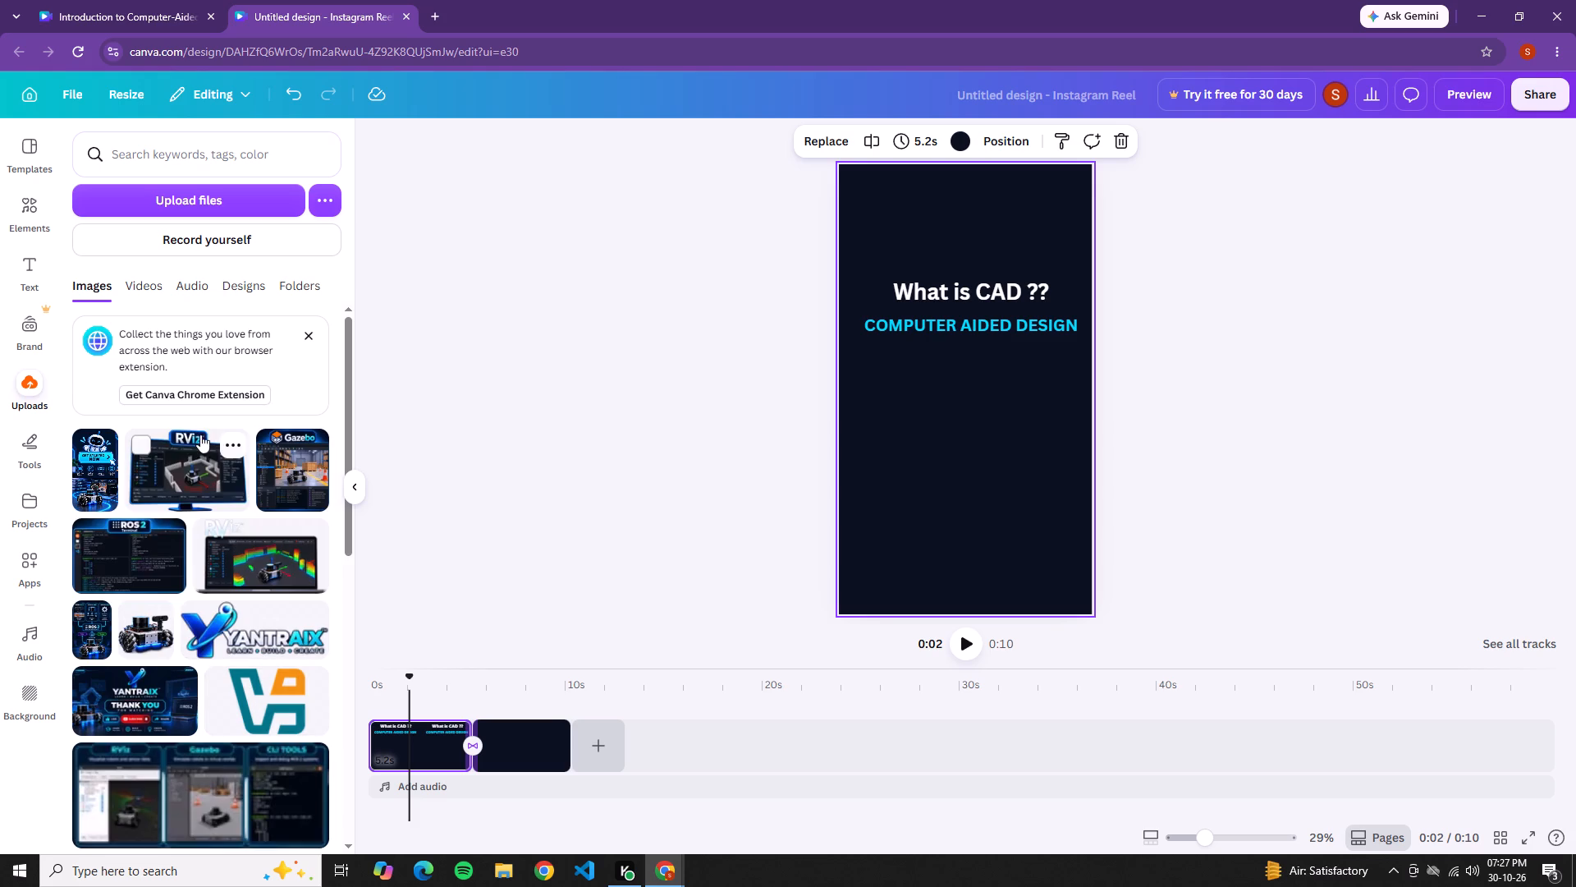
pyautogui.moveTo(271, 625); pyautogui.dragTo(915, 200)
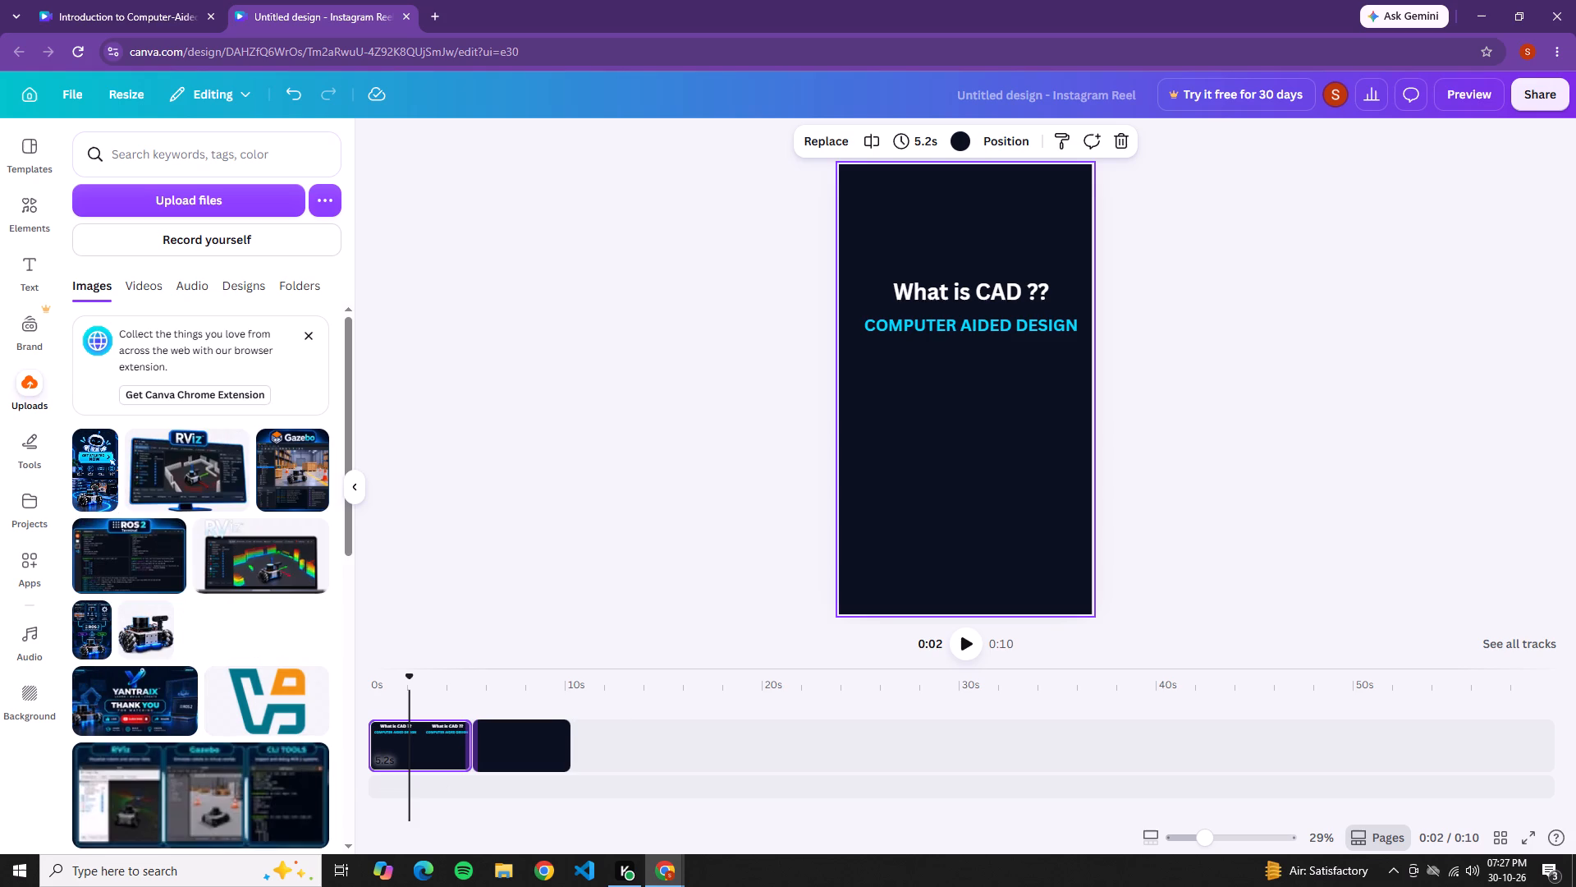
pyautogui.moveTo(915, 200); pyautogui.dragTo(932, 191)
pyautogui.moveTo(932, 196); pyautogui.dragTo(965, 207)
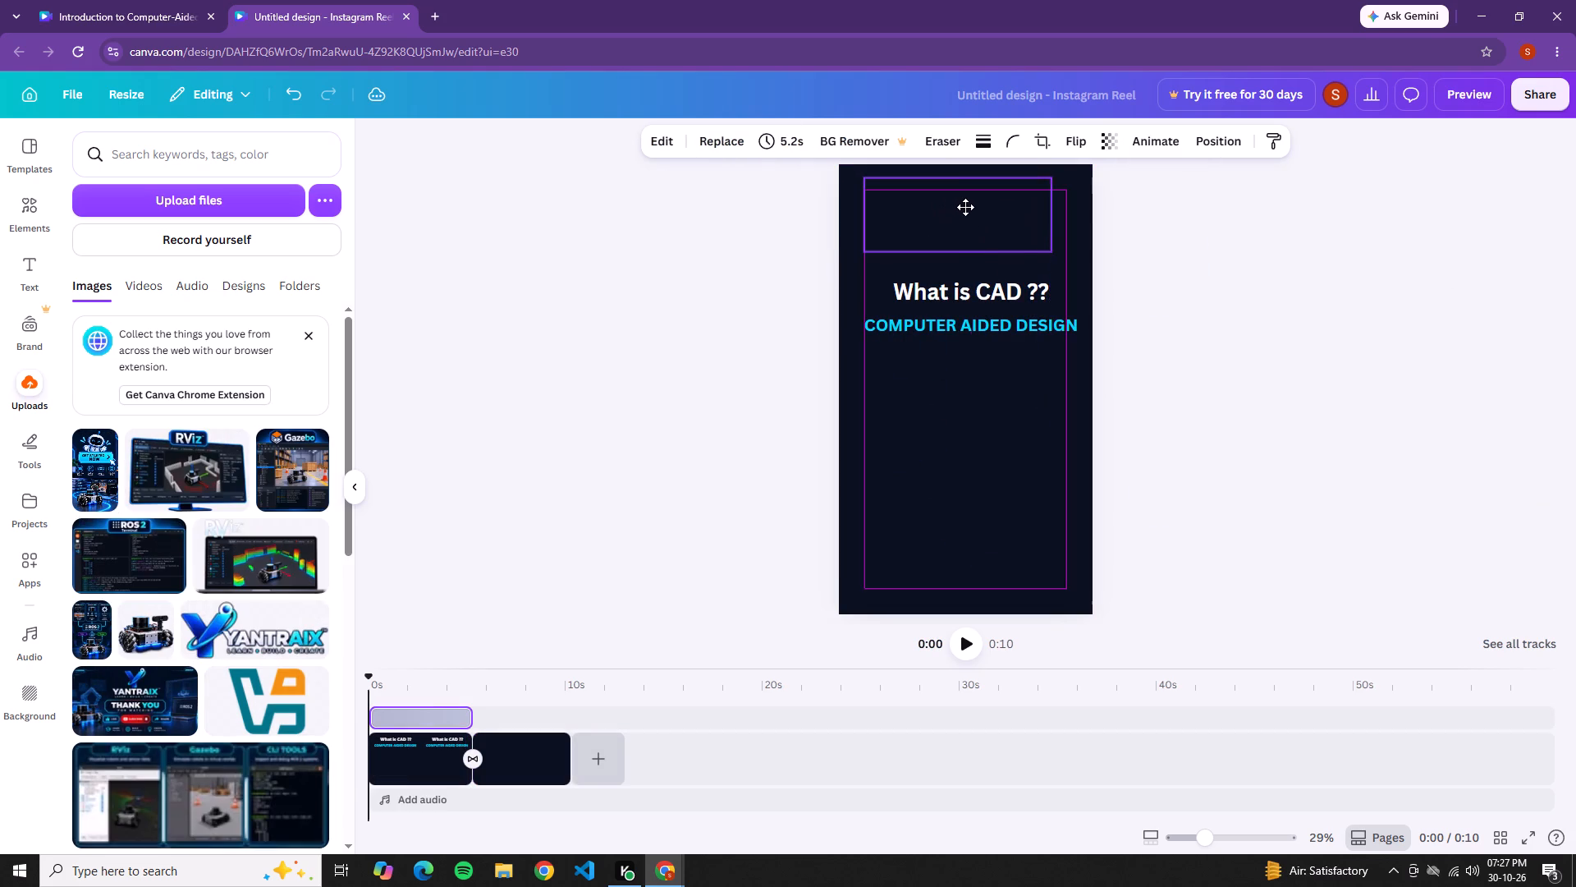
pyautogui.moveTo(965, 207); pyautogui.dragTo(967, 205)
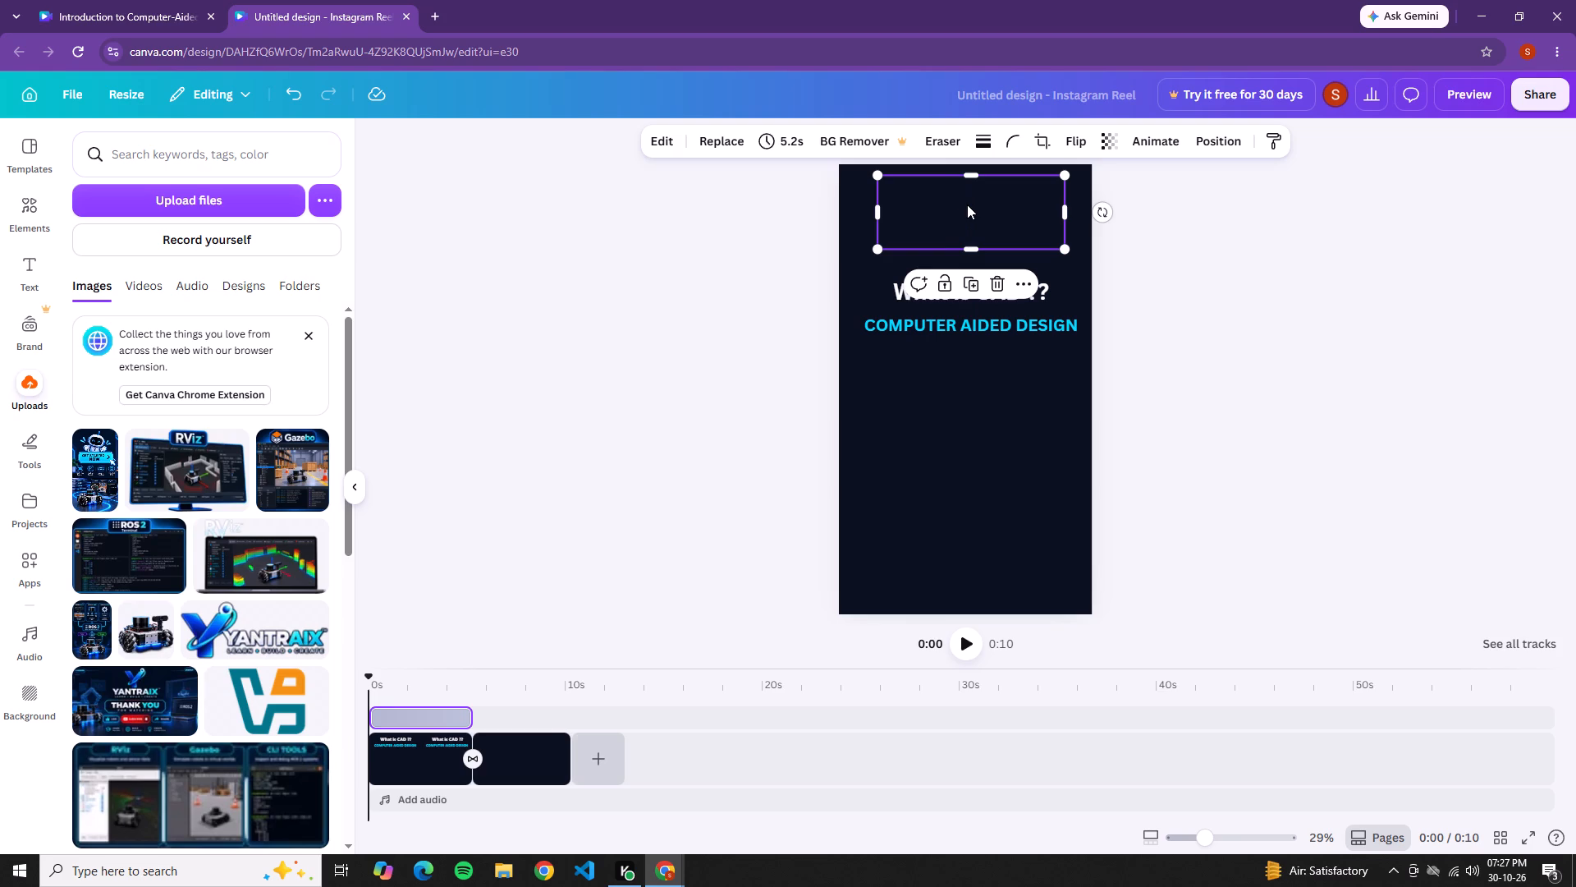
pyautogui.click(1180, 149)
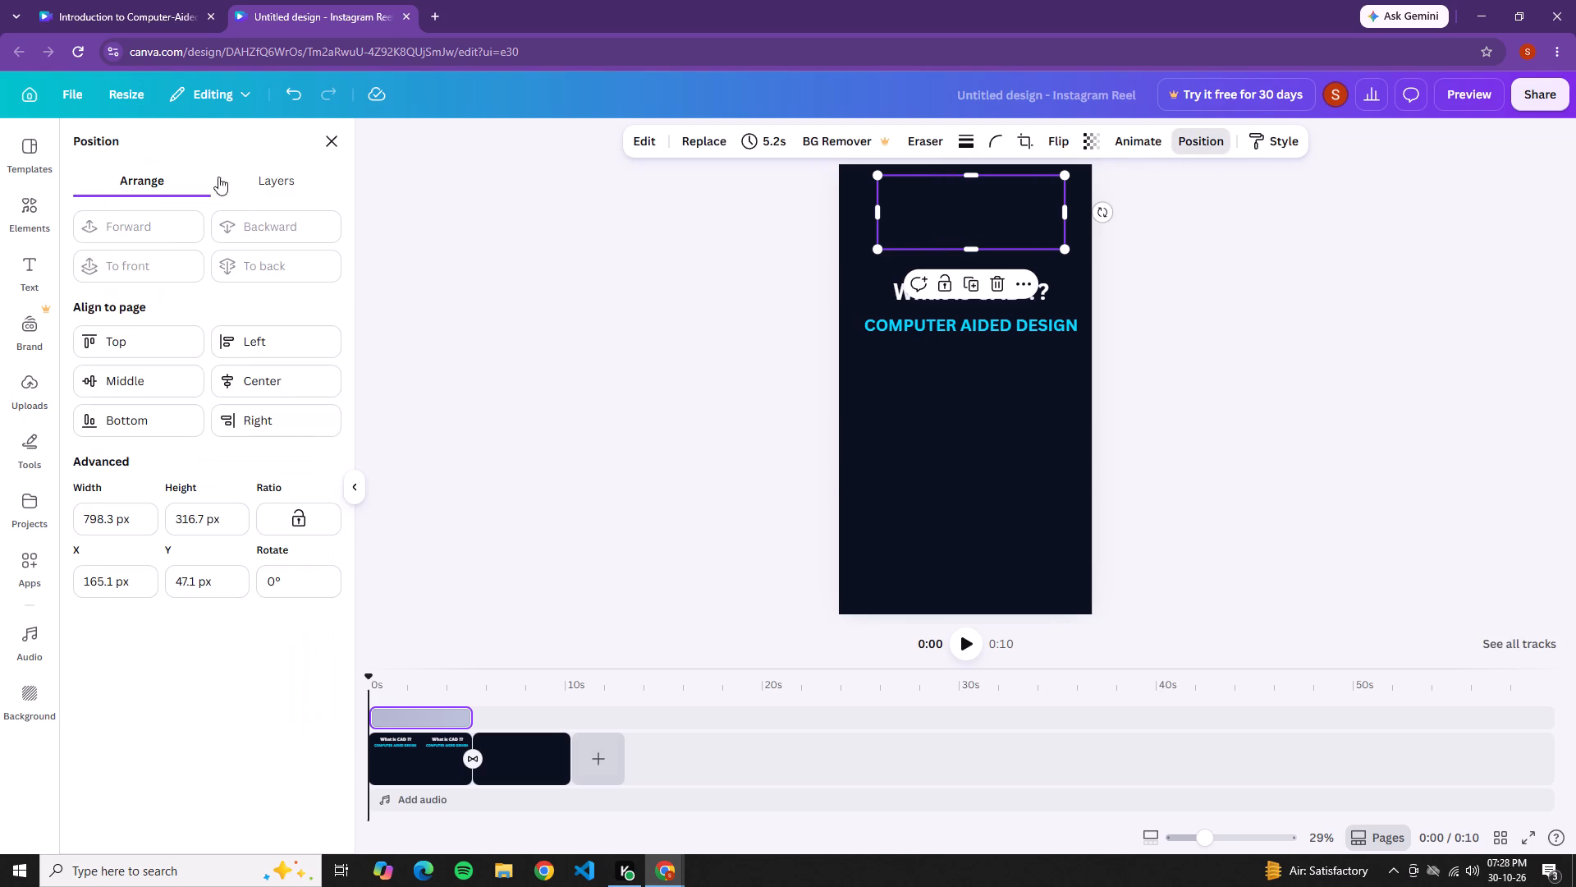
pyautogui.click(1256, 293)
pyautogui.click(1256, 293)
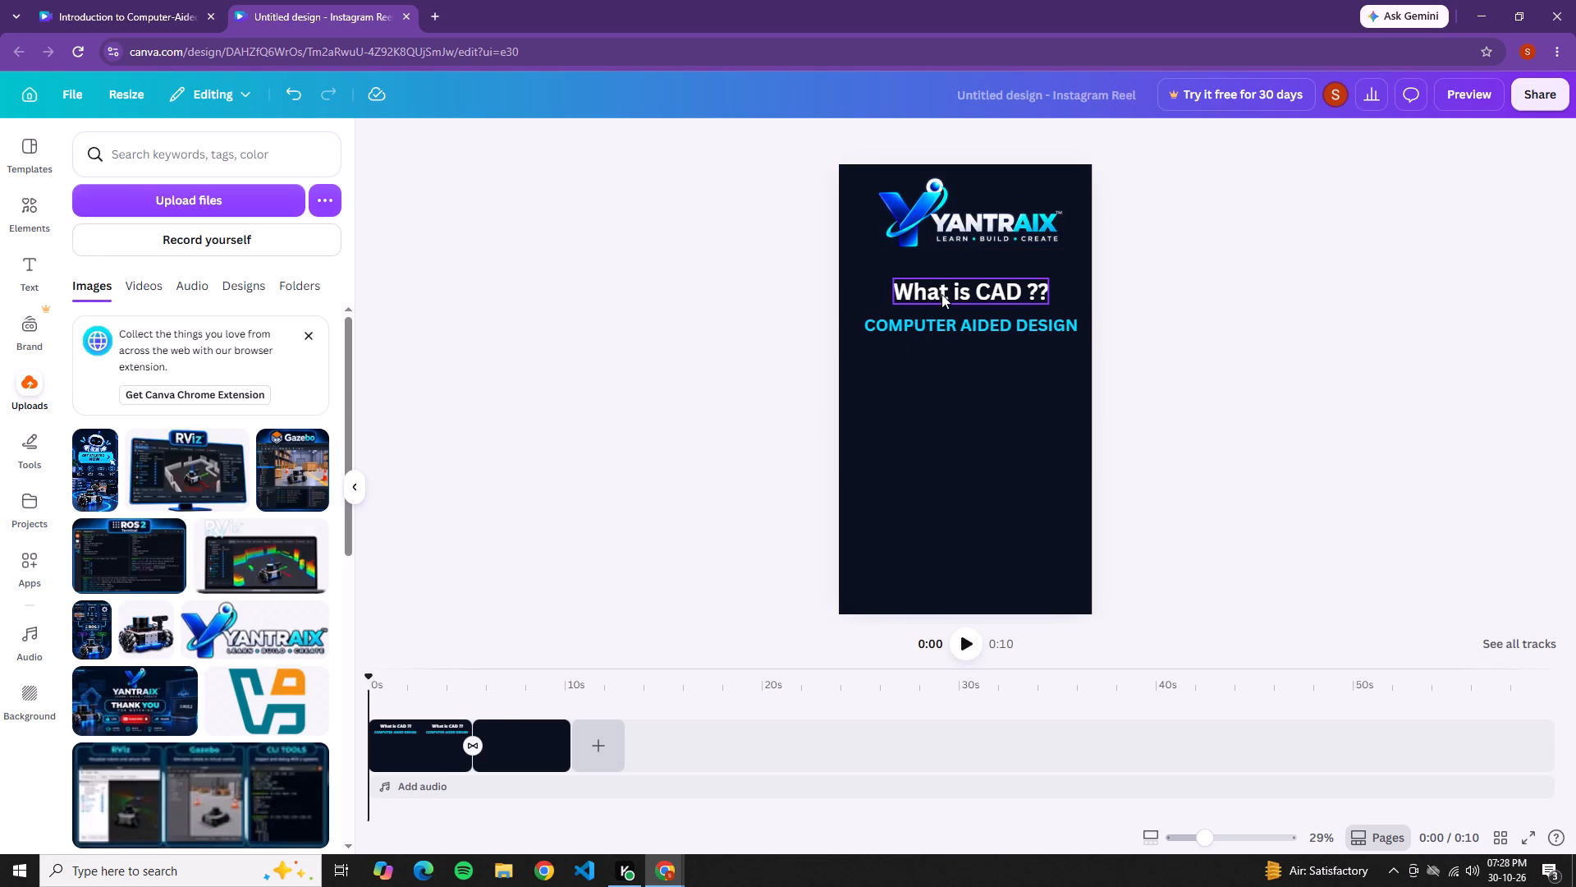
# Move the "What is CAD ??" and "COMPUTER AIDED DESIGN" texts together down to the centre of the page.
pyautogui.click(941, 294)
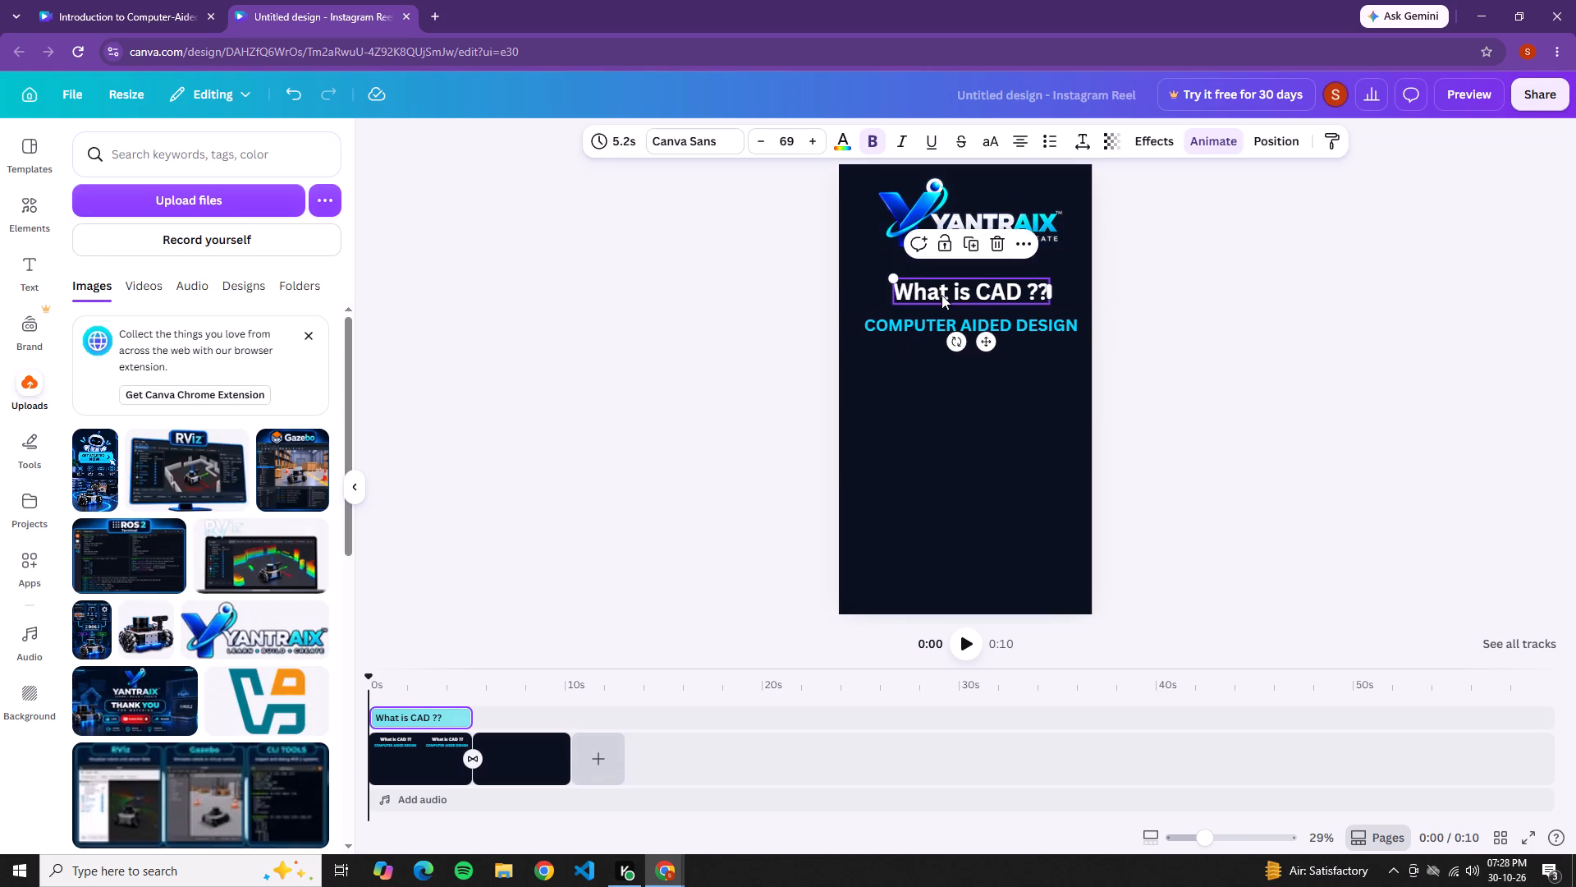
pyautogui.keyDown('shift'); pyautogui.click(945, 319); pyautogui.keyUp('shift')
pyautogui.moveTo(947, 303); pyautogui.dragTo(943, 389)
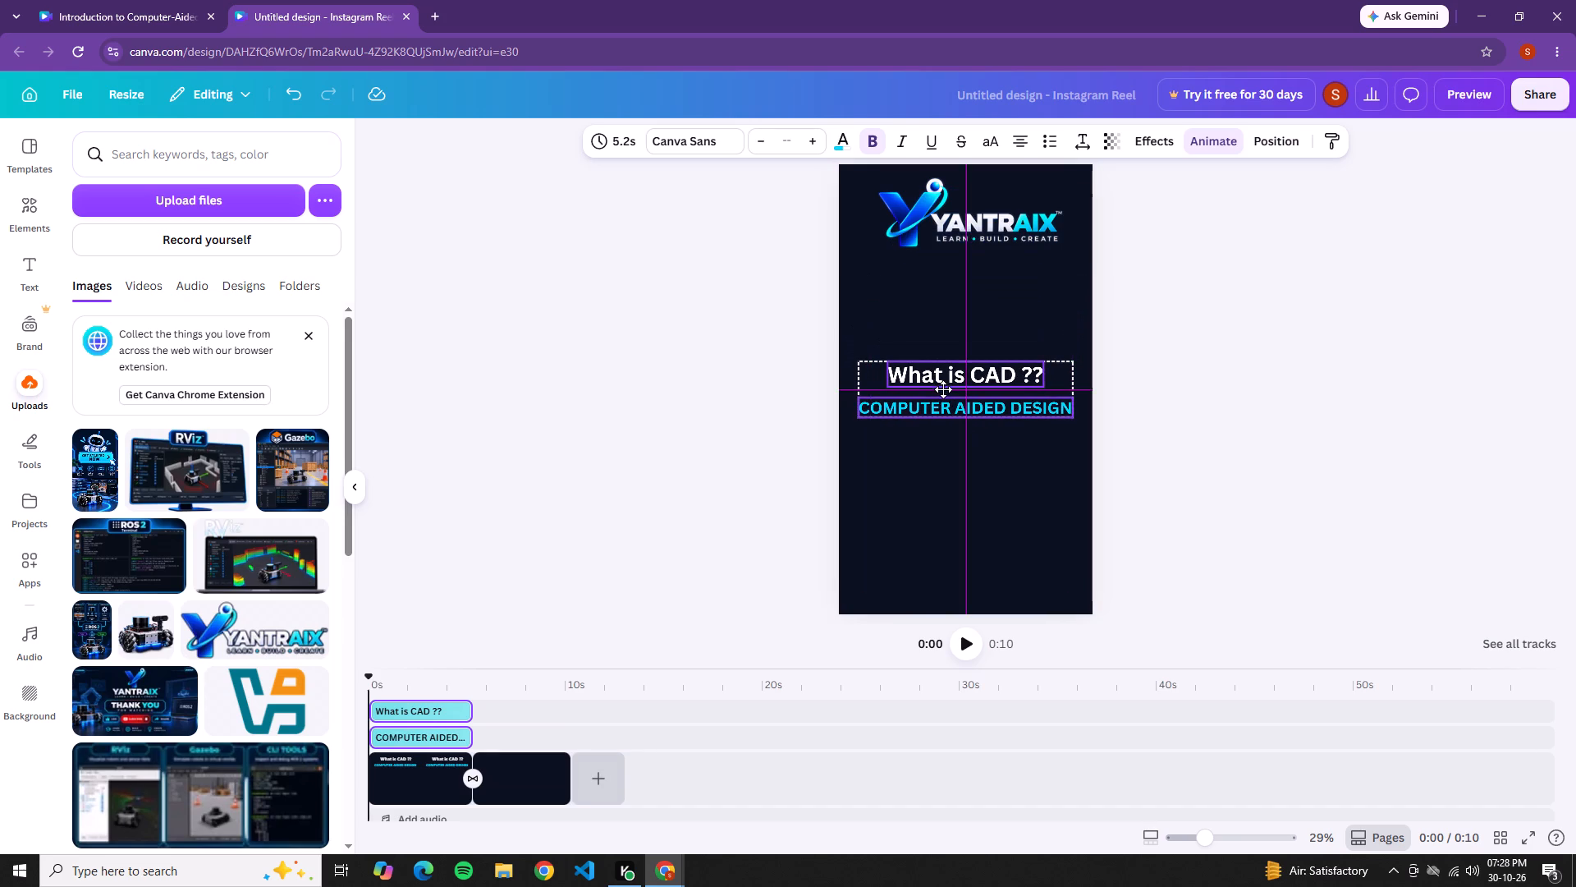
pyautogui.moveTo(943, 389); pyautogui.dragTo(943, 391)
pyautogui.click(1320, 422)
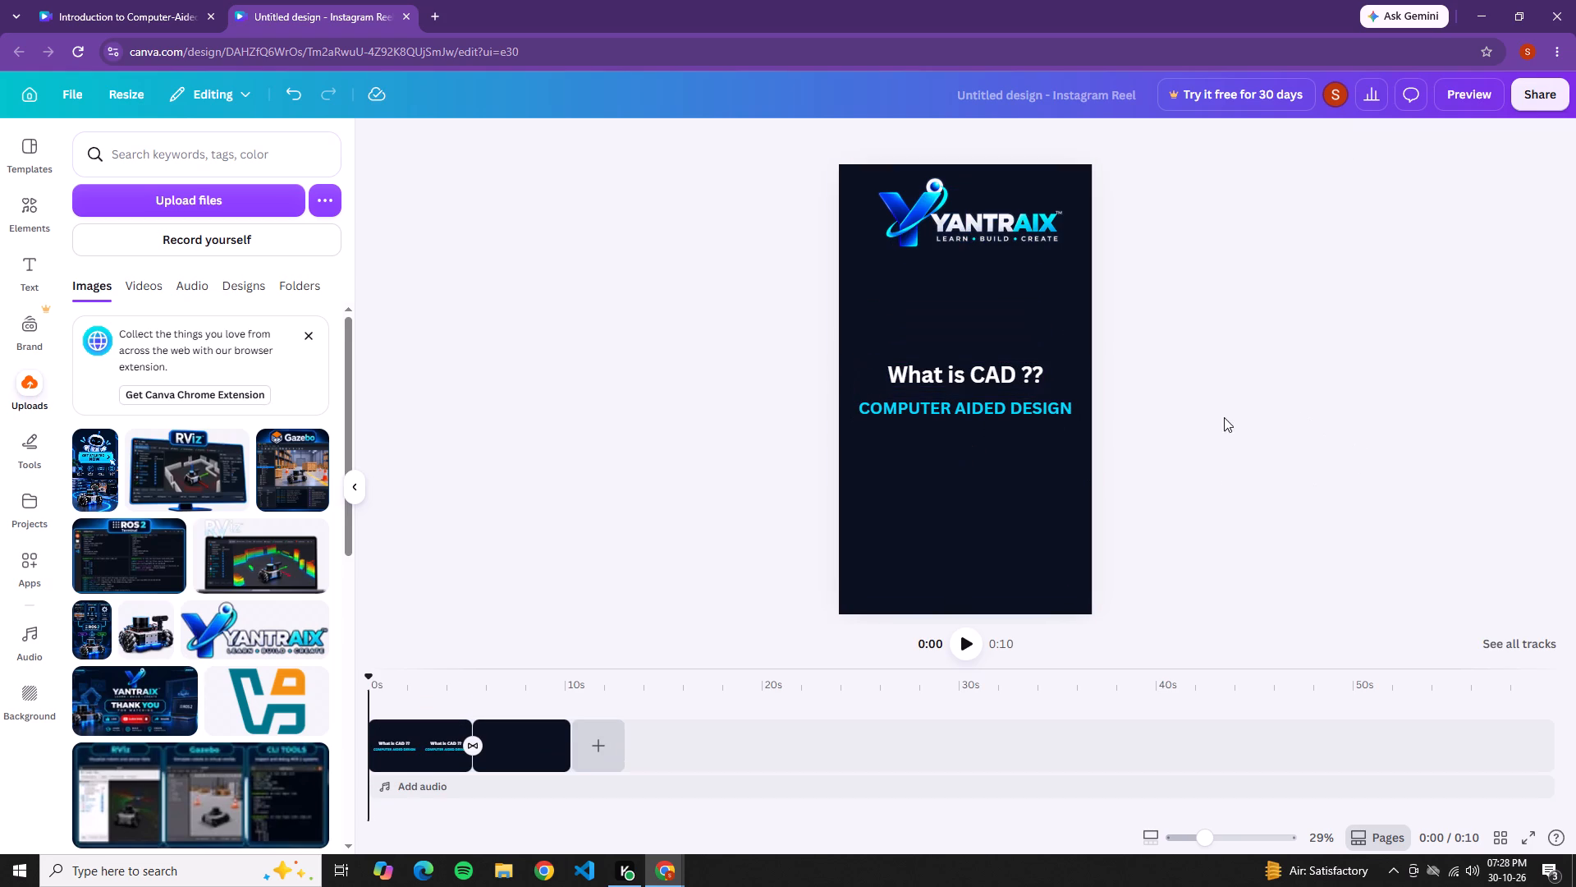
# Centre the YANTRAIX logo horizontally near the top of the first page.
pyautogui.click(1033, 232)
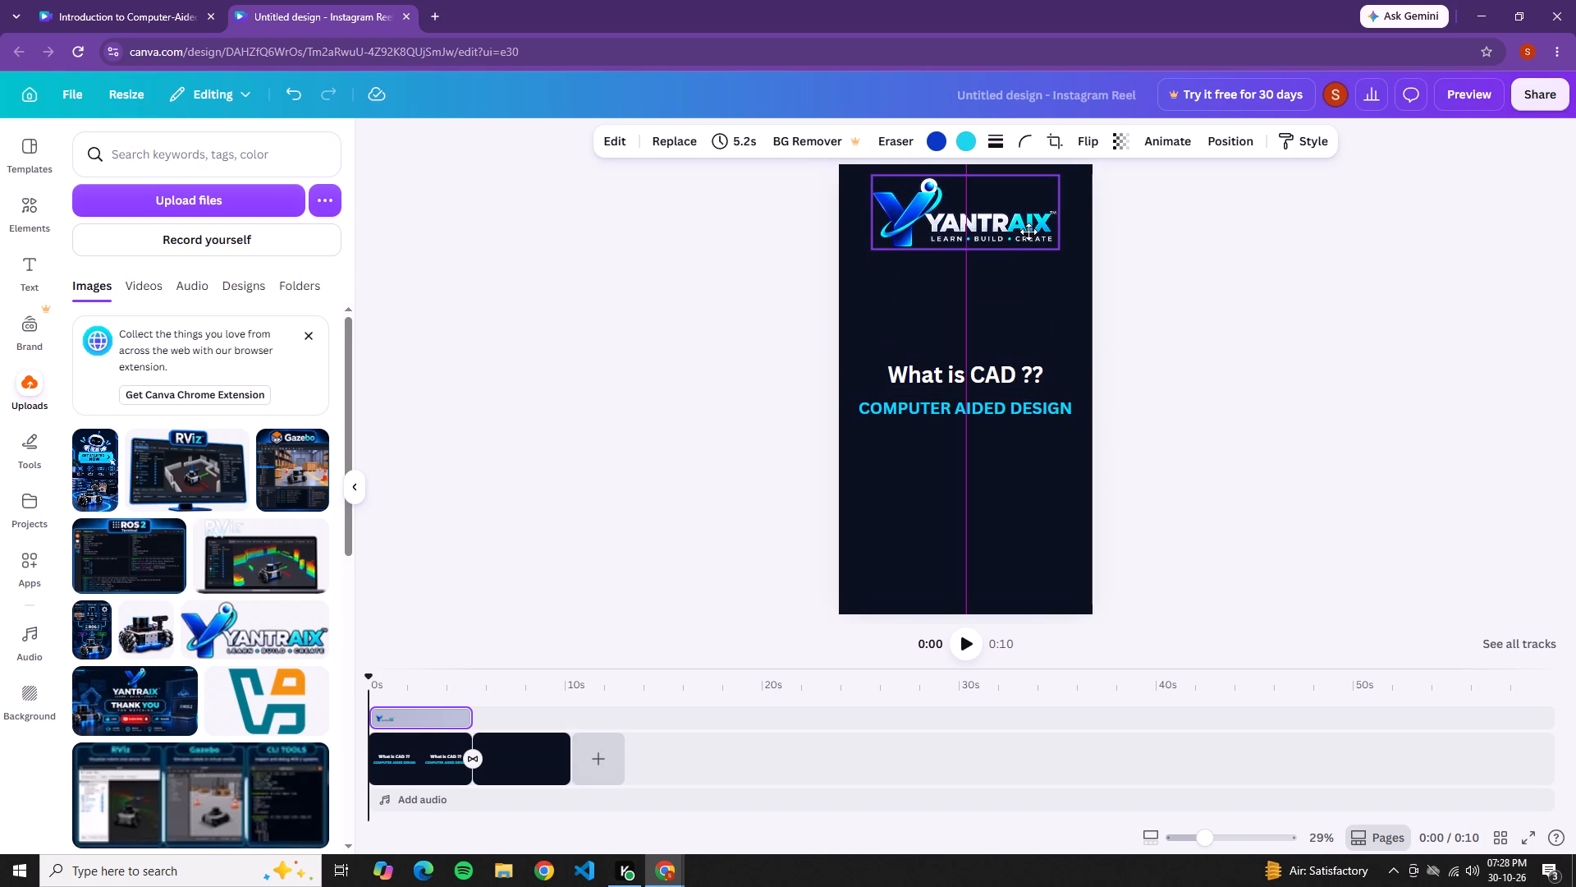
pyautogui.click(1217, 331)
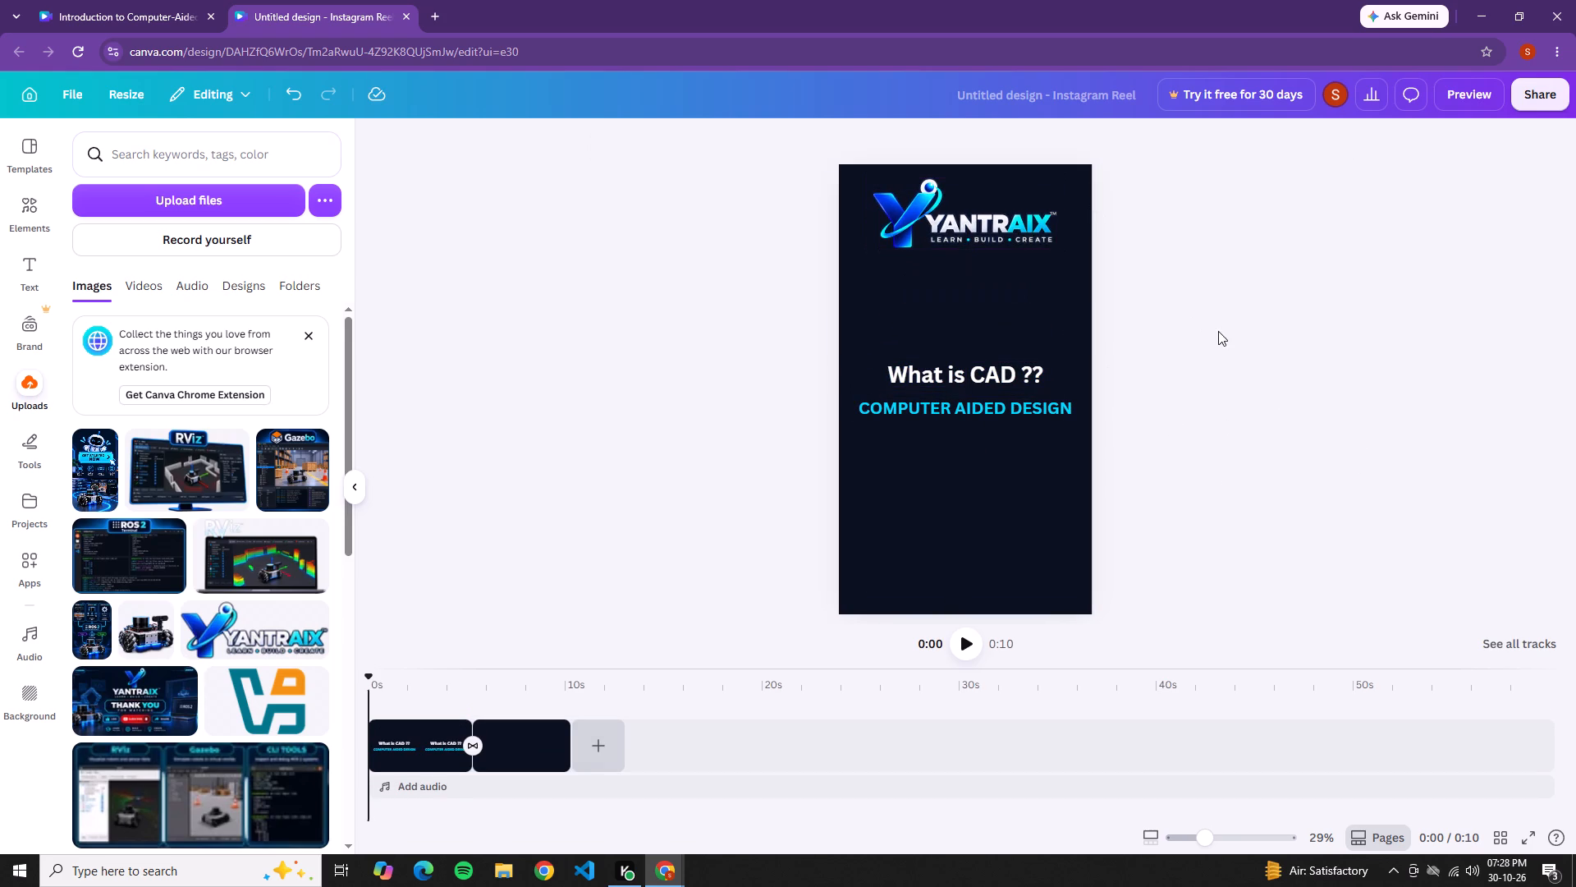
# Move the YANTRAIX logo slightly higher at the top of the reel's first page.
pyautogui.click(1018, 239)
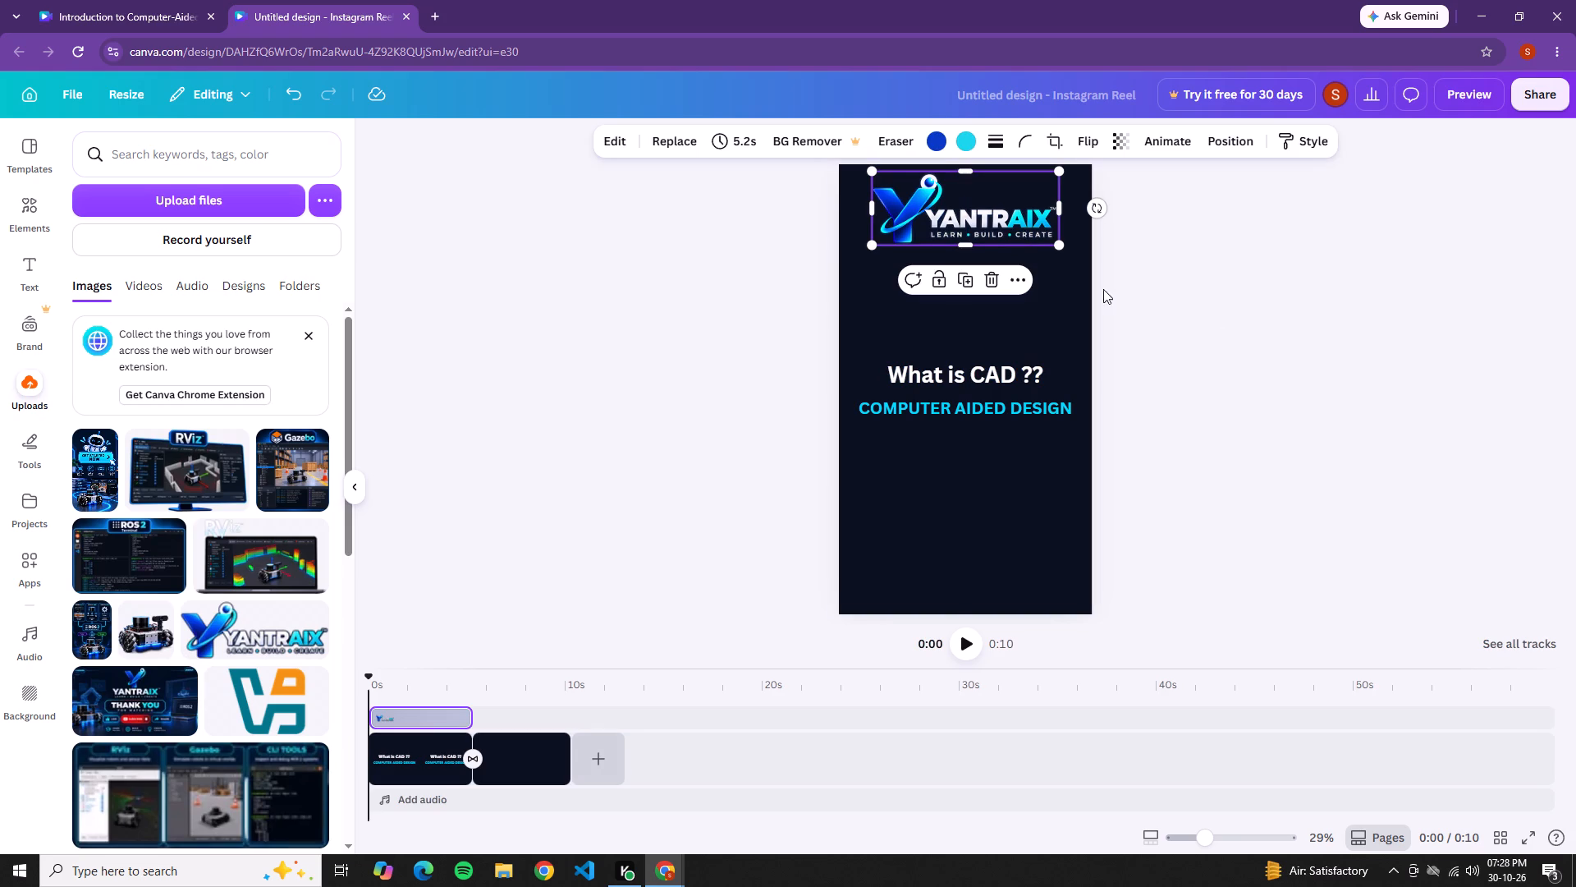
pyautogui.click(1235, 294)
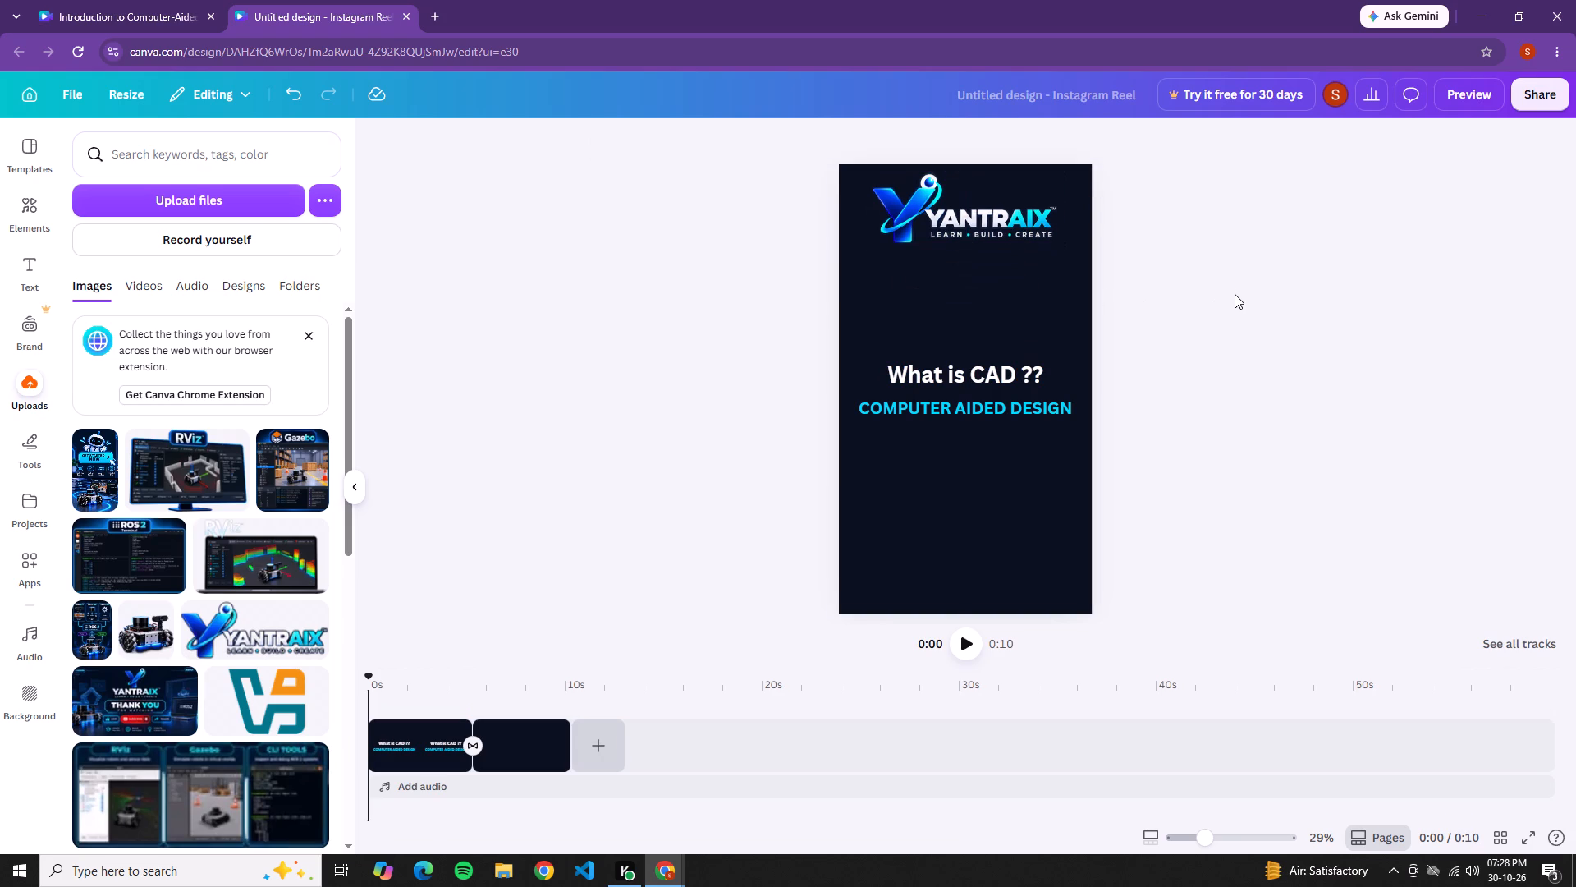
# Preview the reel's playback, pausing partway through the first page and replaying it from the start into the second page.
pyautogui.click(984, 639)
pyautogui.click(969, 640)
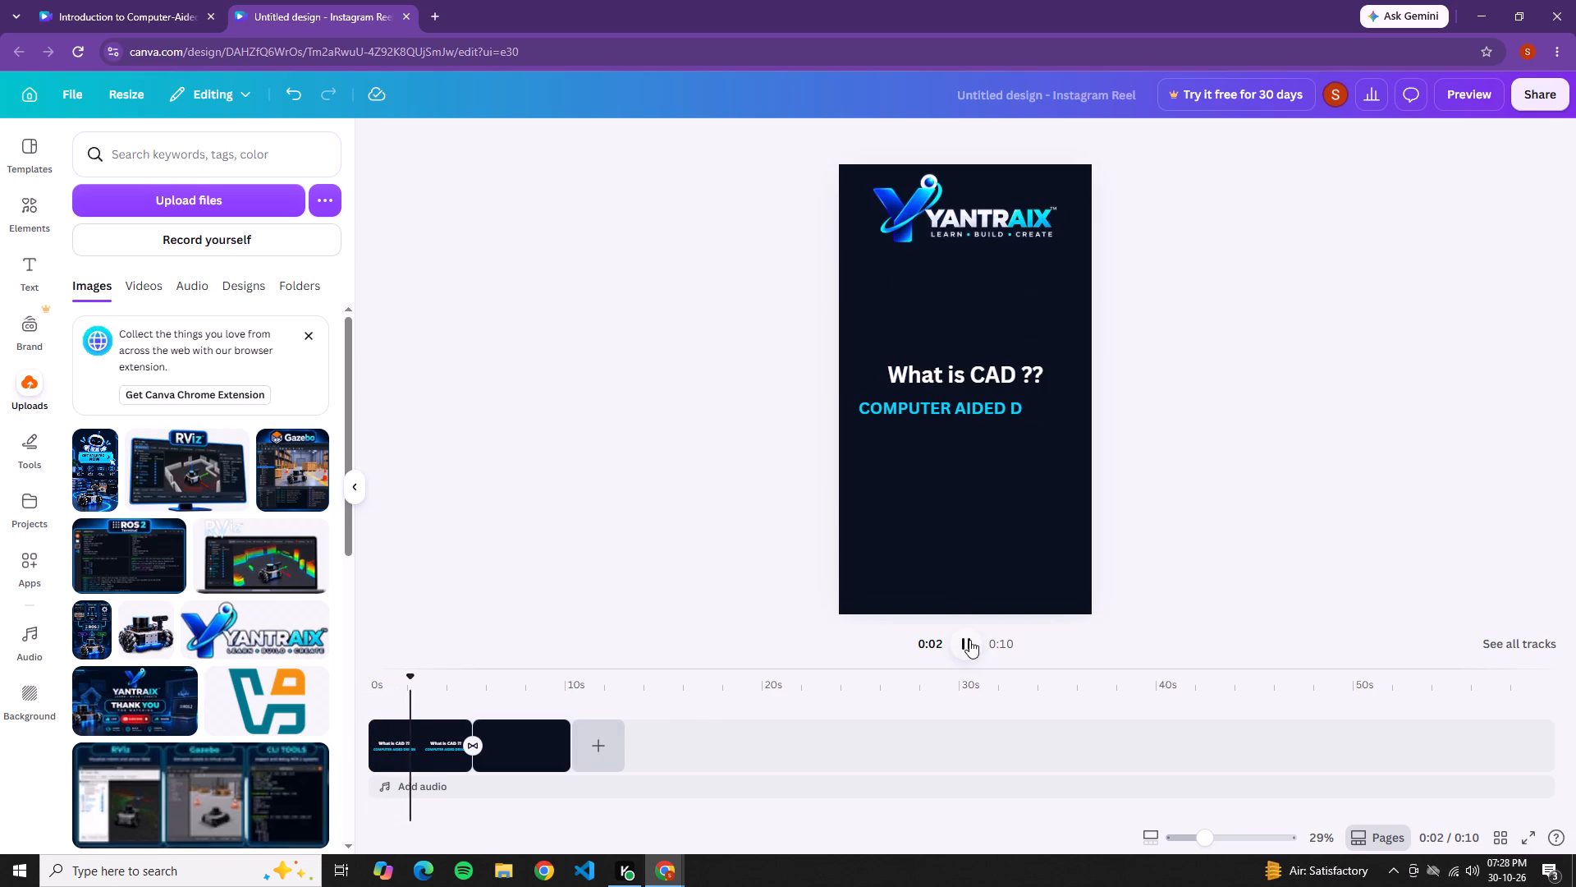
pyautogui.click(969, 640)
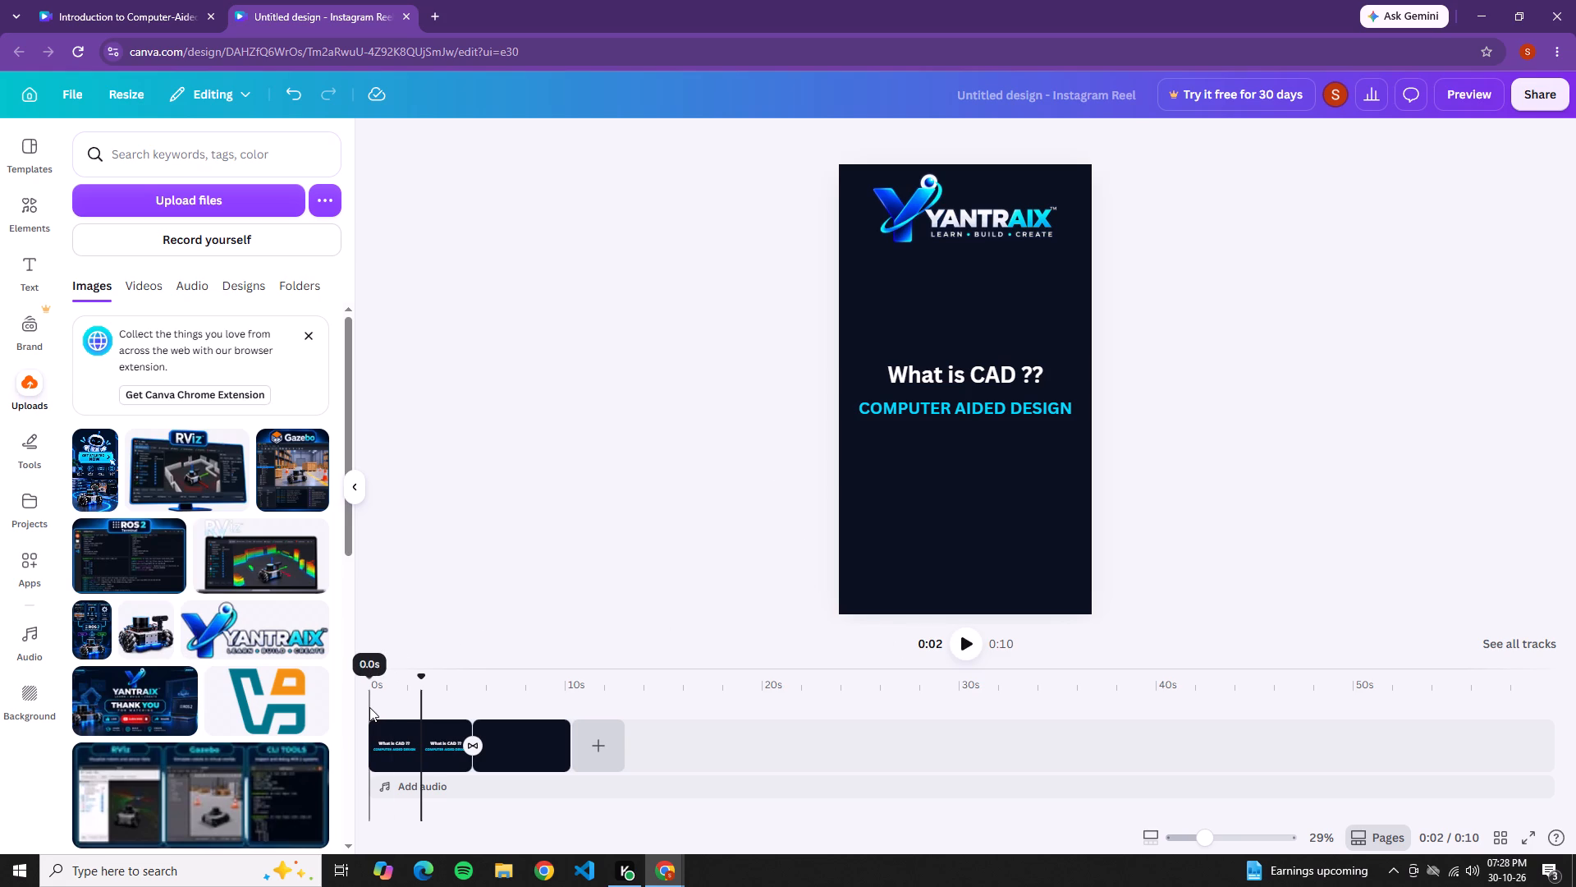
pyautogui.click(369, 707)
pyautogui.click(973, 641)
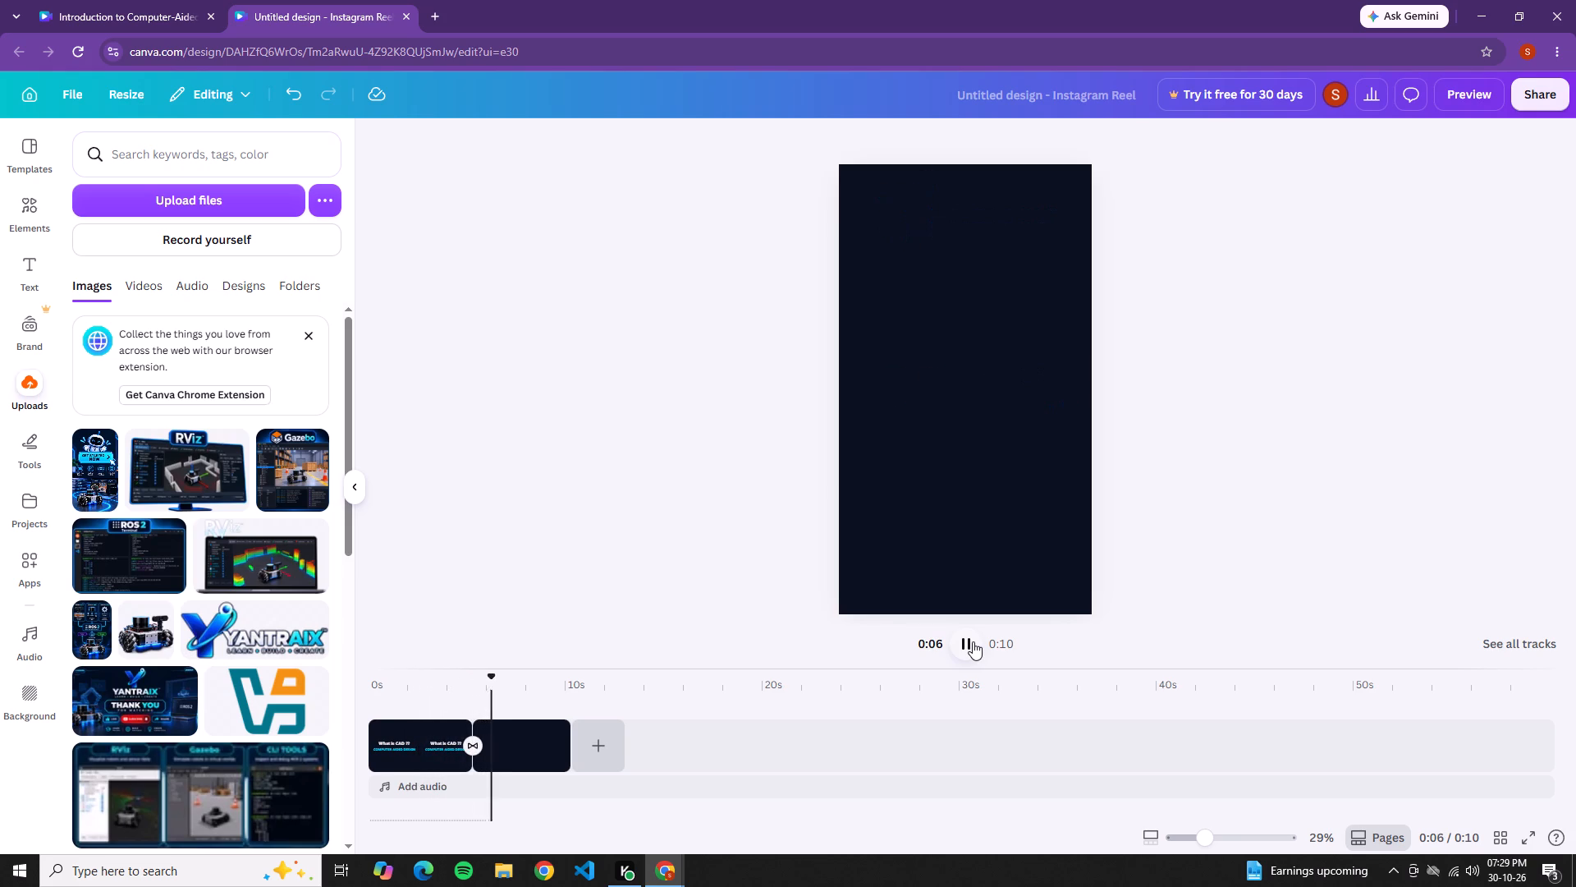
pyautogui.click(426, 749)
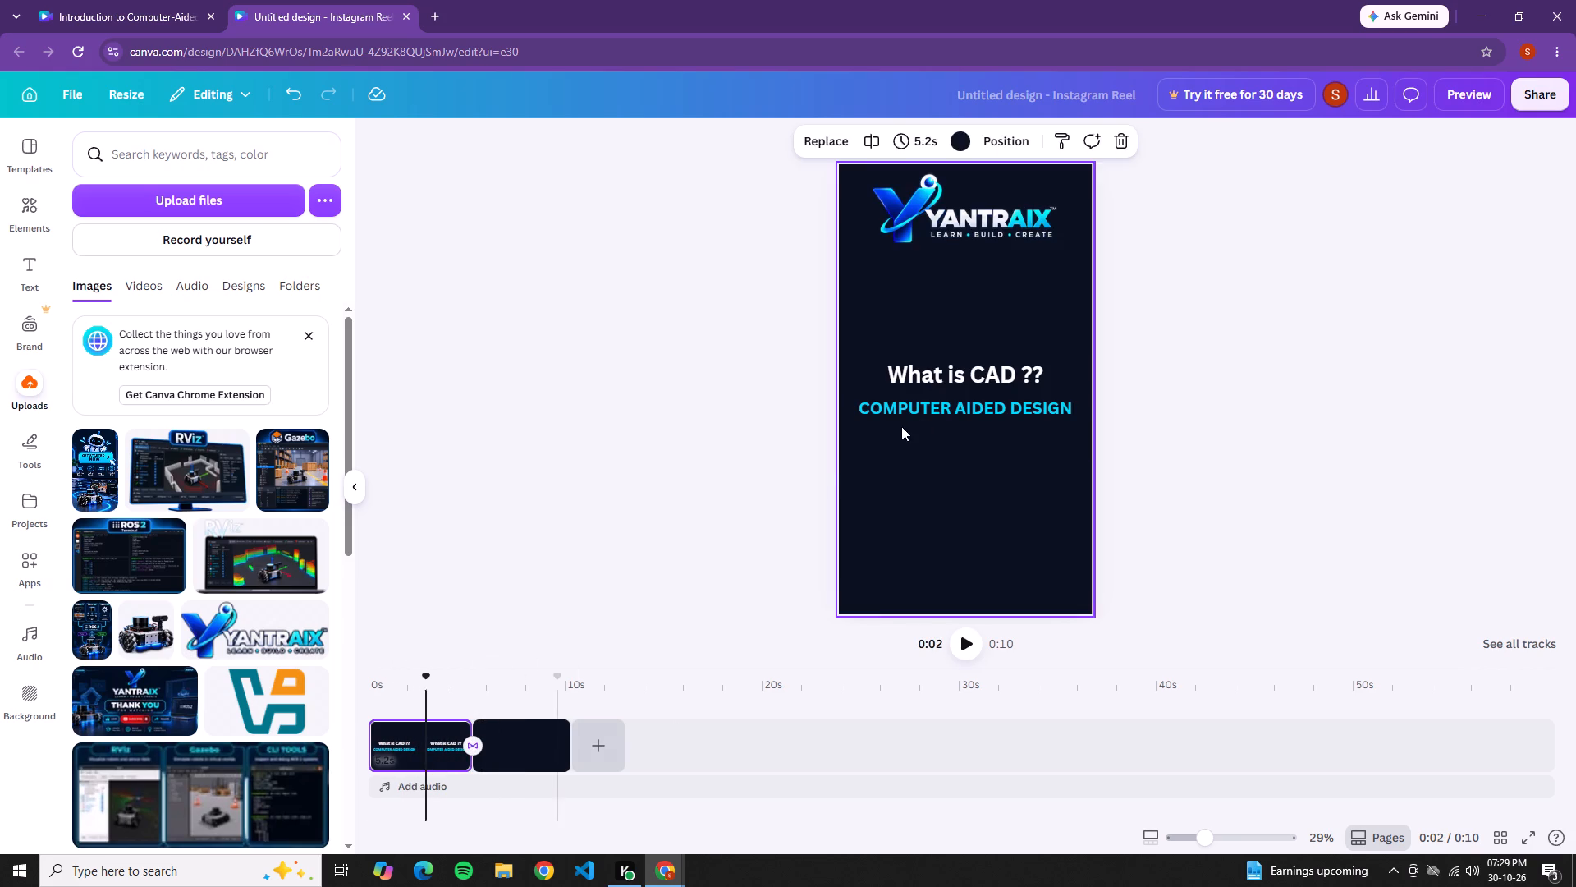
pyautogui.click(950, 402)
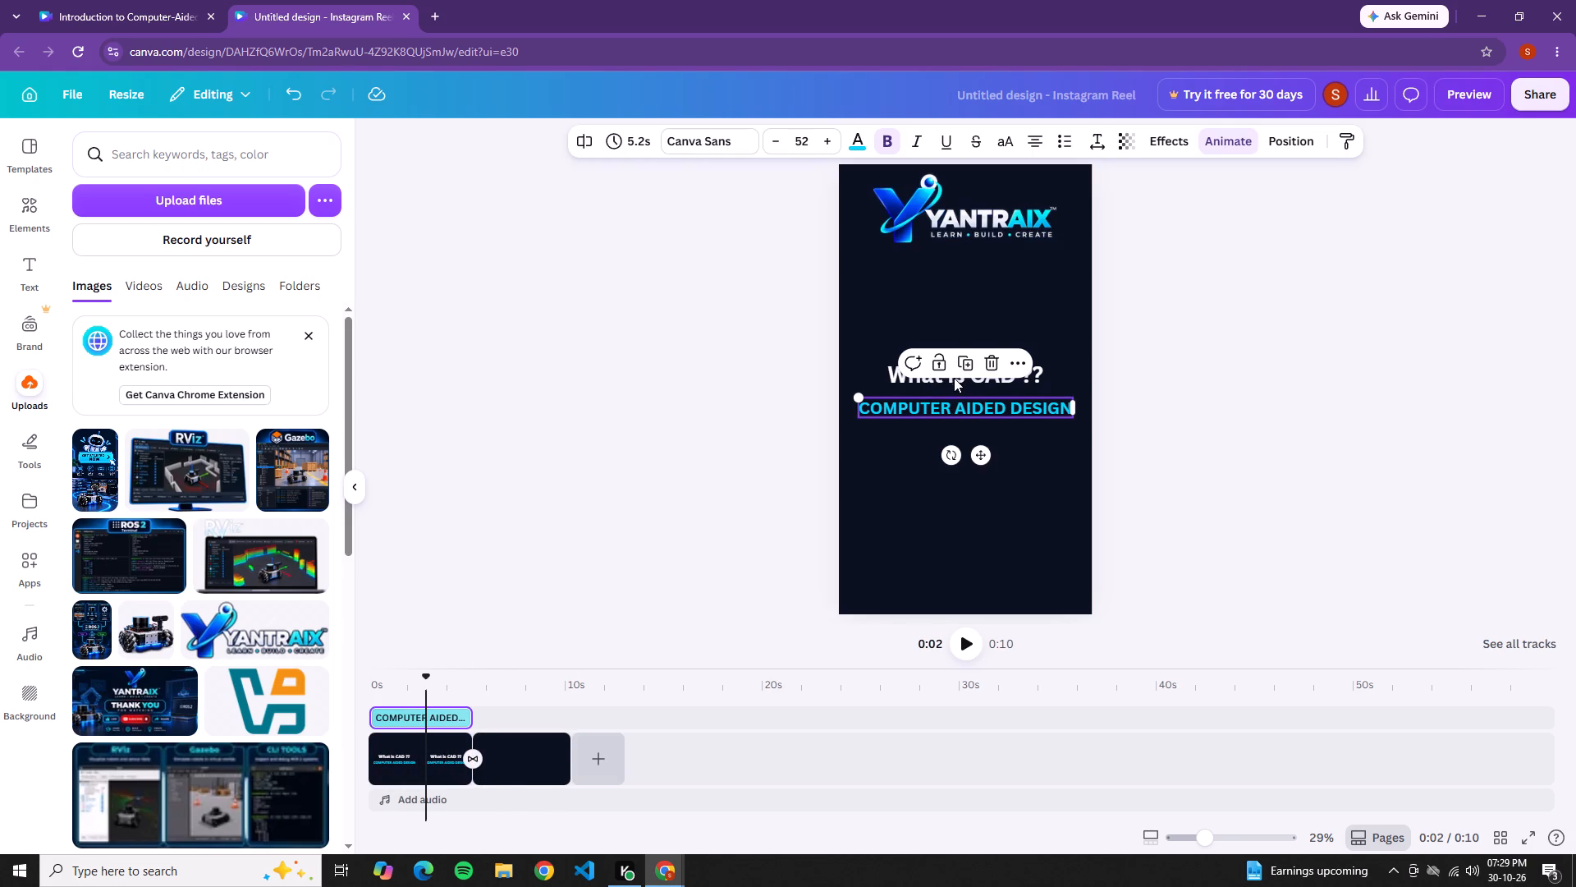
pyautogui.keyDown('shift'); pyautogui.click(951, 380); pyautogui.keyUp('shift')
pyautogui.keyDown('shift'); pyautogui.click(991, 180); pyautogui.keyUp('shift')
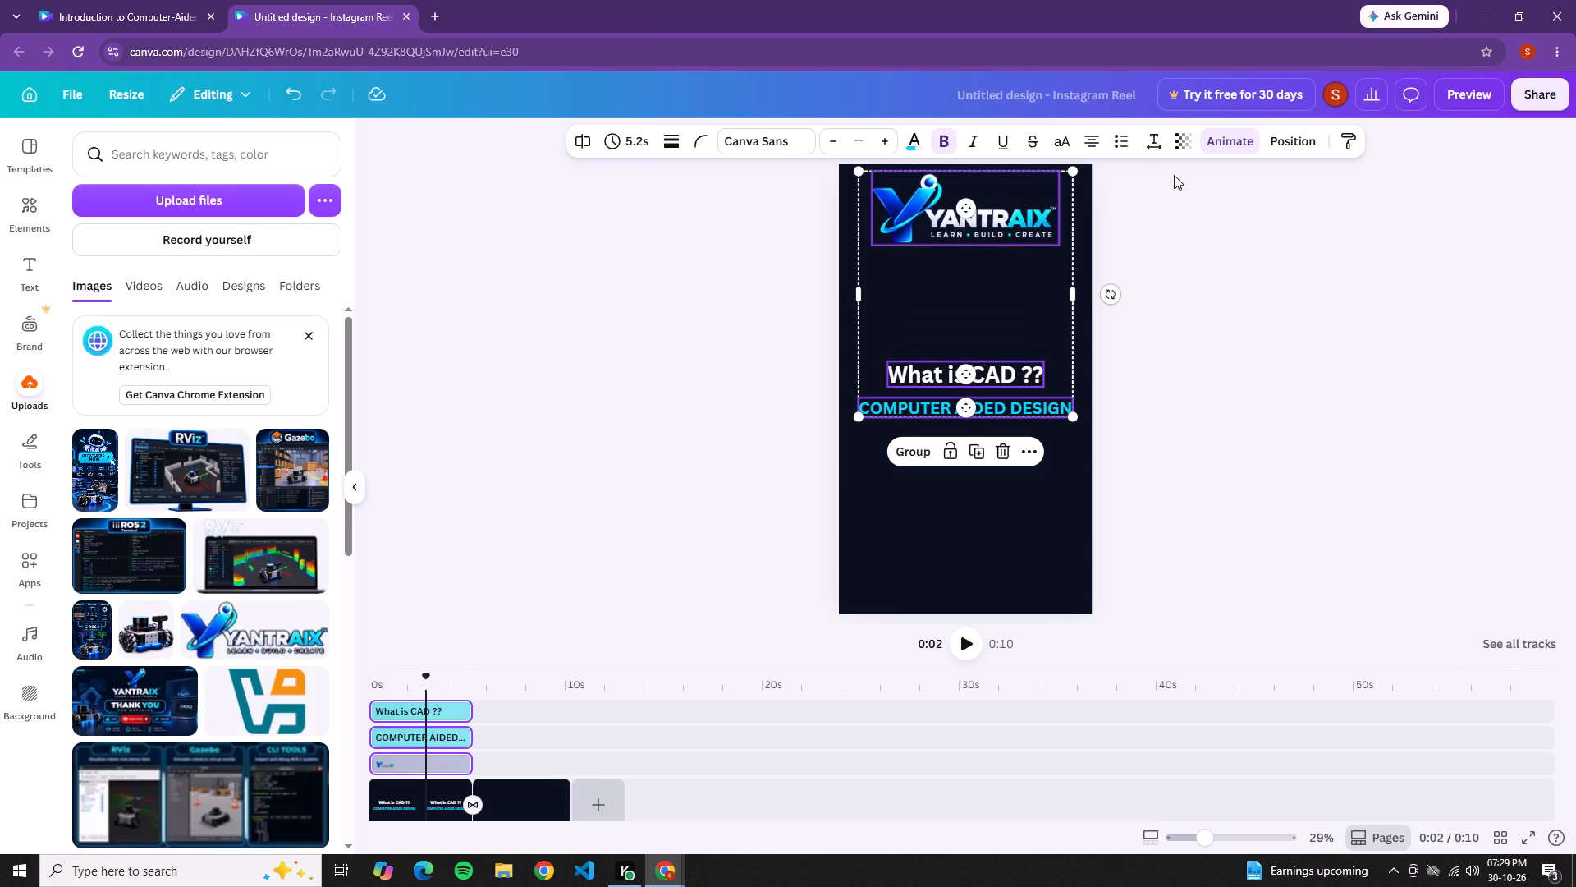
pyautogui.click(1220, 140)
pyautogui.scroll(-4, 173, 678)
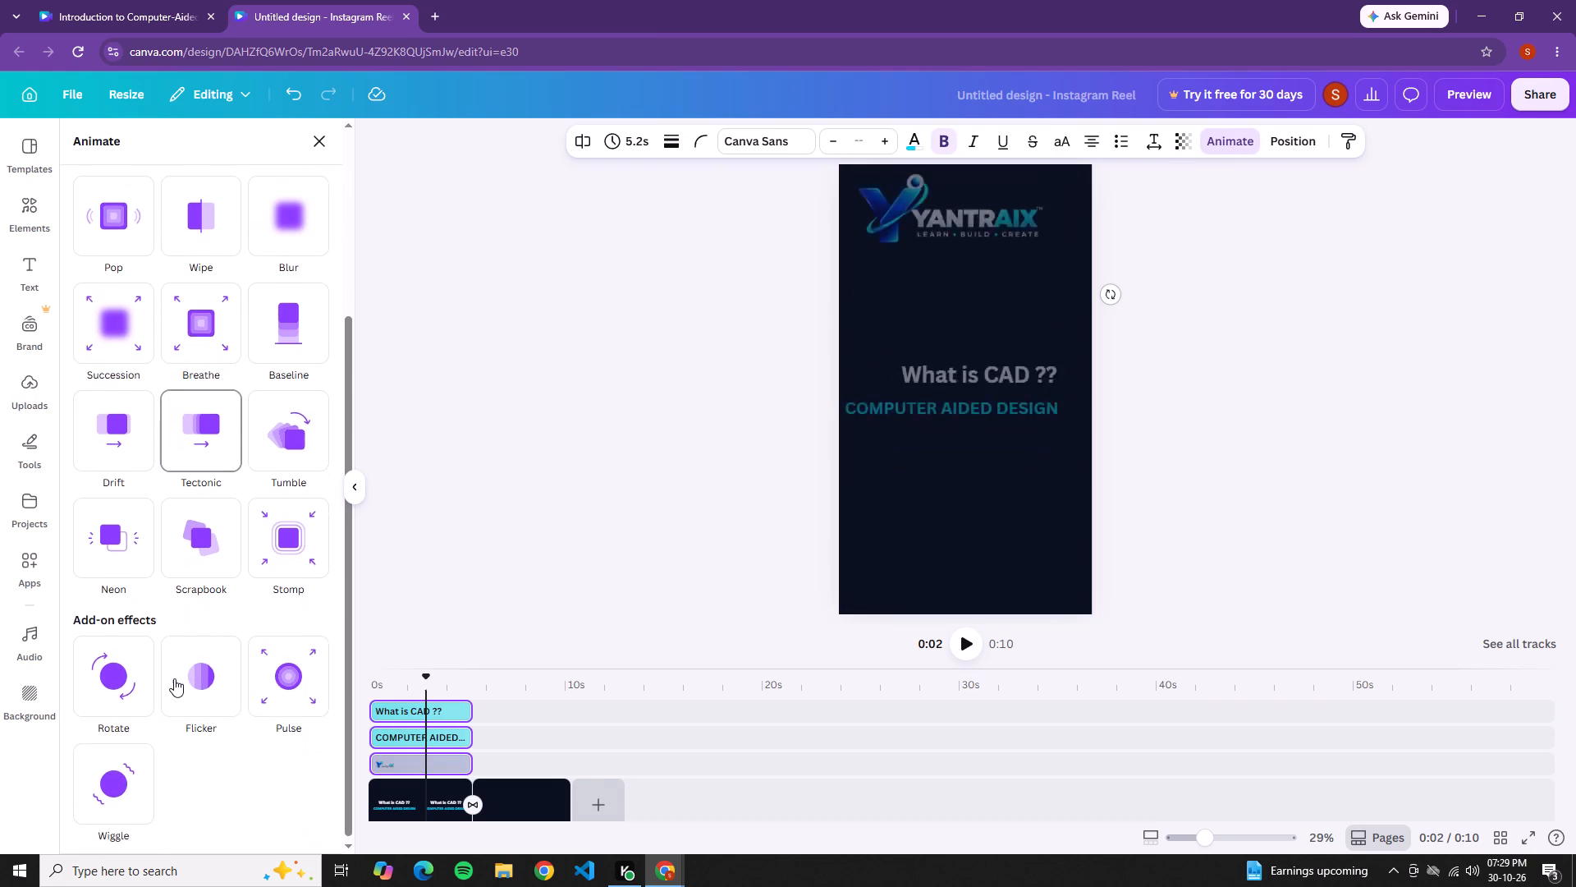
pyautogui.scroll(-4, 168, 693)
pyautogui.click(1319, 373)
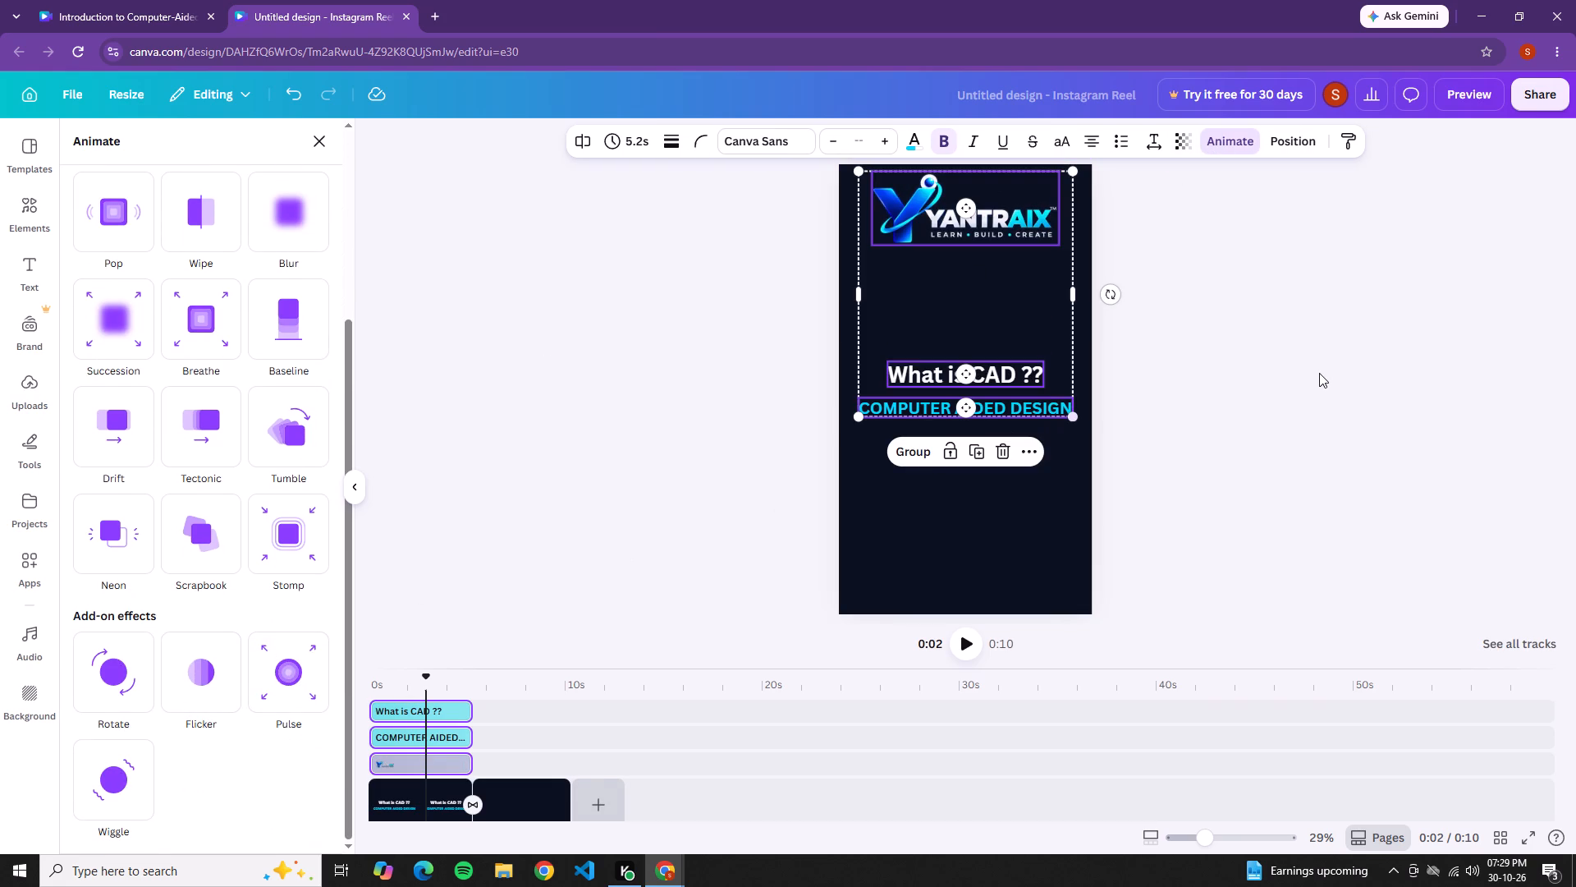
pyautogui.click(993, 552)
# Set the Typewriter animation of the "What is CAD ??" and "COMPUTER AIDED DESIGN" texts to run only on enter.
pyautogui.click(974, 381)
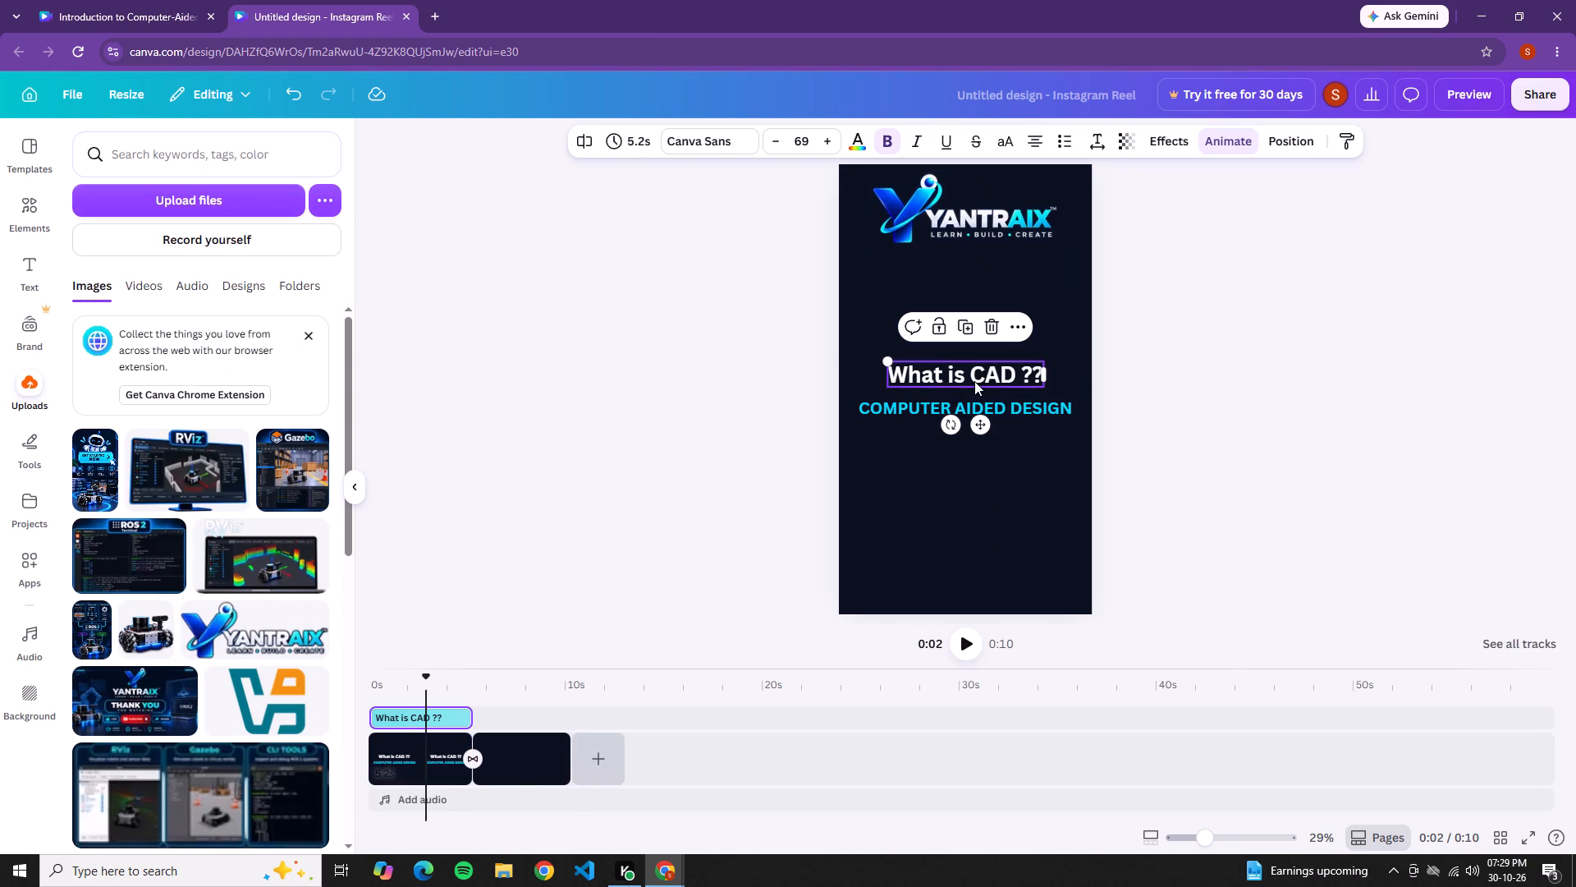
pyautogui.keyDown('shift'); pyautogui.click(955, 412); pyautogui.keyUp('shift')
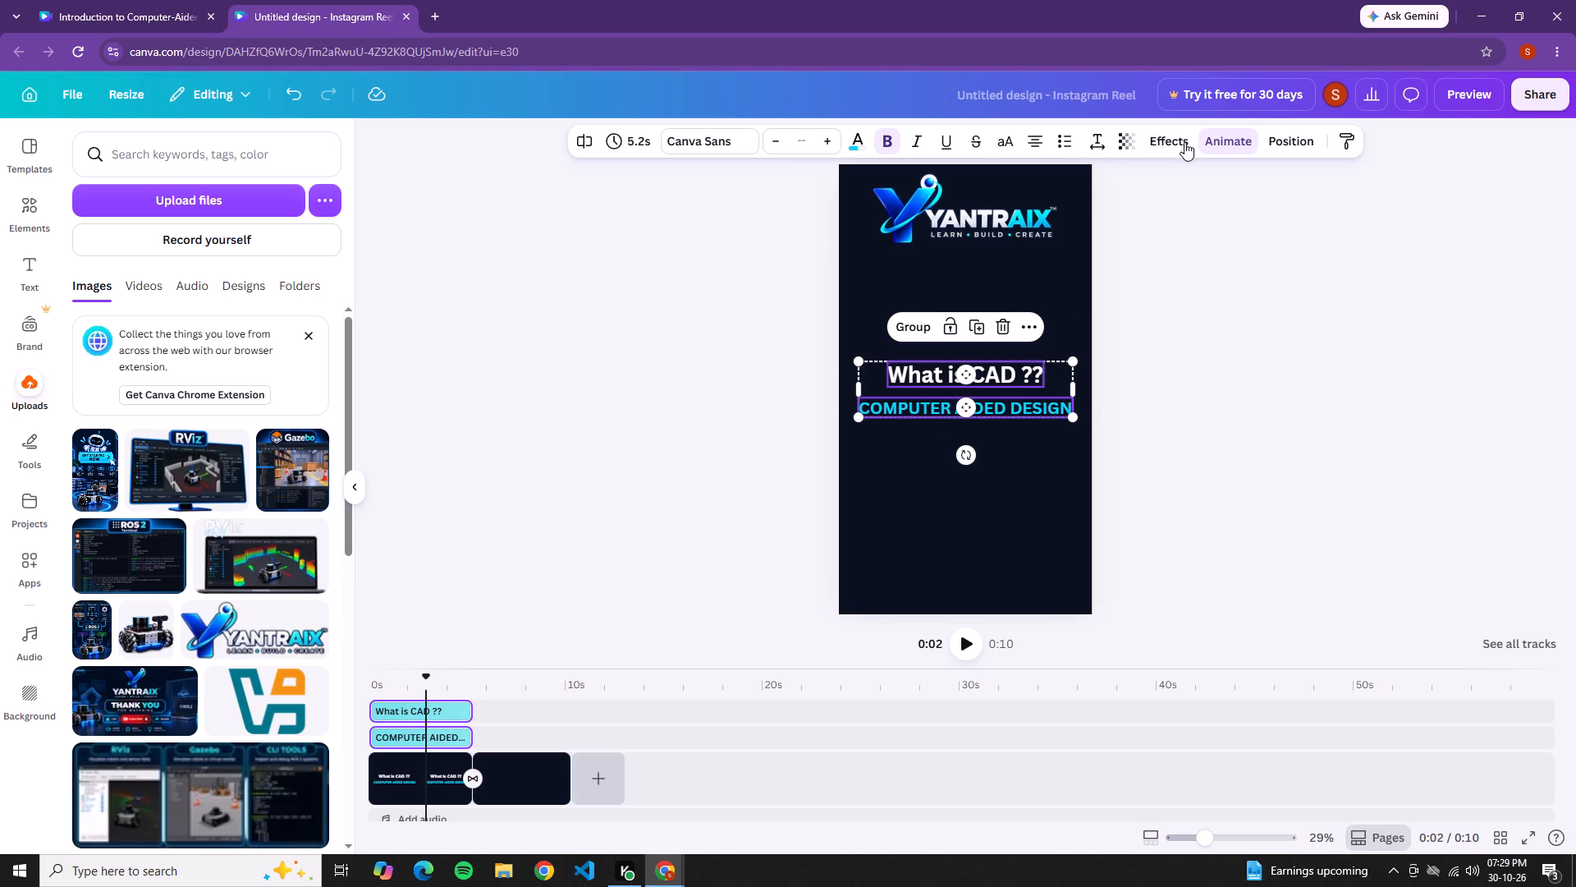
pyautogui.click(1236, 140)
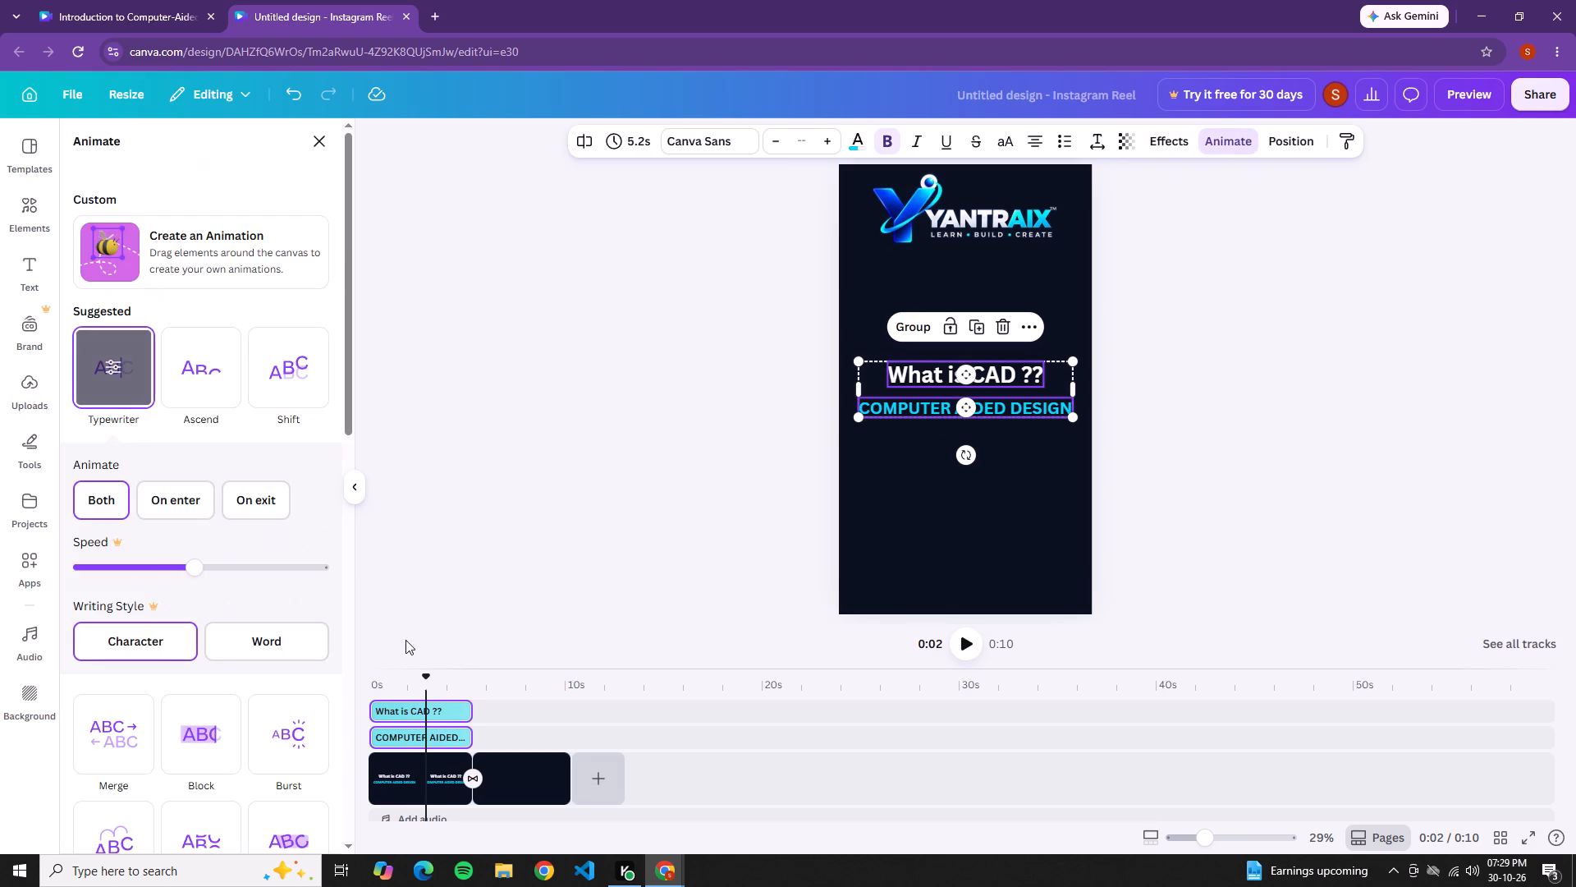
pyautogui.click(172, 491)
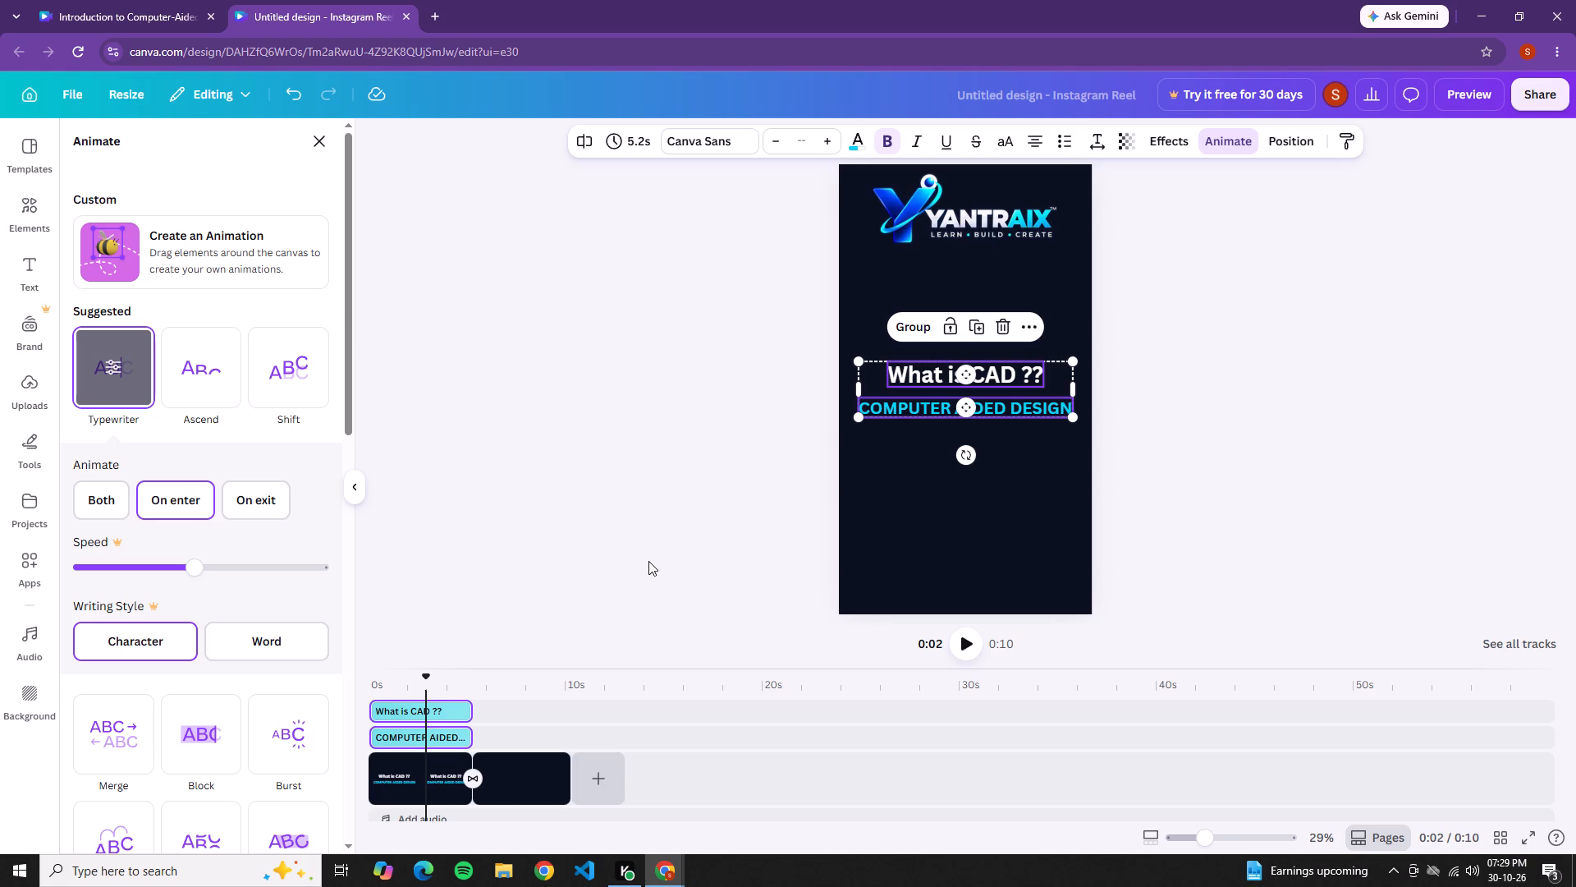
pyautogui.click(648, 561)
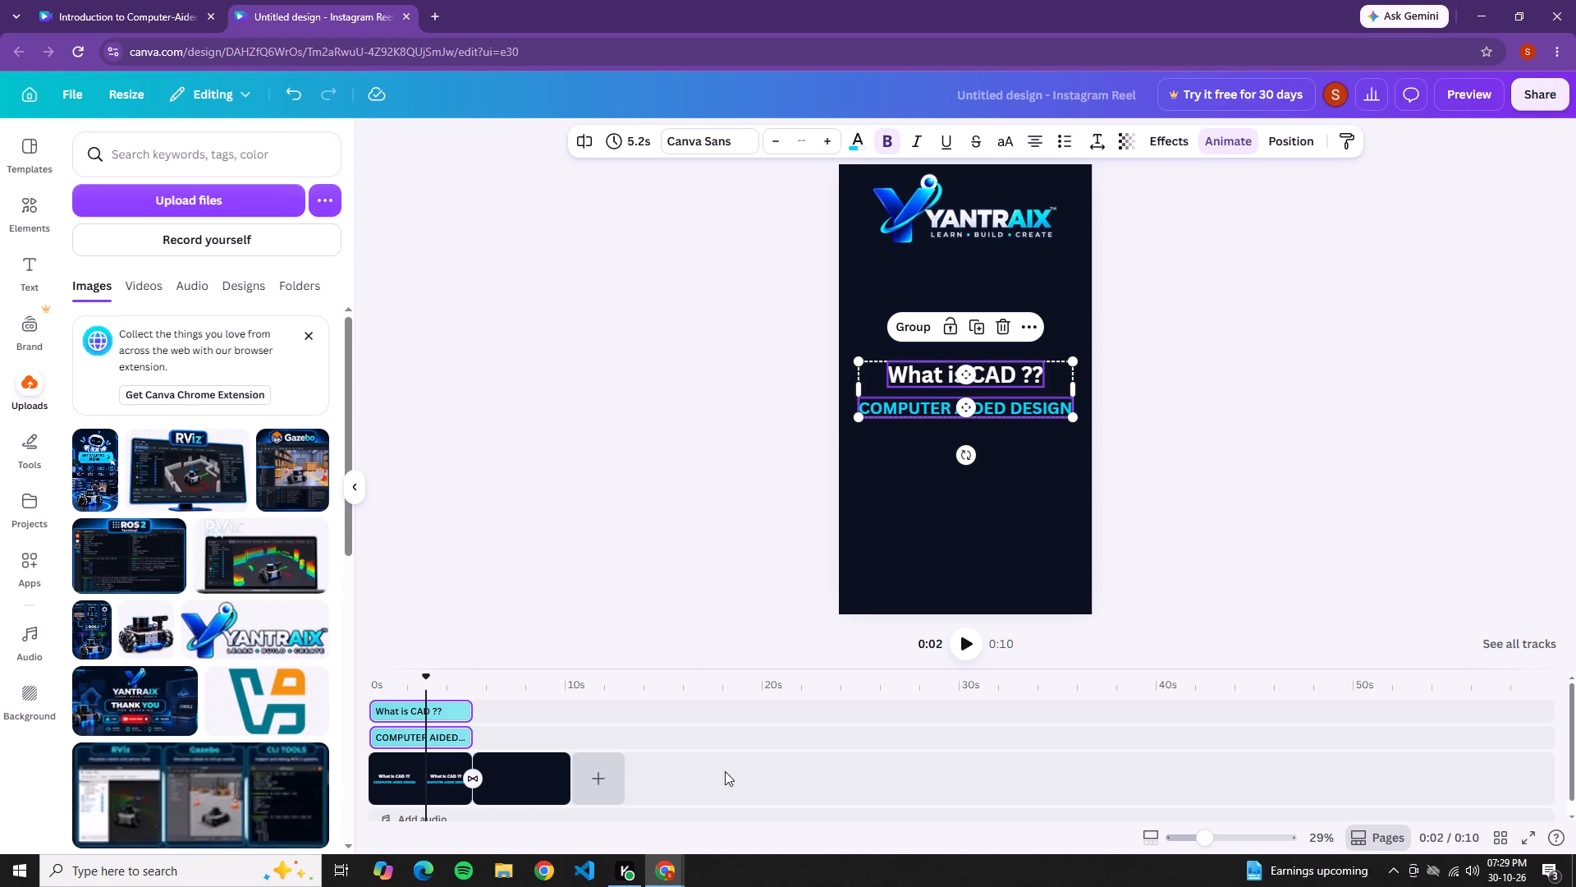
# Play back the first page to check its title animation and the transition into the second page.
pyautogui.click(971, 659)
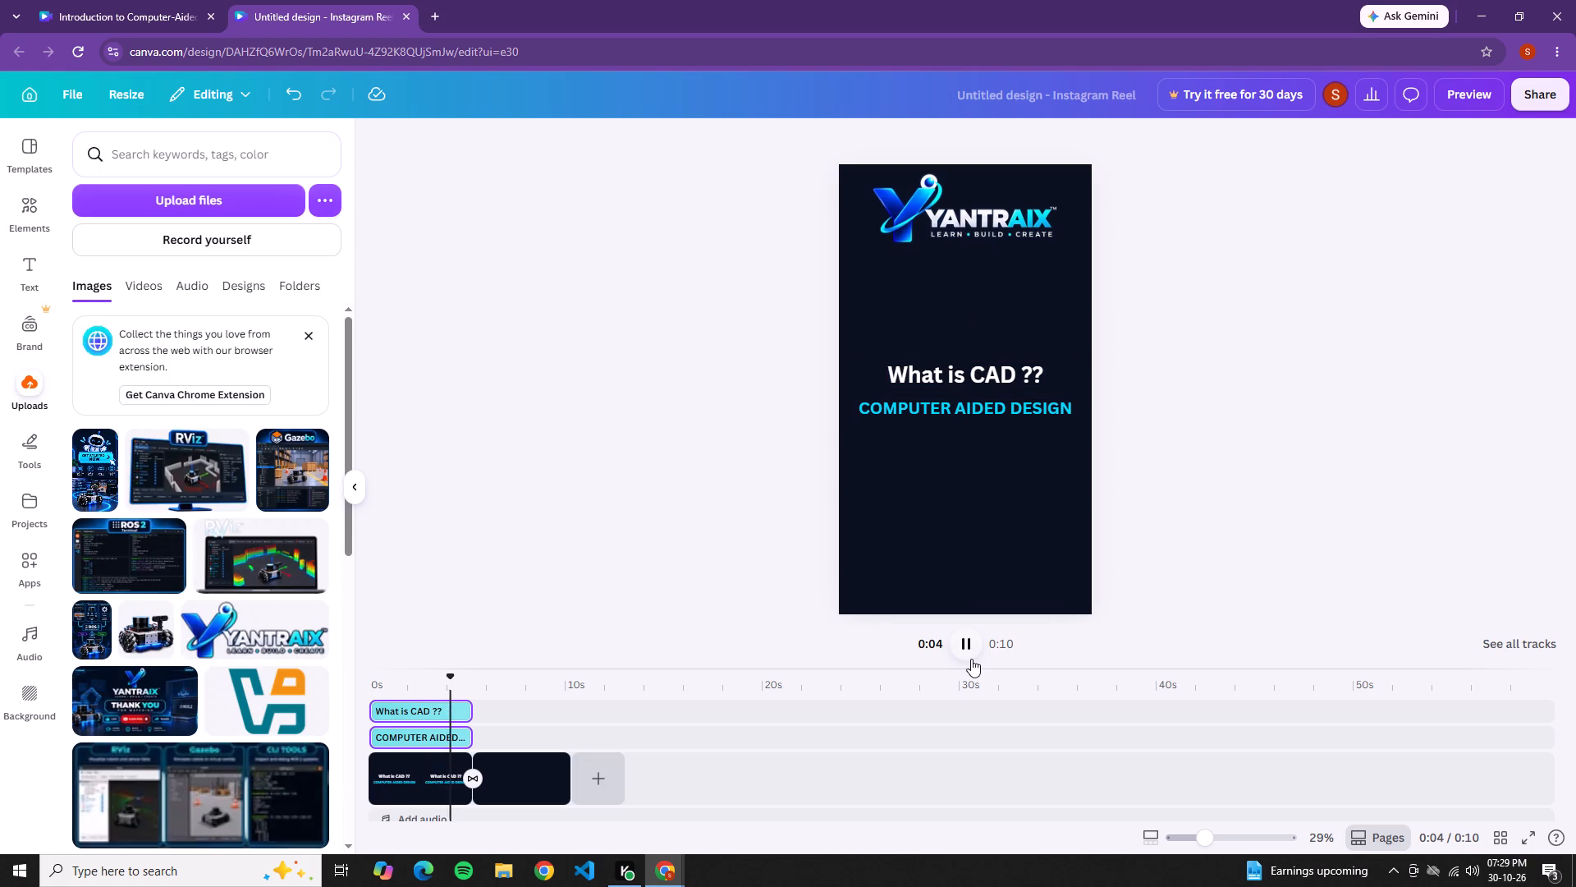
pyautogui.click(971, 659)
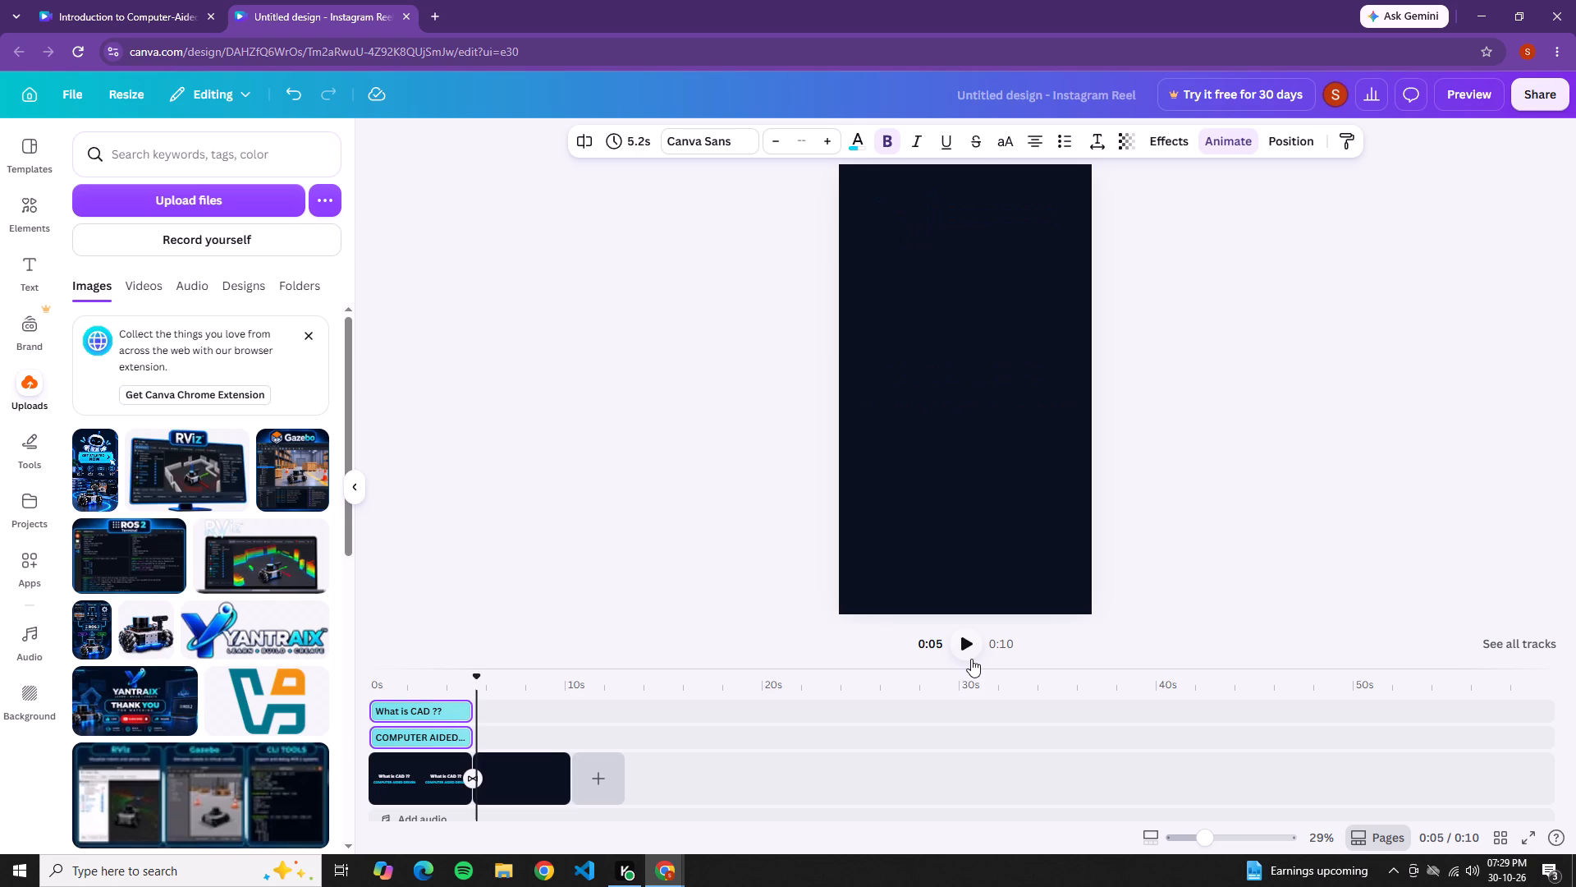
pyautogui.click(478, 673)
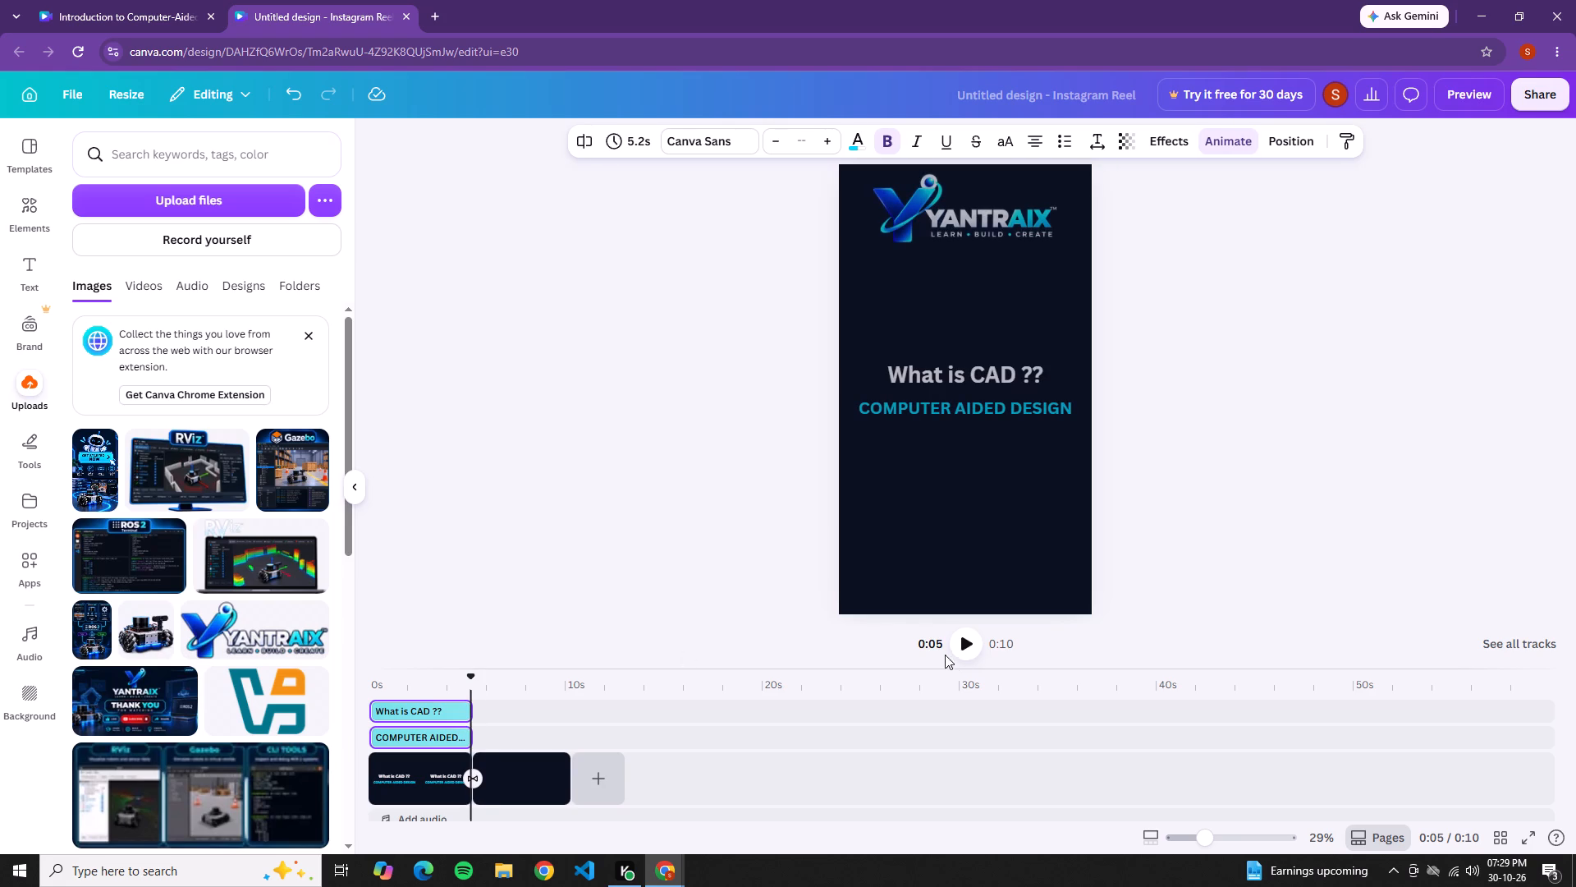
pyautogui.doubleClick(968, 647)
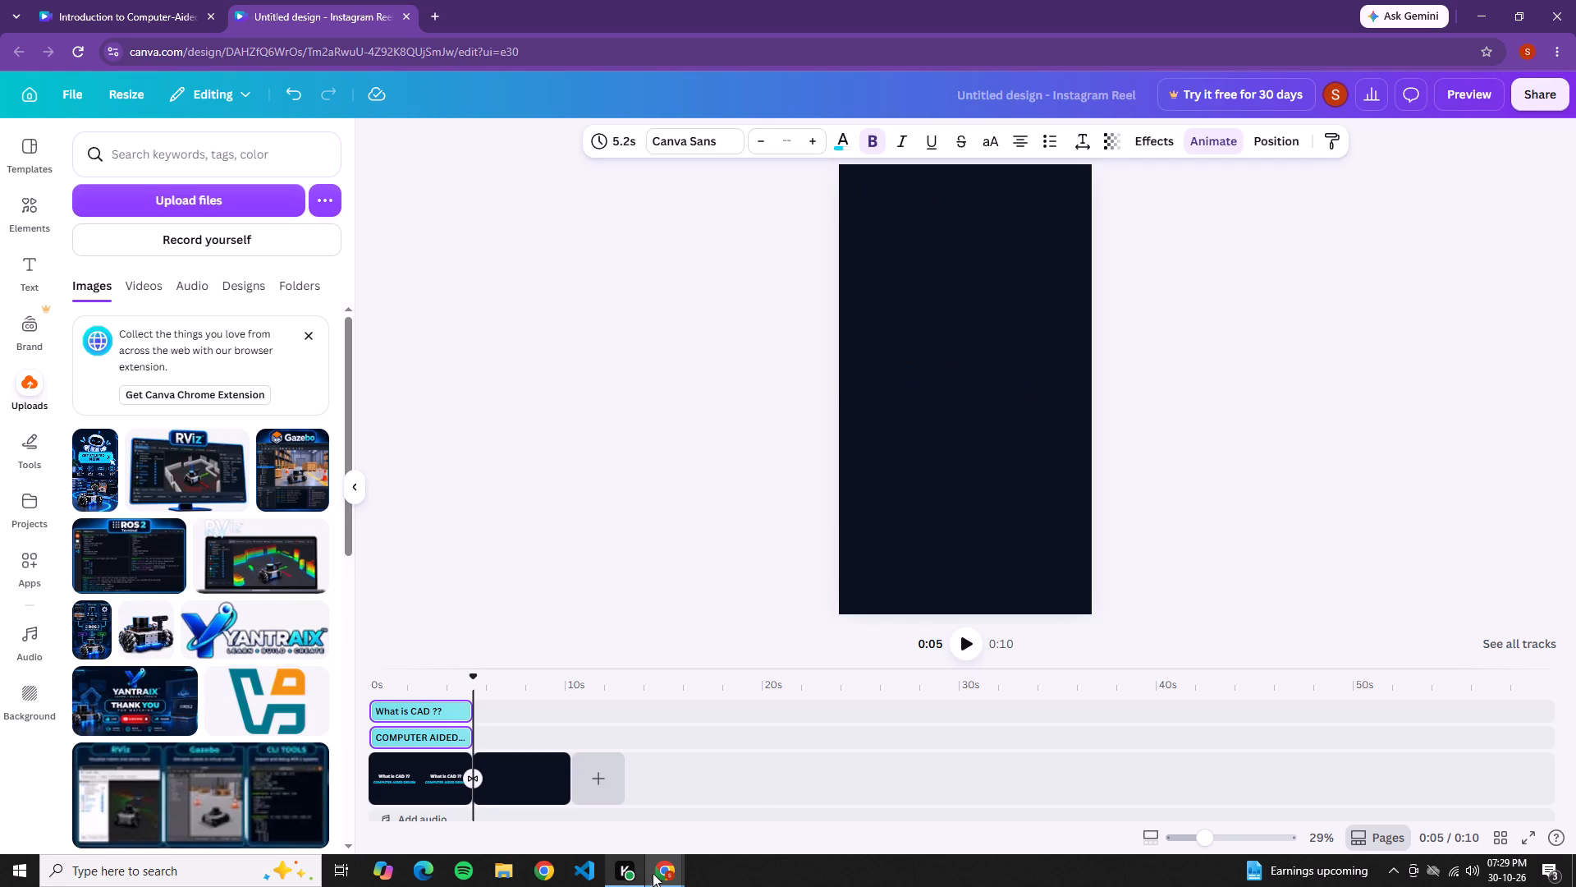
pyautogui.click(670, 469)
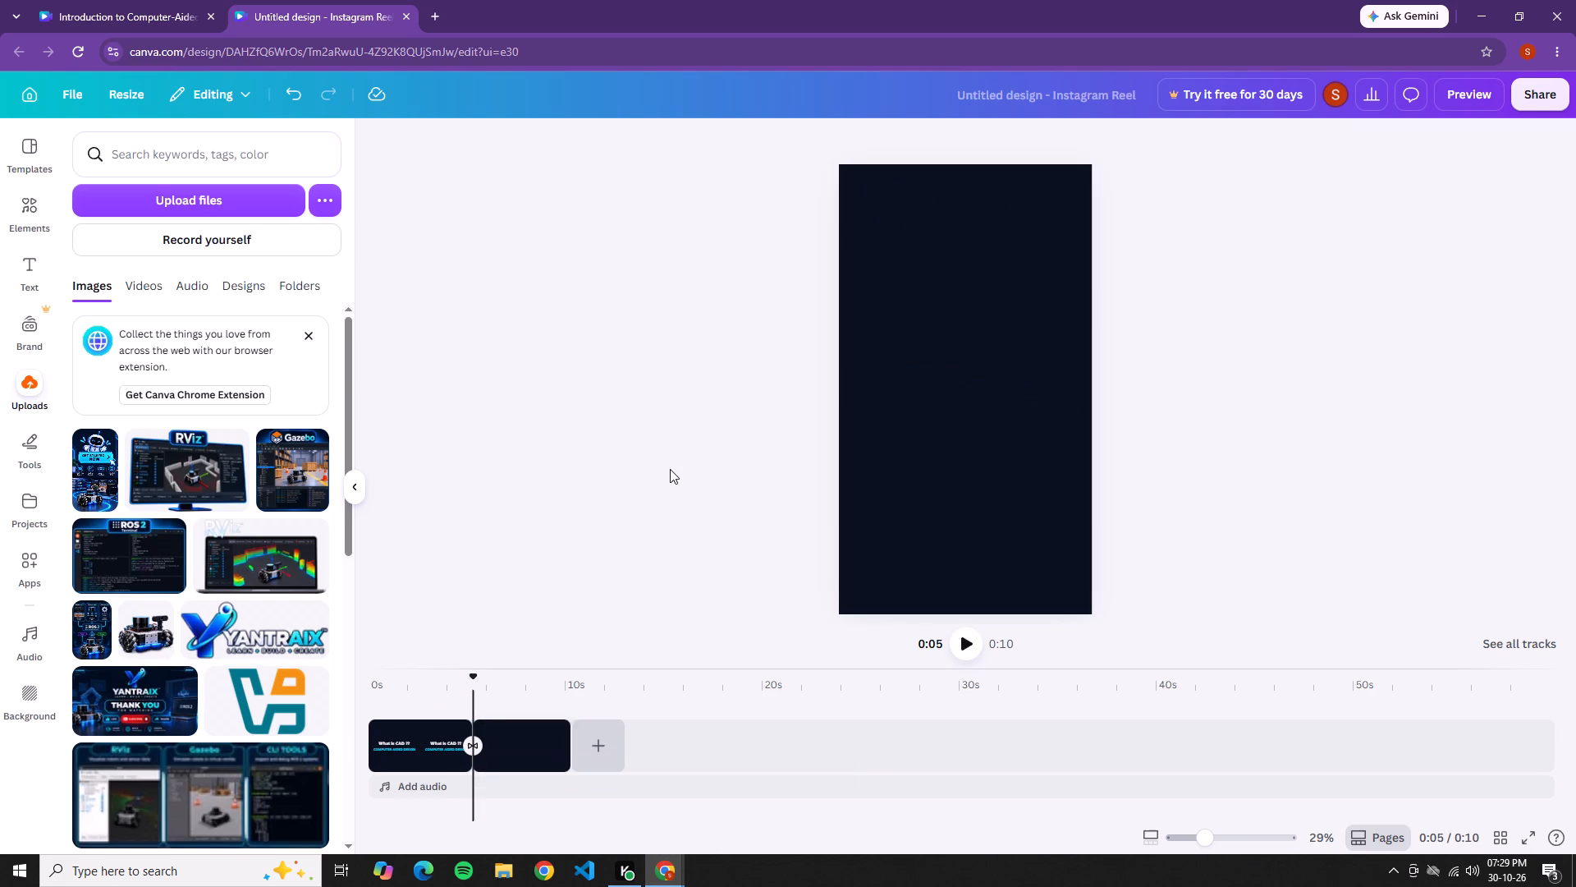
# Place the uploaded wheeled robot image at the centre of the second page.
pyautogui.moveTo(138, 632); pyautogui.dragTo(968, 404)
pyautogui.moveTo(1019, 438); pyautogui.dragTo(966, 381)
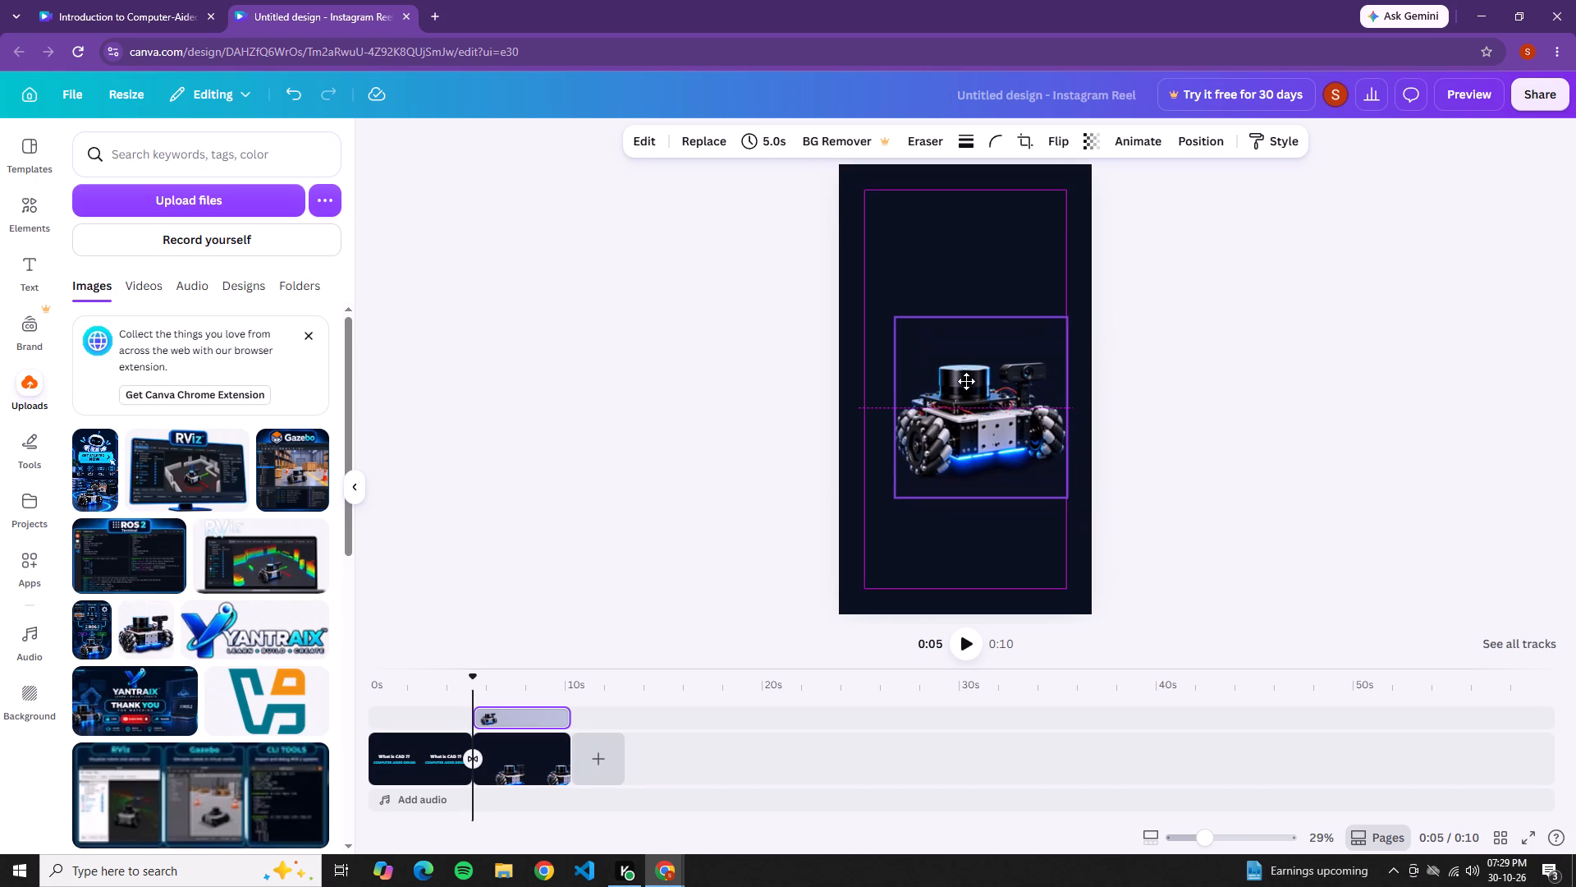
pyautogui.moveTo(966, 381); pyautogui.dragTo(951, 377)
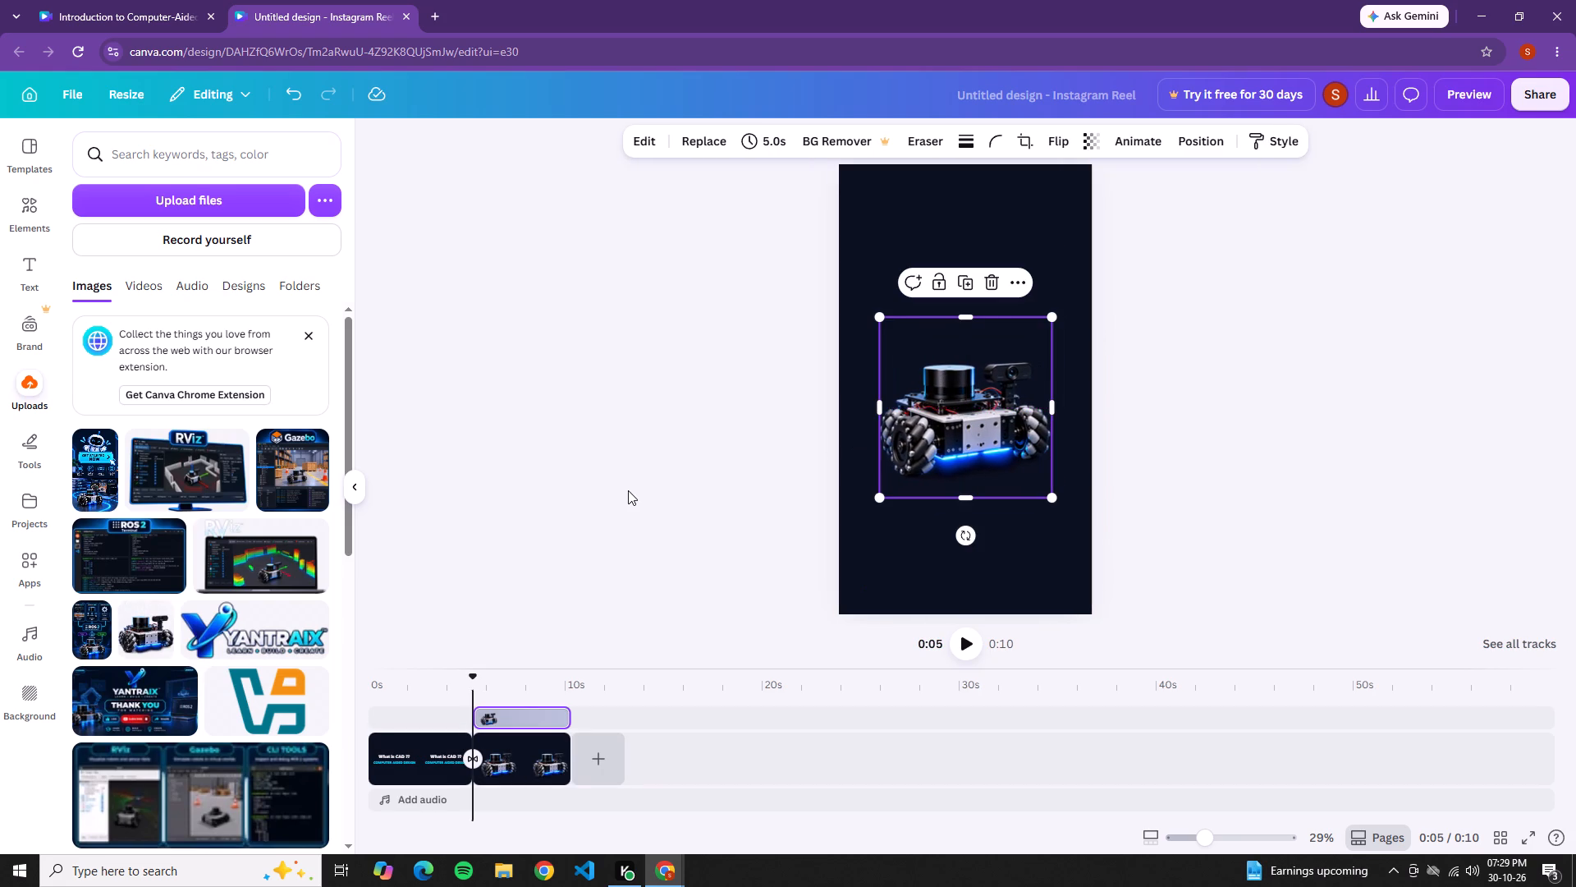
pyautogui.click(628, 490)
# Place the uploaded RViz monitor image above the robot on the second page.
pyautogui.moveTo(151, 457); pyautogui.dragTo(962, 248)
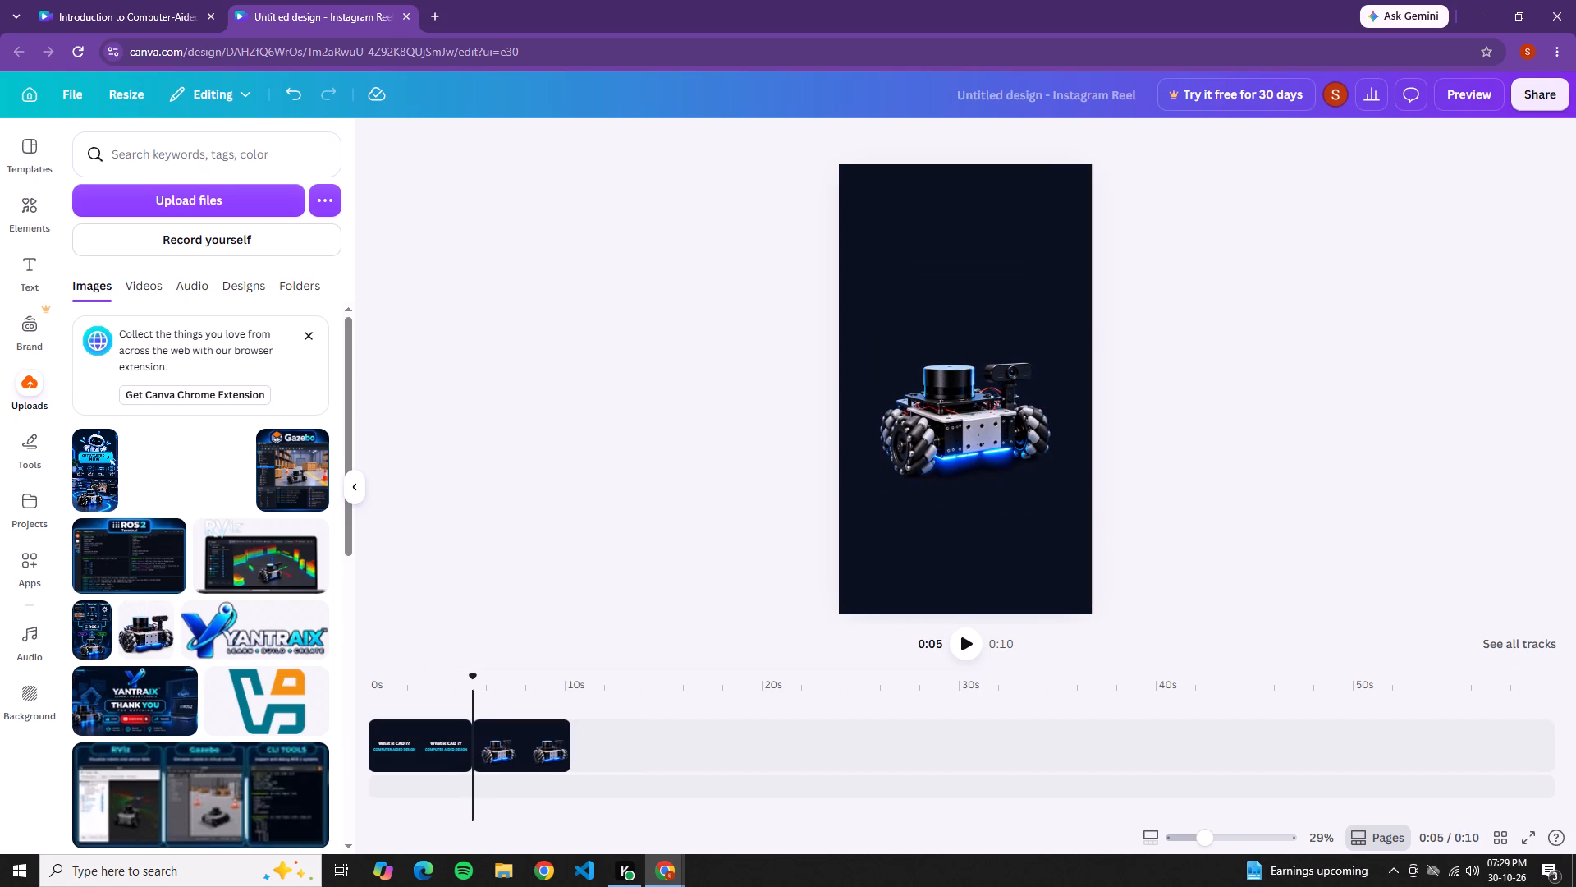
pyautogui.moveTo(962, 248); pyautogui.dragTo(896, 242)
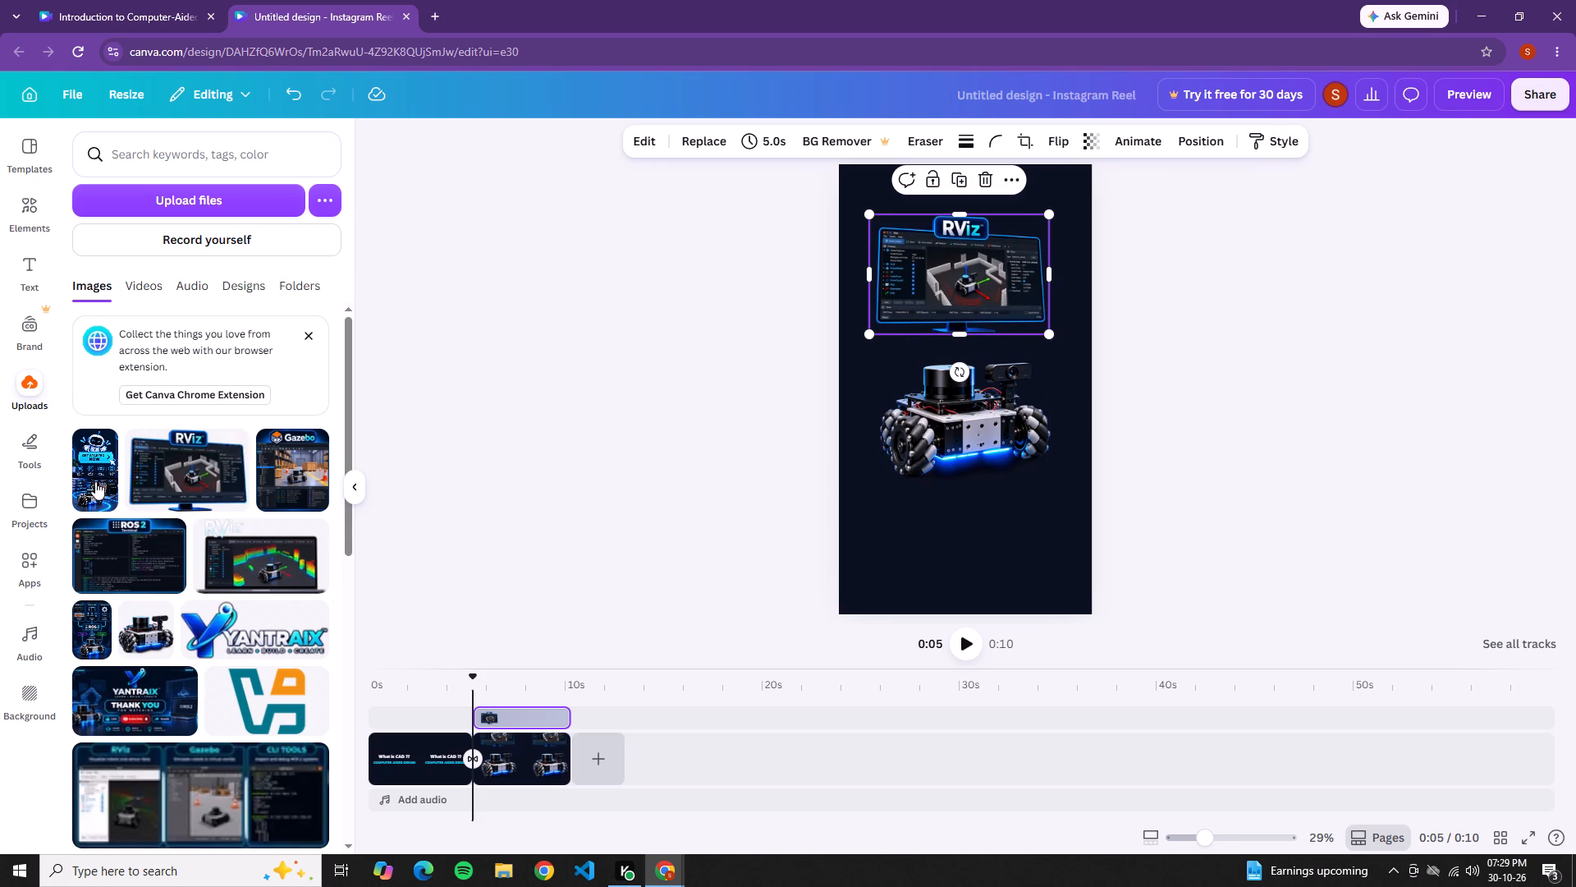
# Replace the robot image with the uploaded Gazebo image and move it, horizontally centred, to the lower part of the second page.
pyautogui.moveTo(291, 466); pyautogui.dragTo(930, 508)
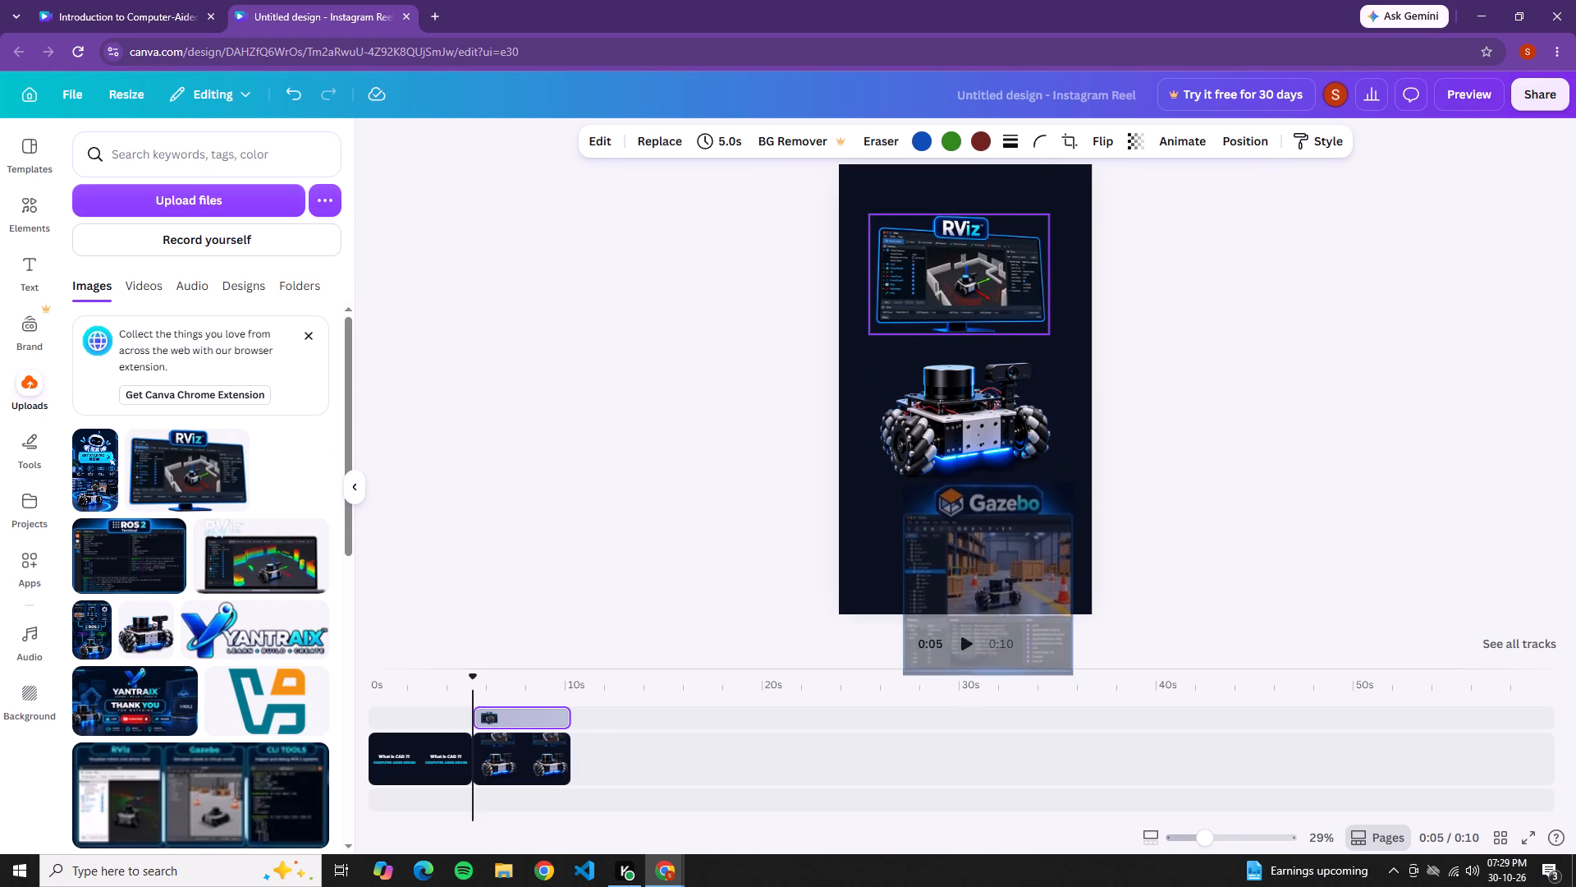
pyautogui.moveTo(930, 508); pyautogui.dragTo(928, 444)
pyautogui.moveTo(956, 407); pyautogui.dragTo(959, 430)
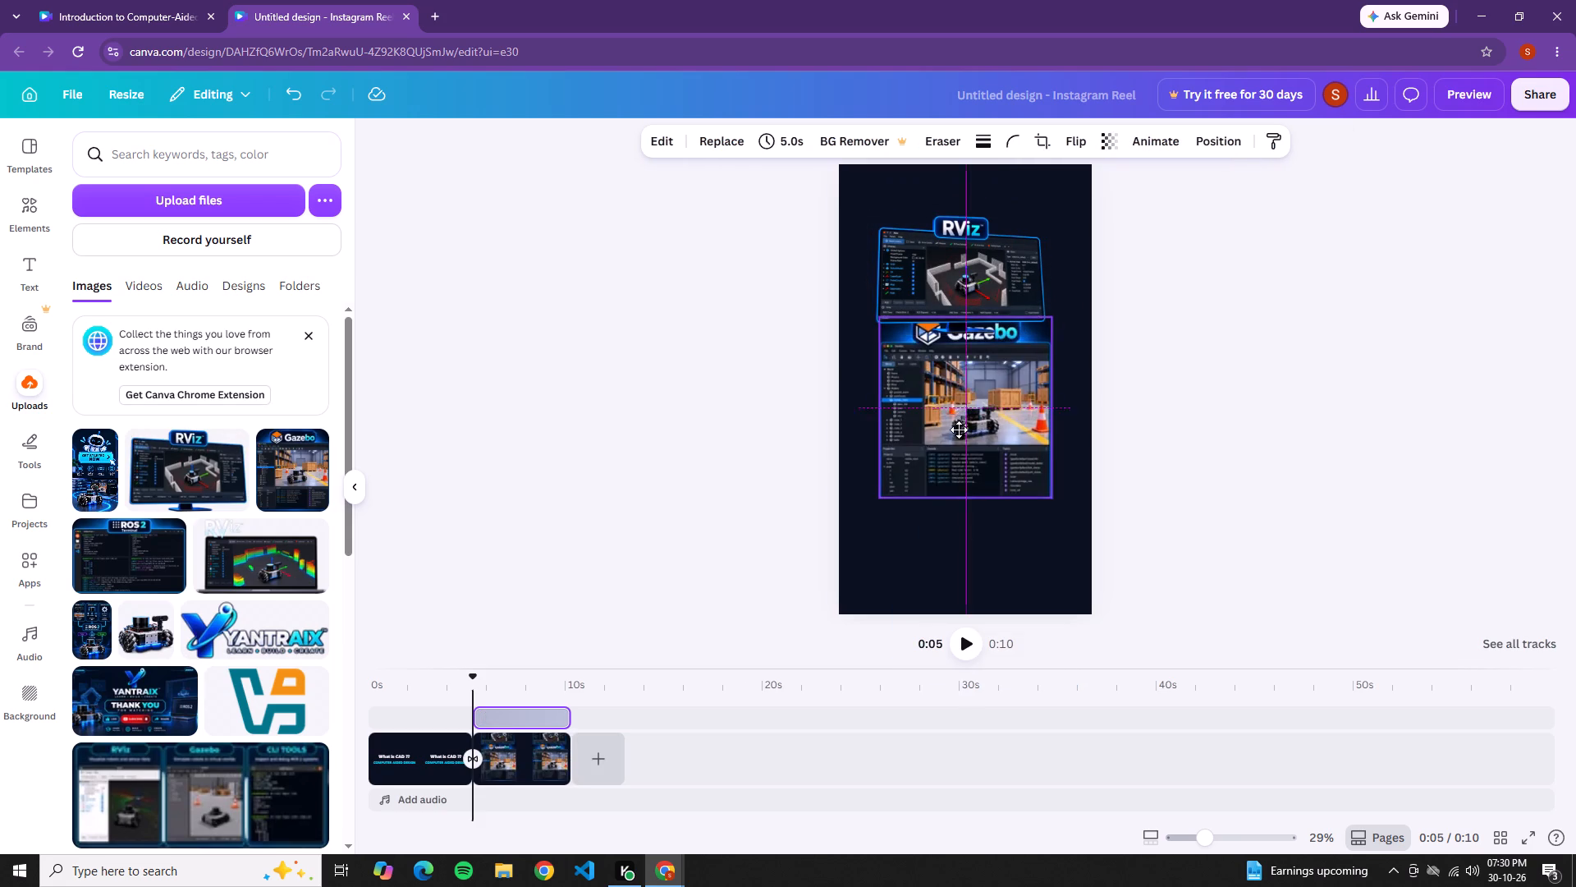
pyautogui.moveTo(959, 430); pyautogui.dragTo(958, 508)
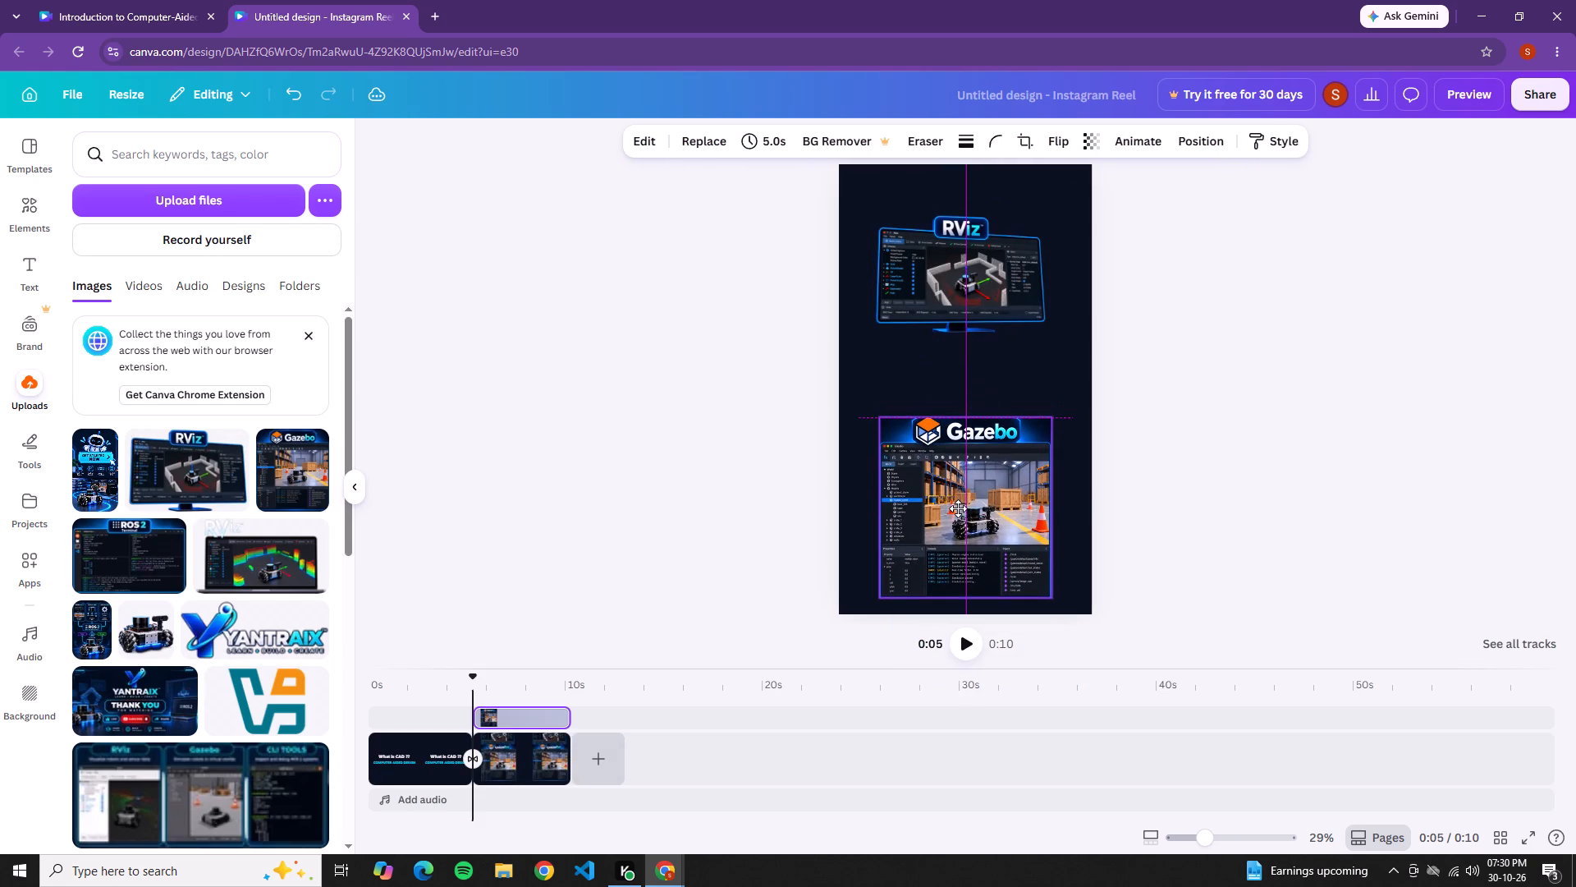
pyautogui.moveTo(958, 508); pyautogui.dragTo(958, 509)
# Move the RViz image up to the top of the second page, horizontally centred.
pyautogui.moveTo(1008, 318); pyautogui.dragTo(1008, 277)
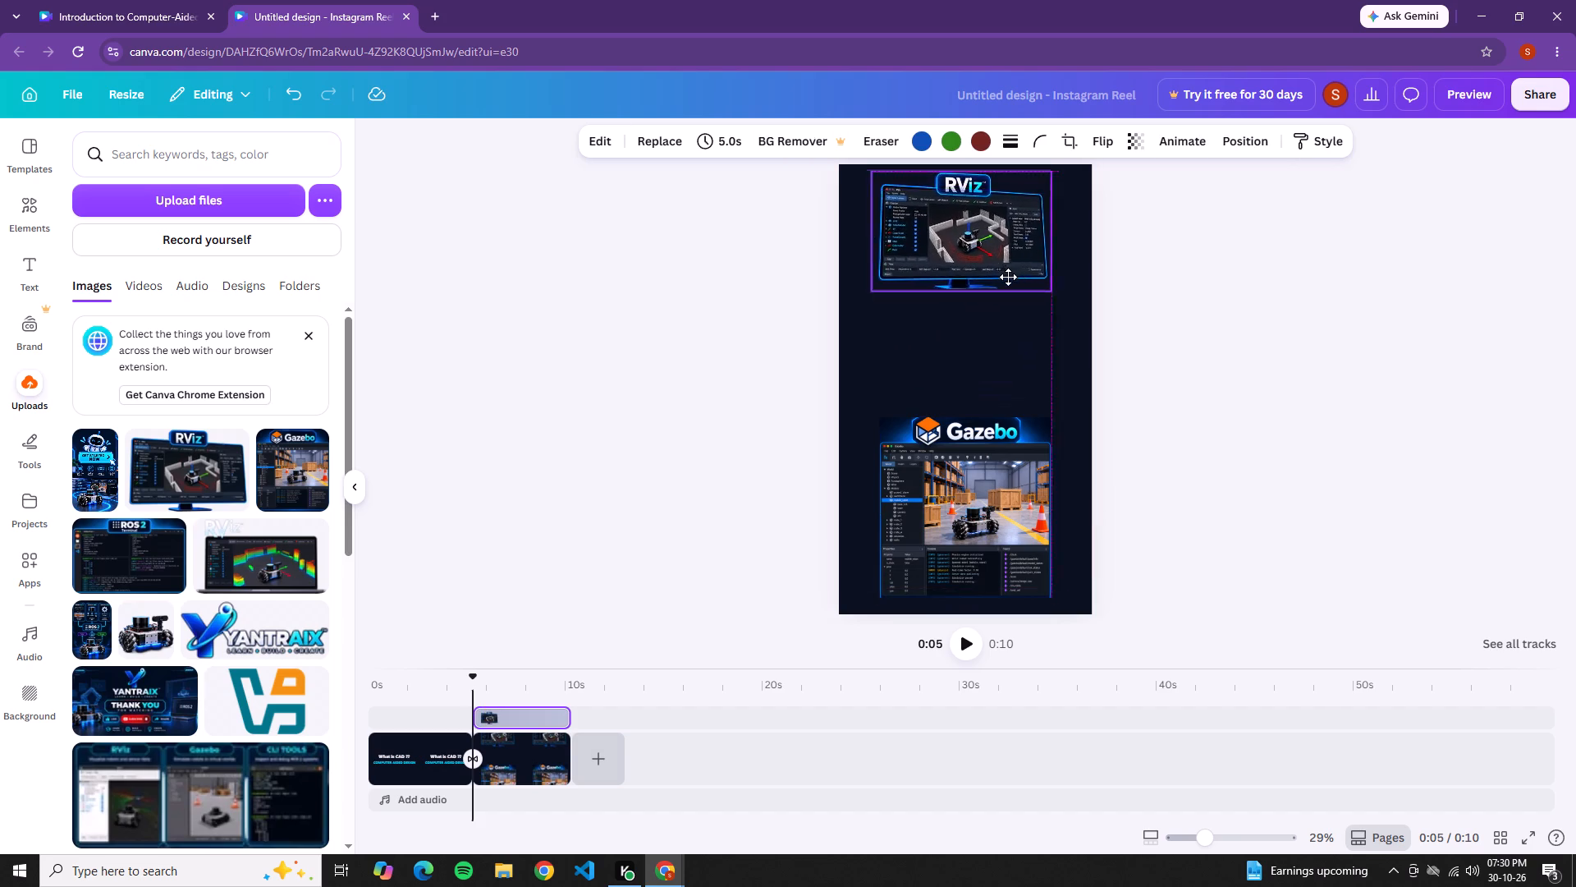
pyautogui.moveTo(1008, 277); pyautogui.dragTo(1011, 282)
# Add a third page and place the uploaded ROS 2 node diagram on it.
pyautogui.click(585, 753)
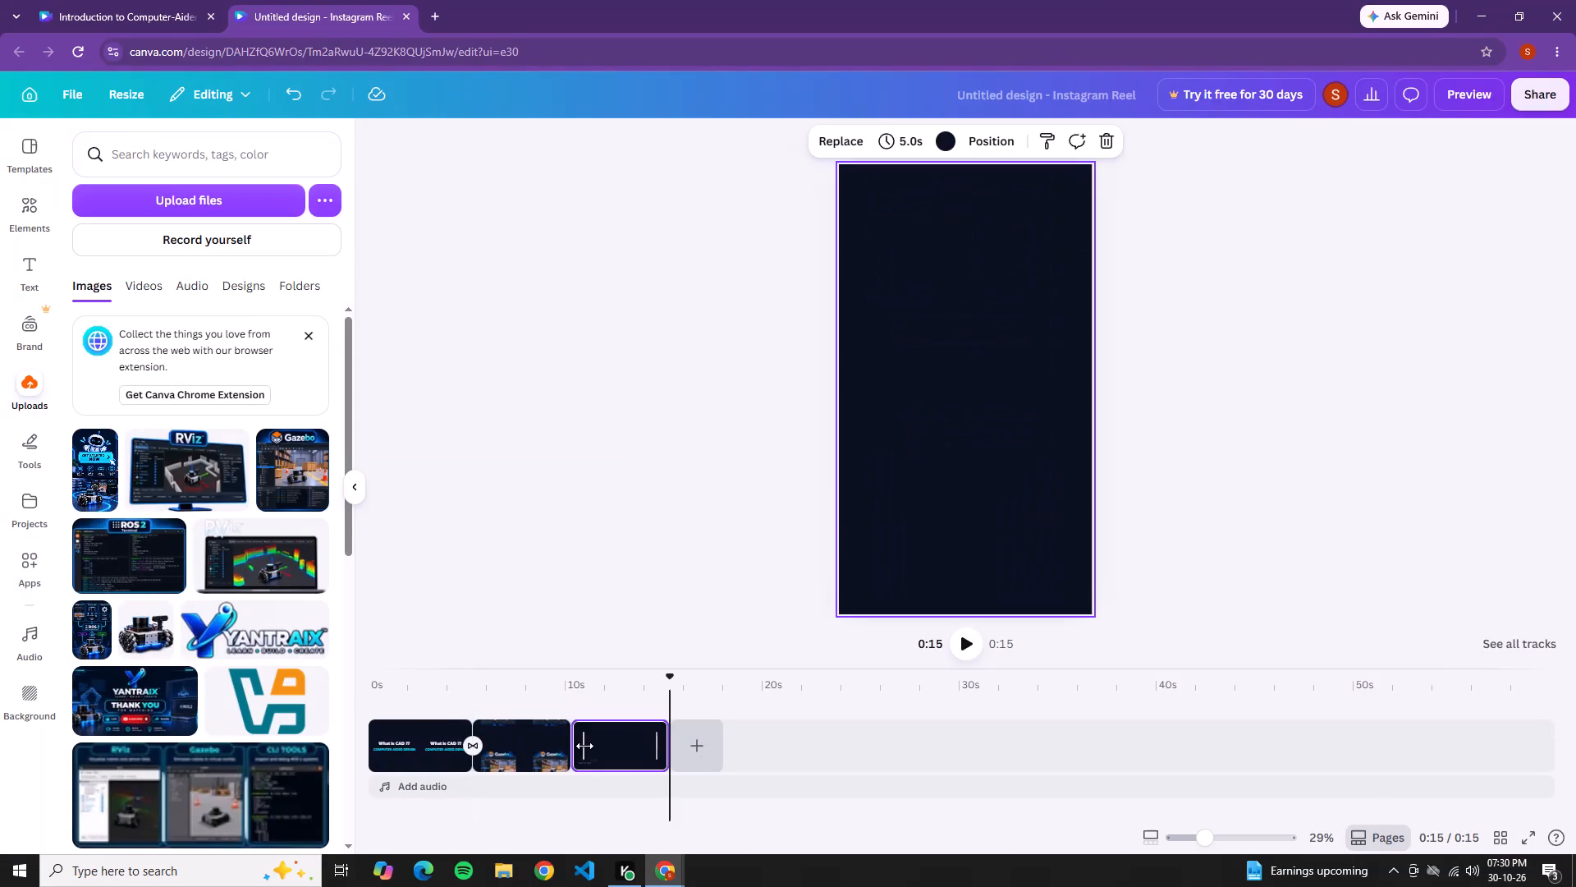
pyautogui.moveTo(91, 636); pyautogui.dragTo(108, 640)
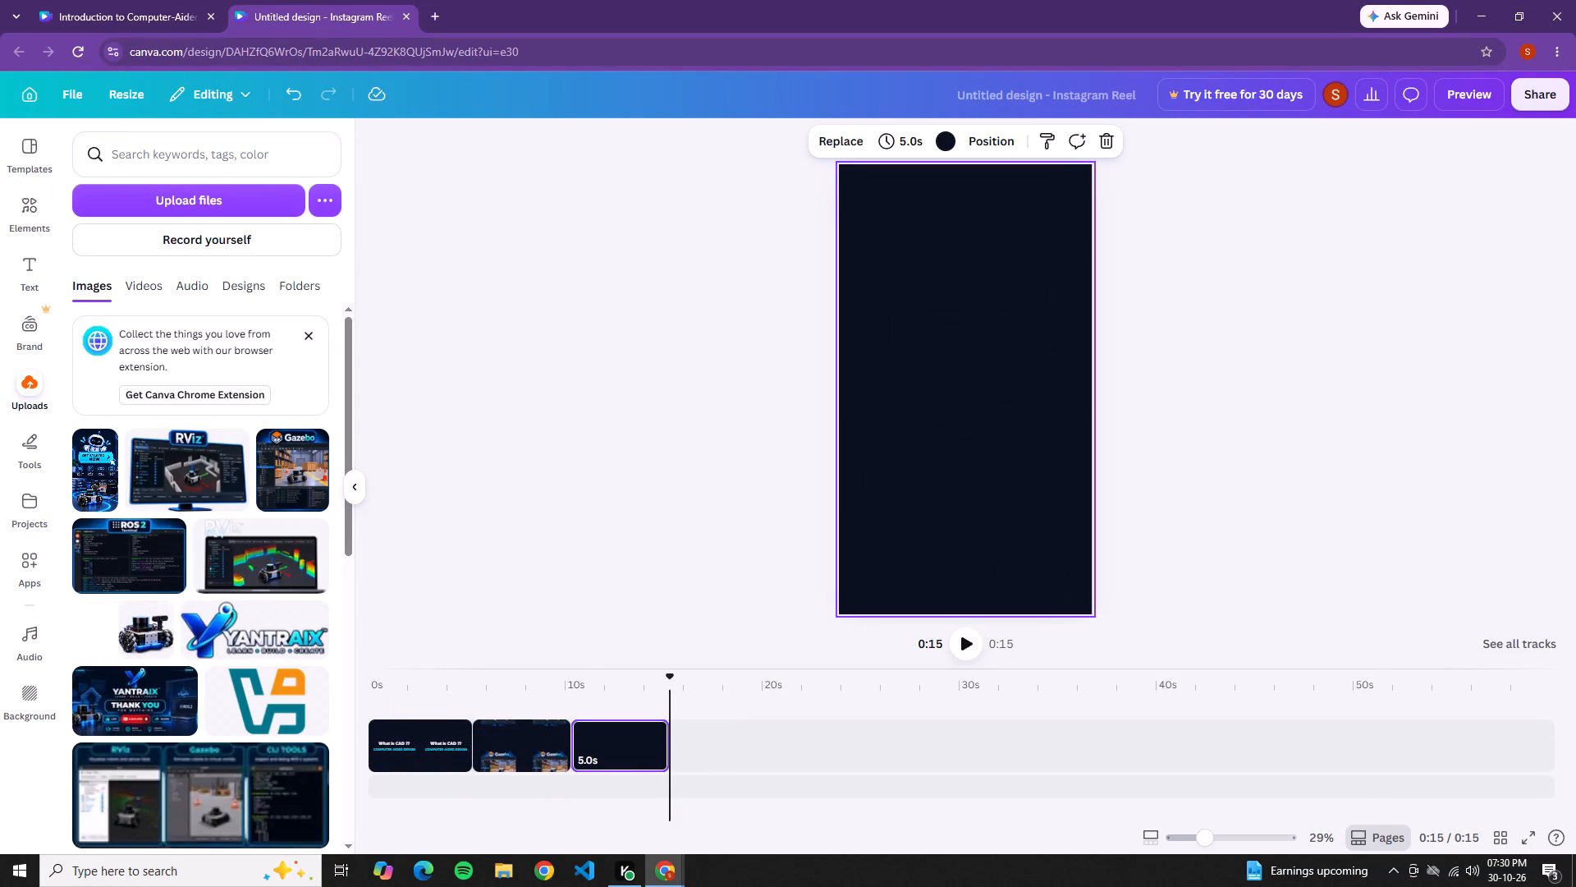
pyautogui.moveTo(108, 640); pyautogui.dragTo(974, 377)
pyautogui.moveTo(1021, 430); pyautogui.dragTo(995, 393)
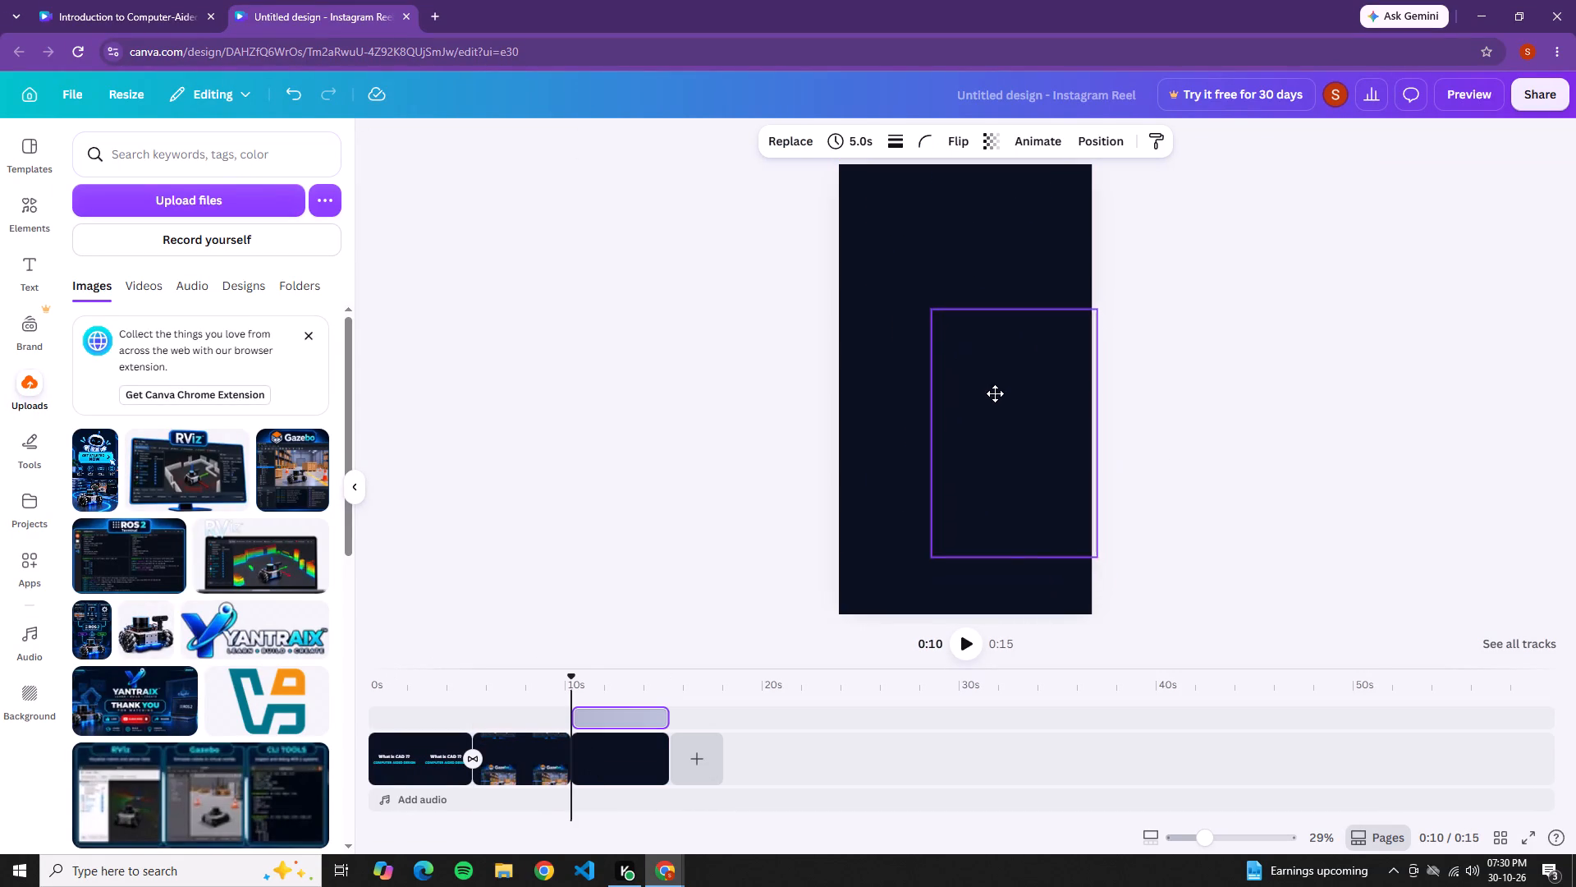
pyautogui.moveTo(995, 393); pyautogui.dragTo(938, 310)
pyautogui.click(923, 289)
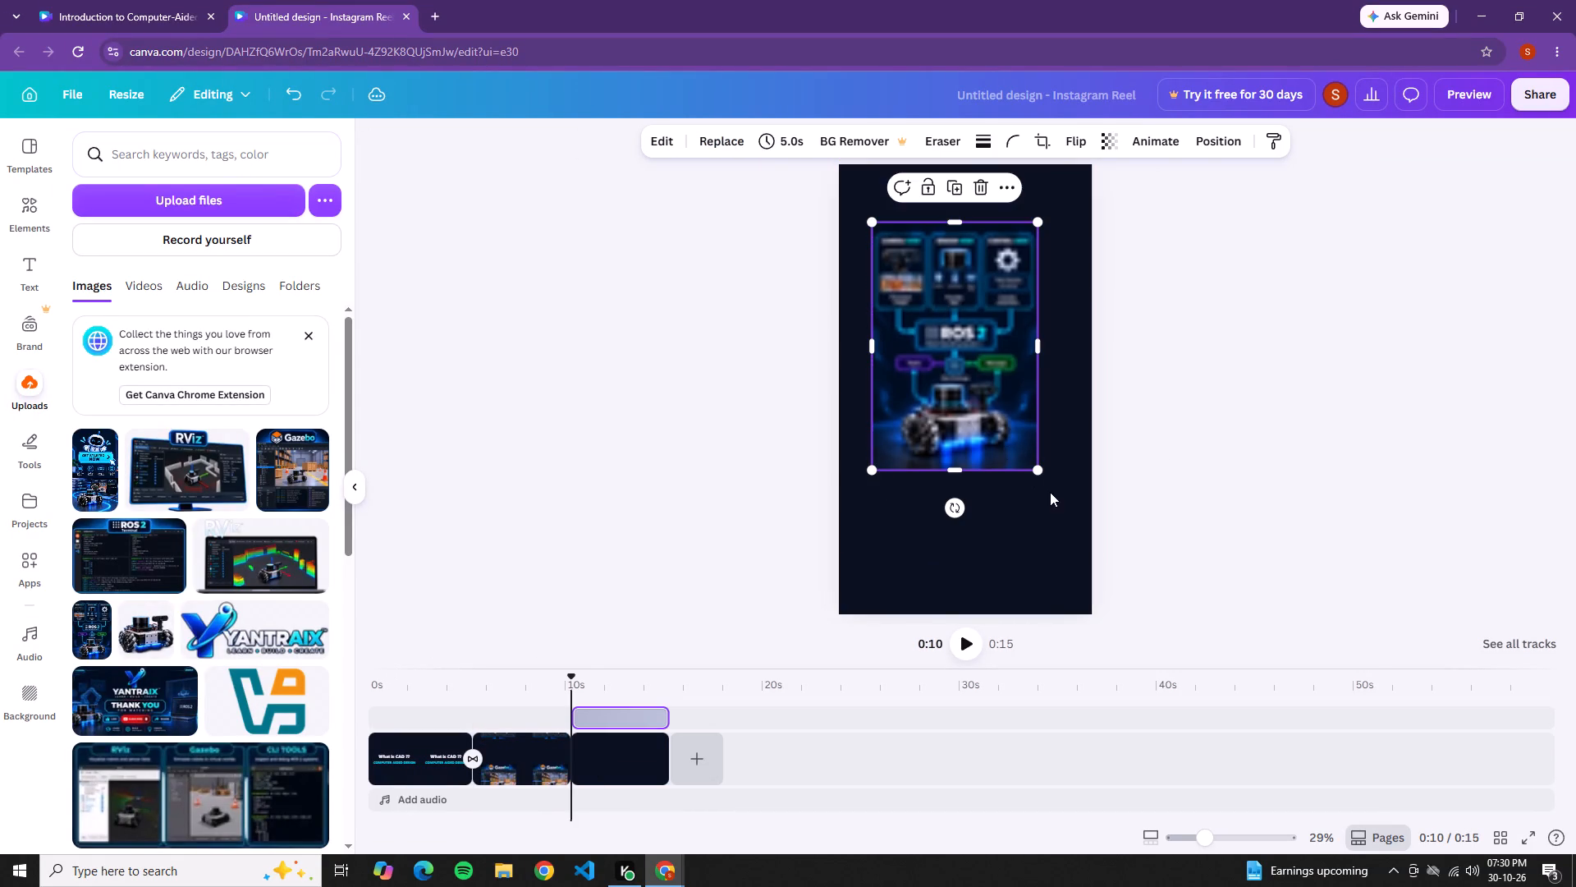
# Scale the ROS 2 diagram to the full page width and align it with the bottom edge of the third page.
pyautogui.moveTo(1038, 467); pyautogui.dragTo(1092, 553)
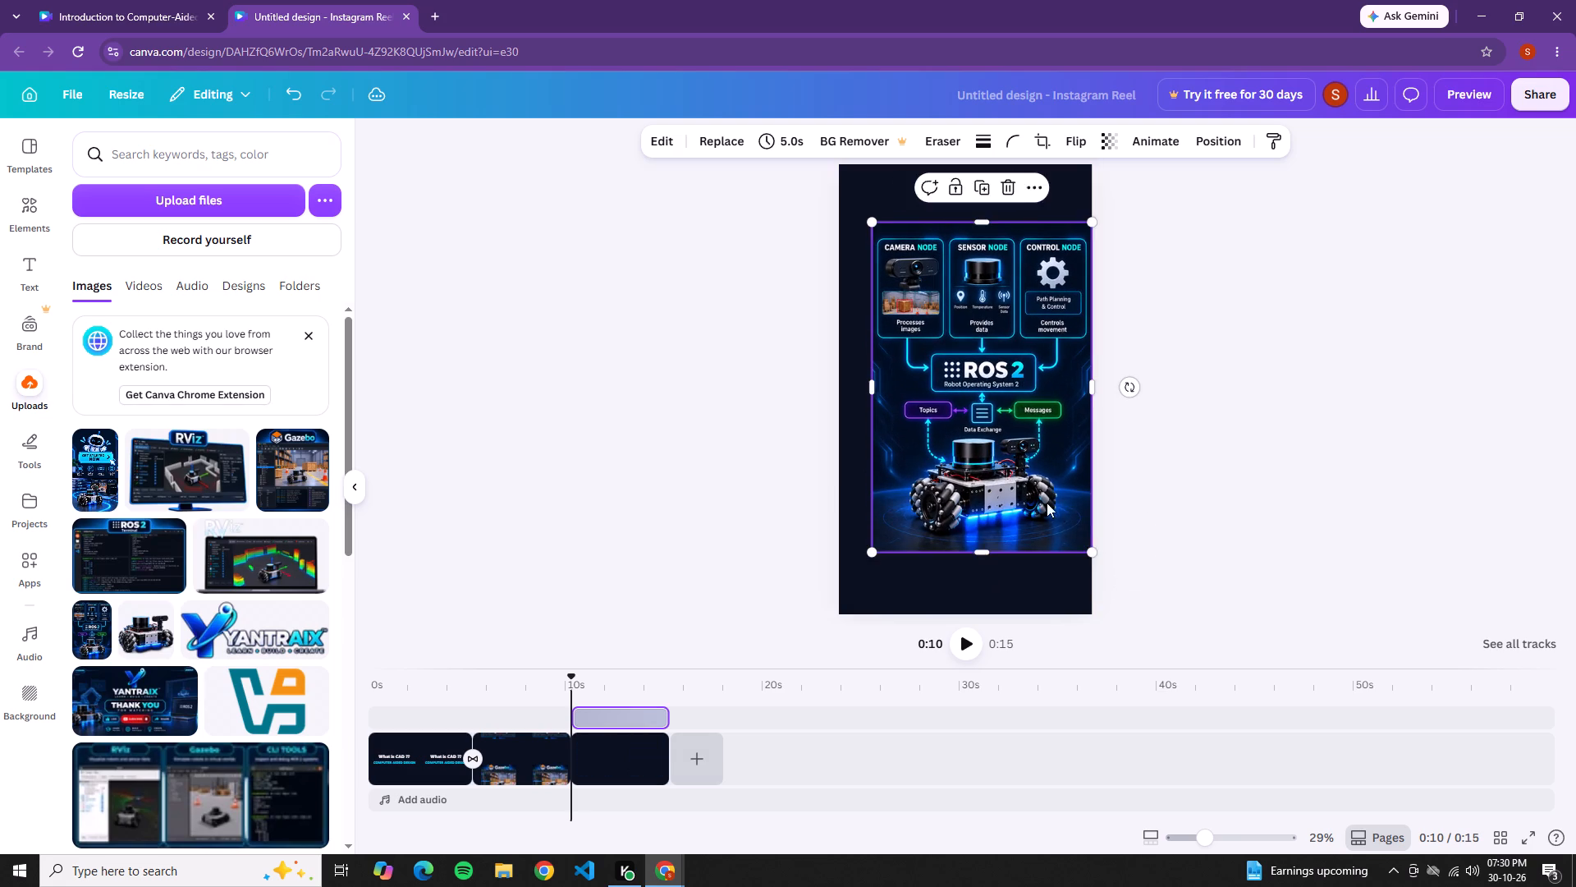
pyautogui.moveTo(1047, 503); pyautogui.dragTo(1011, 446)
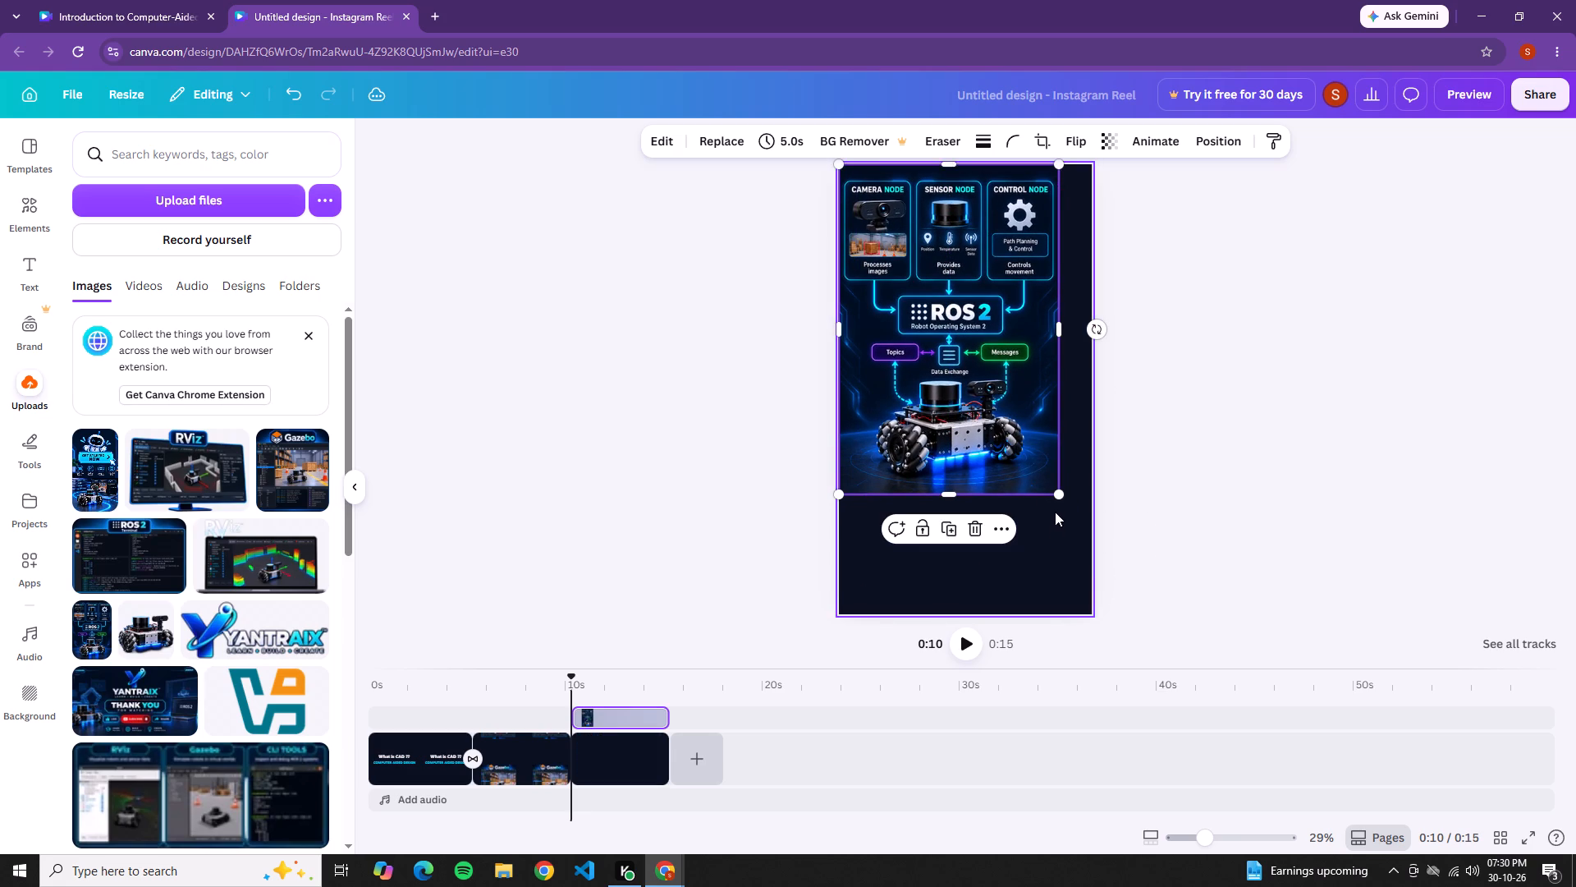
pyautogui.moveTo(1053, 489); pyautogui.dragTo(1093, 645)
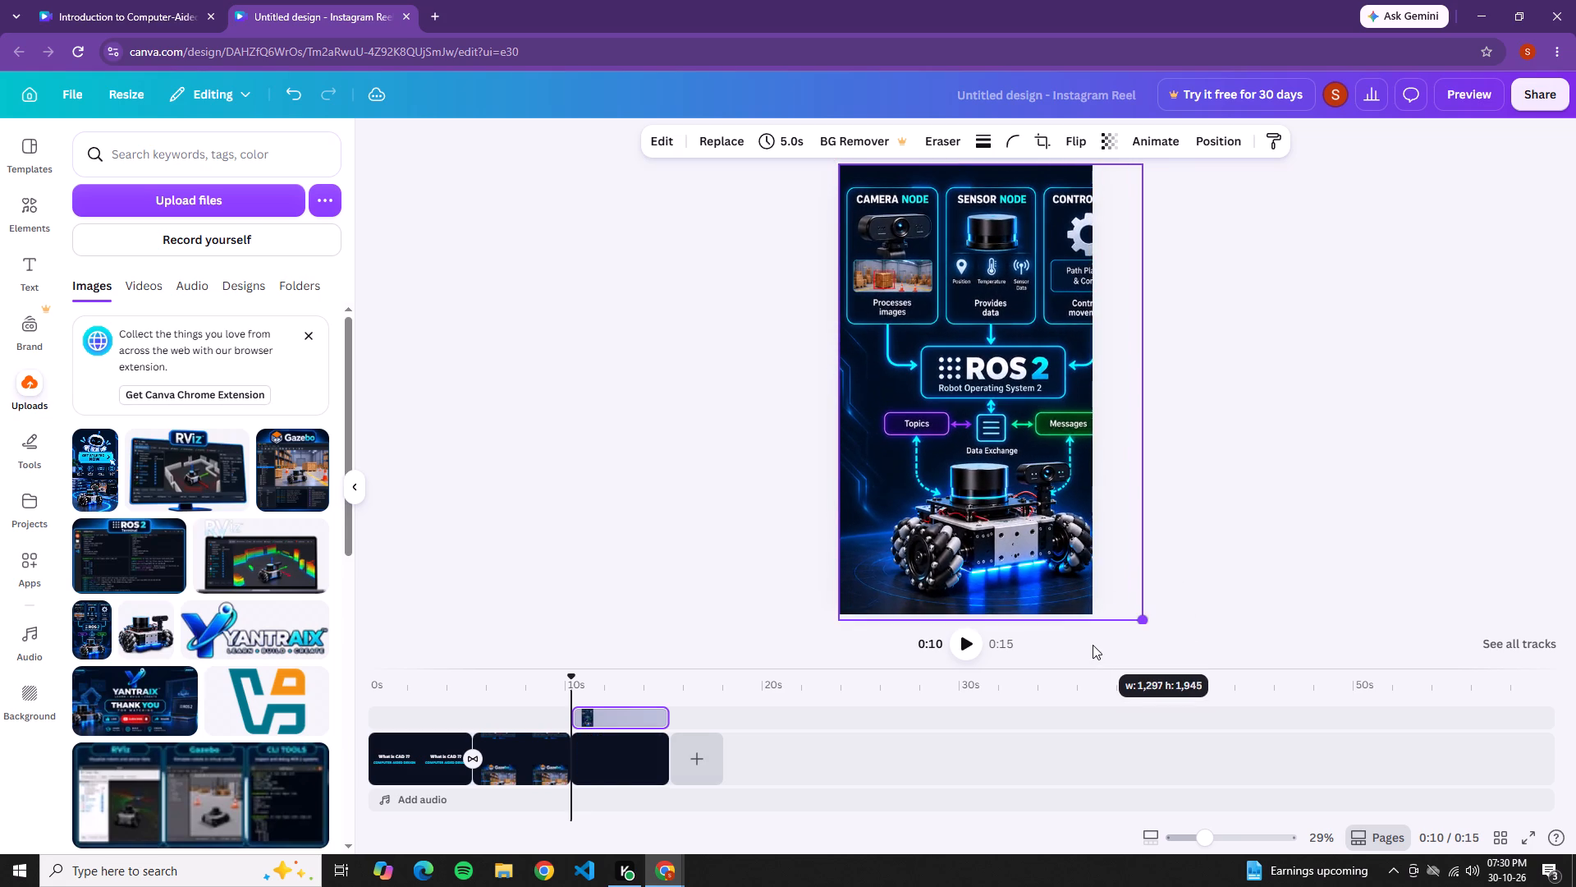
pyautogui.moveTo(1093, 645); pyautogui.dragTo(1019, 593)
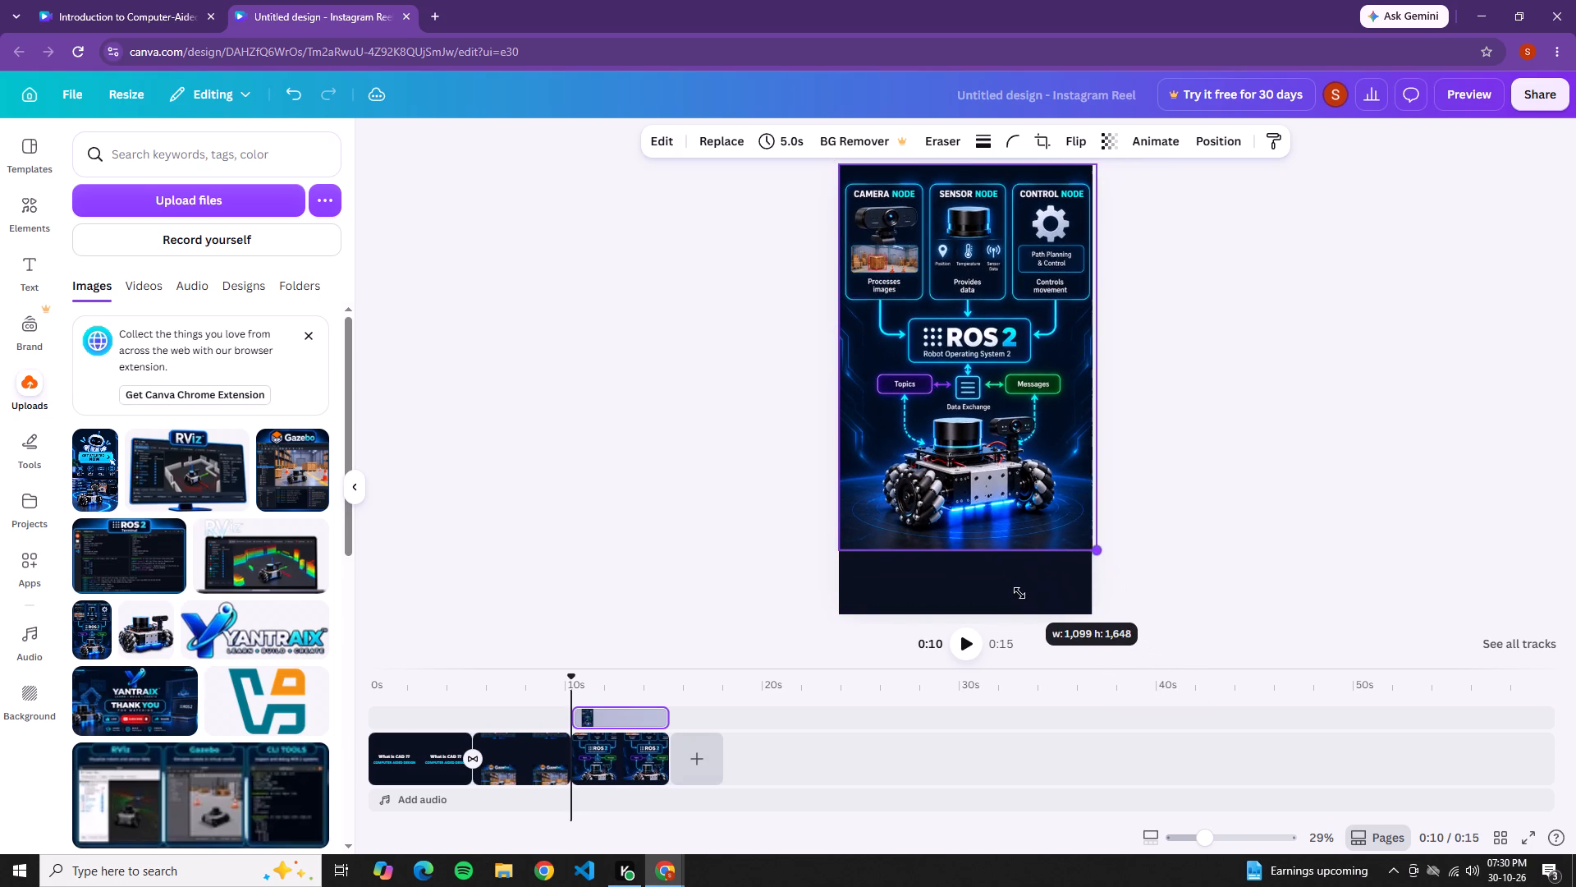
pyautogui.moveTo(1019, 593); pyautogui.dragTo(1015, 590)
pyautogui.moveTo(1001, 475); pyautogui.dragTo(1006, 541)
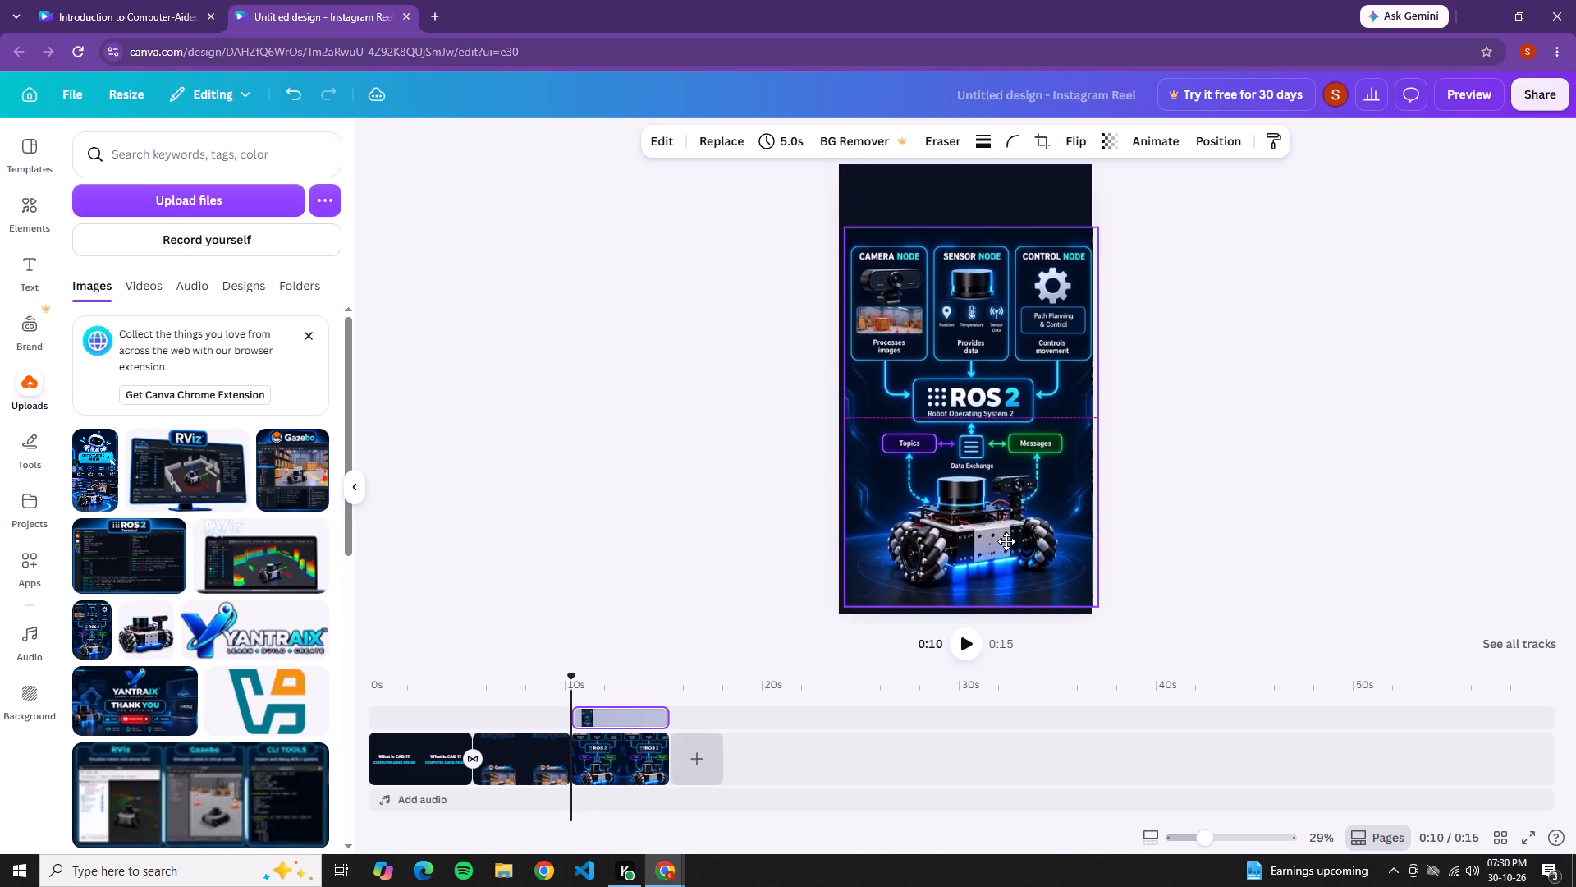
pyautogui.moveTo(1006, 541); pyautogui.dragTo(1001, 542)
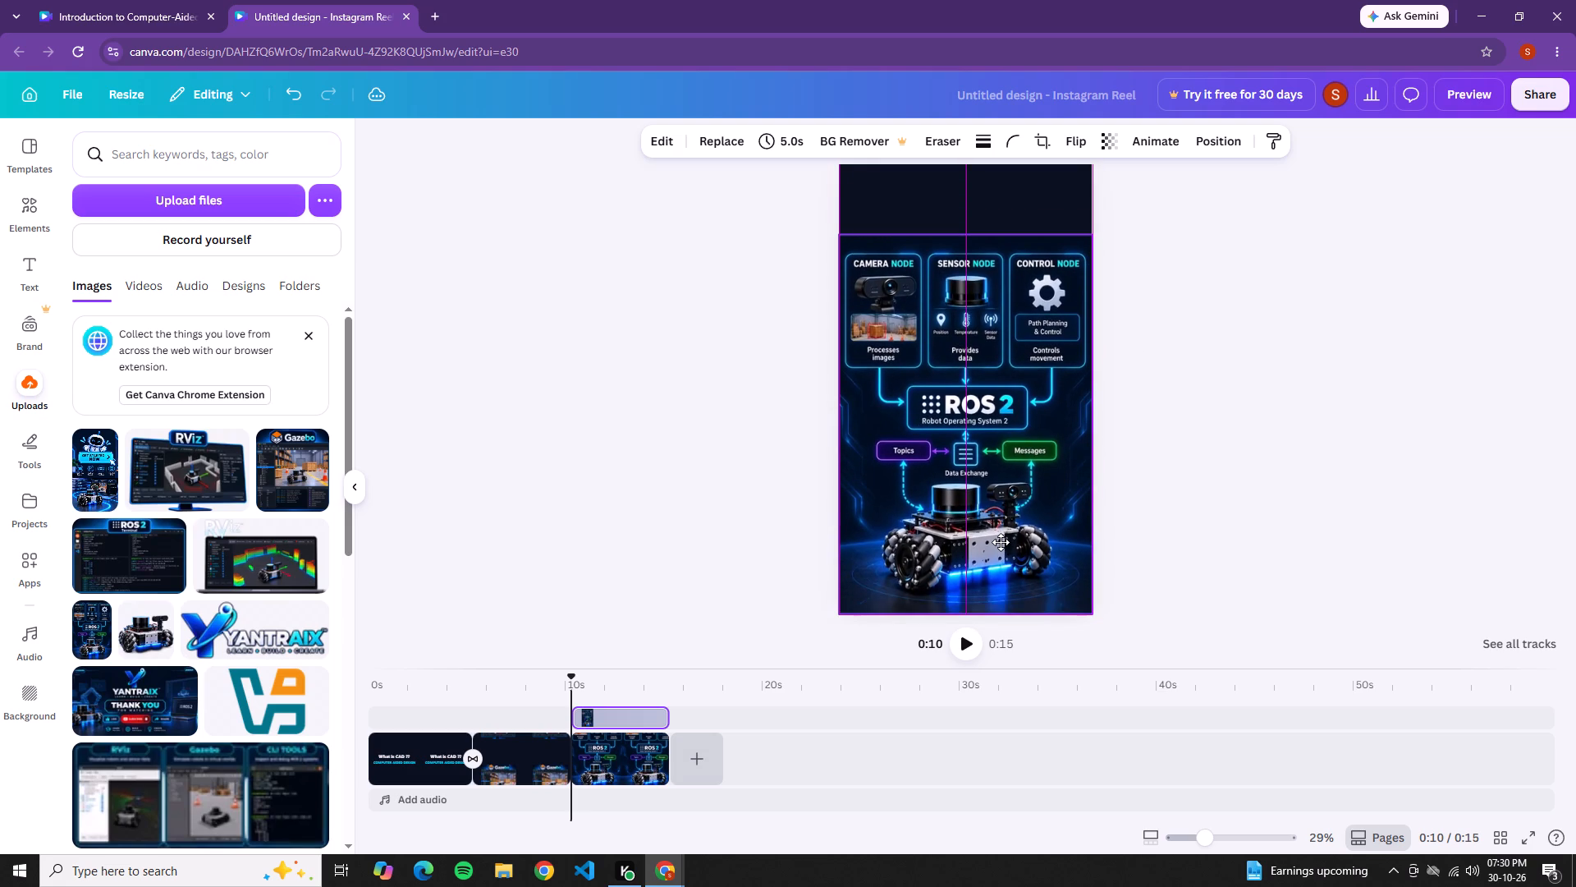
pyautogui.moveTo(1001, 542); pyautogui.dragTo(1001, 543)
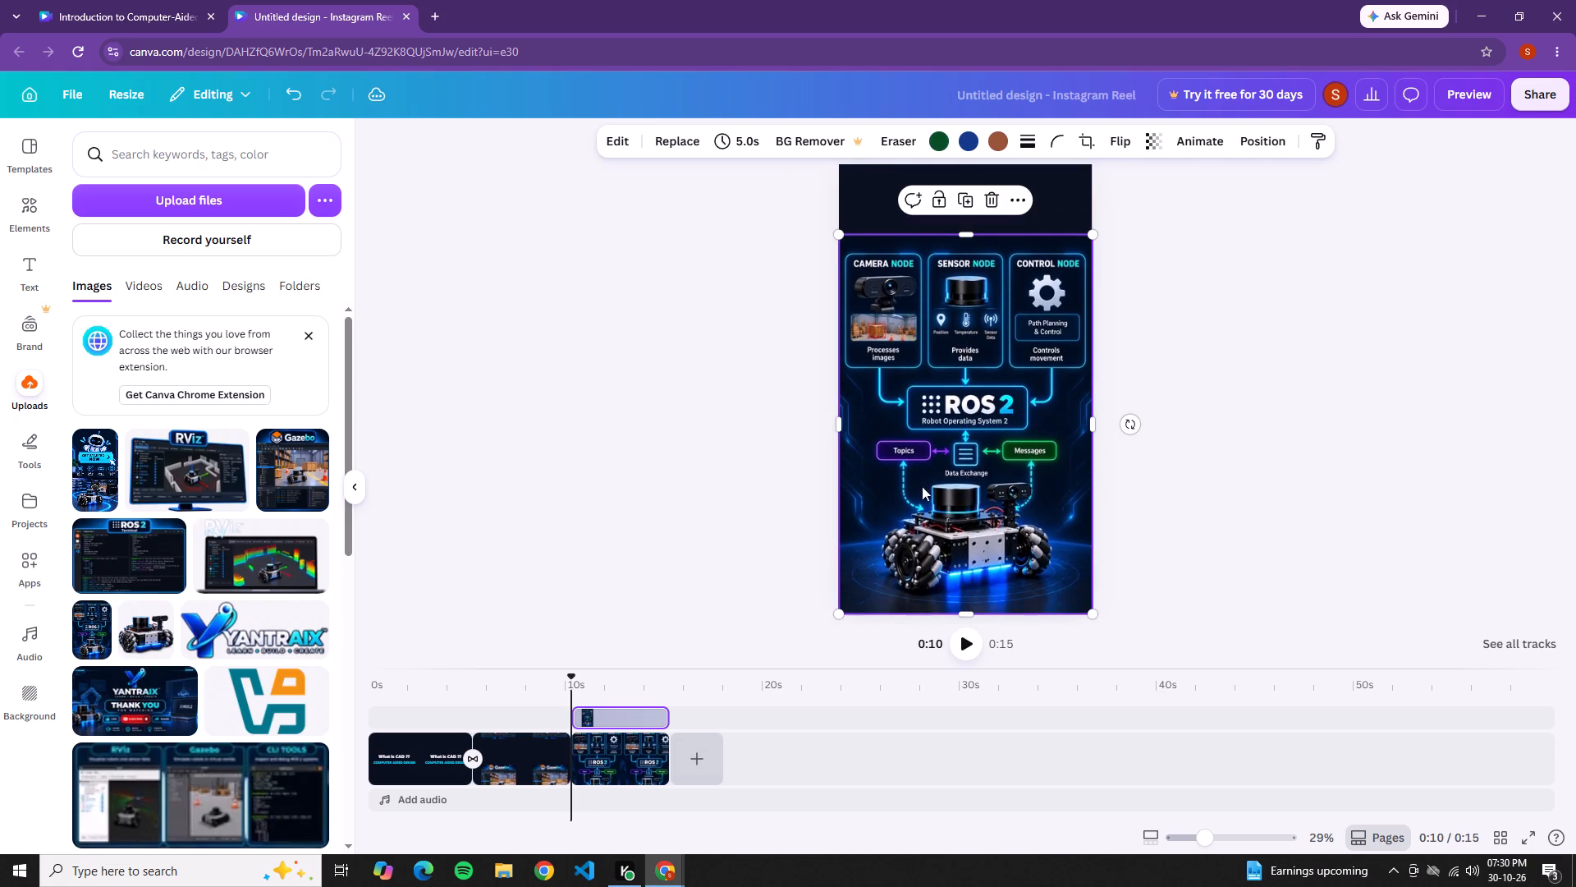
pyautogui.click(717, 406)
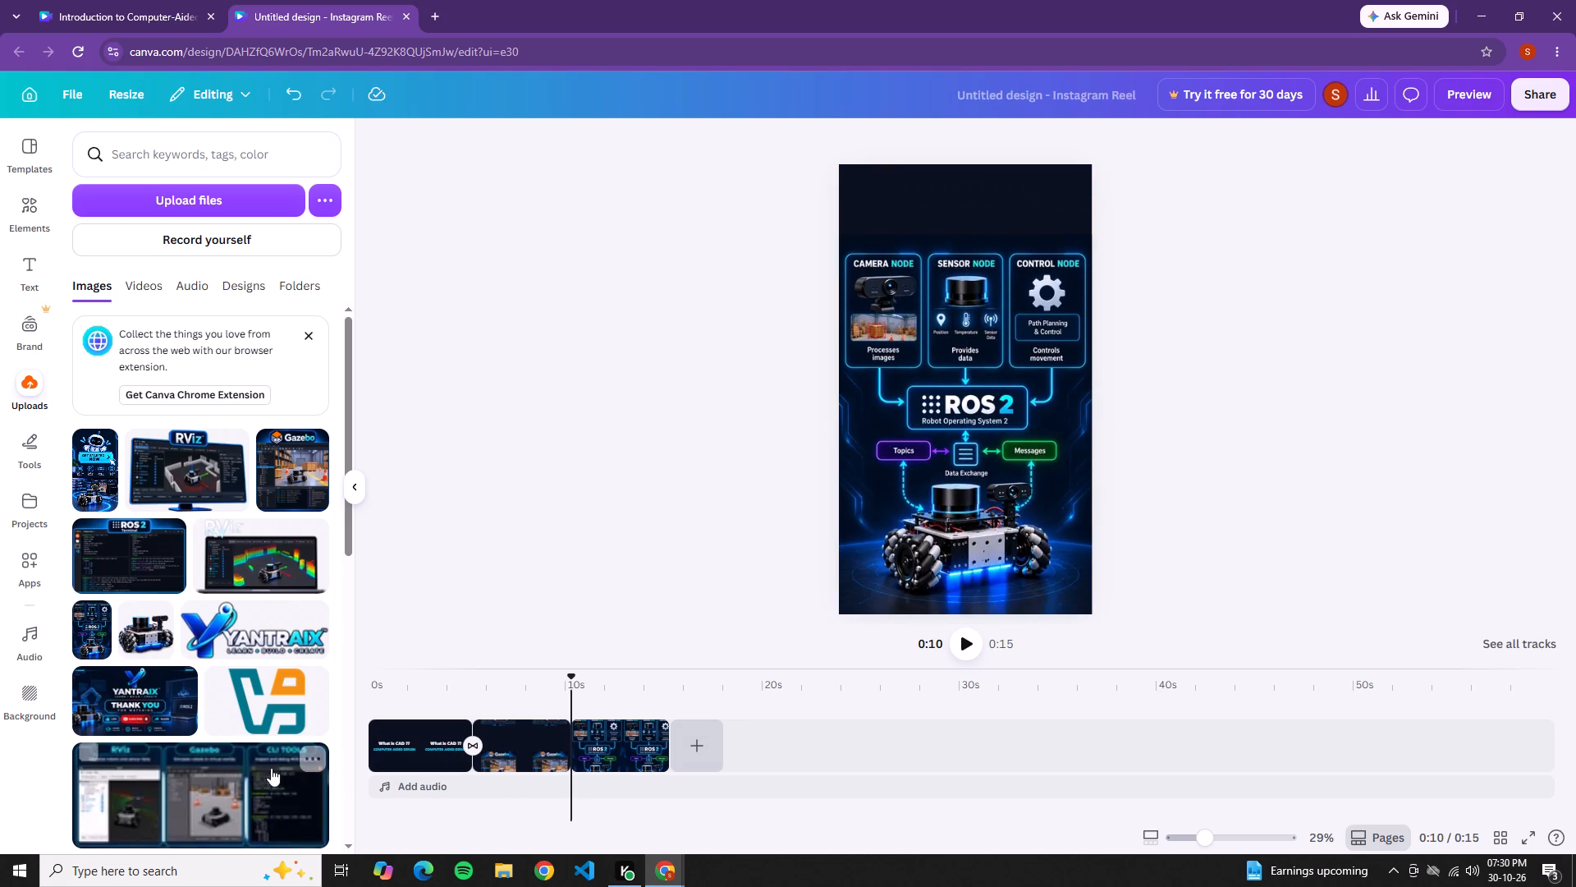
# Place the uploaded YANTRAIX logo horizontally centred at the top of the third page, above the ROS 2 diagram.
pyautogui.moveTo(243, 624); pyautogui.dragTo(938, 182)
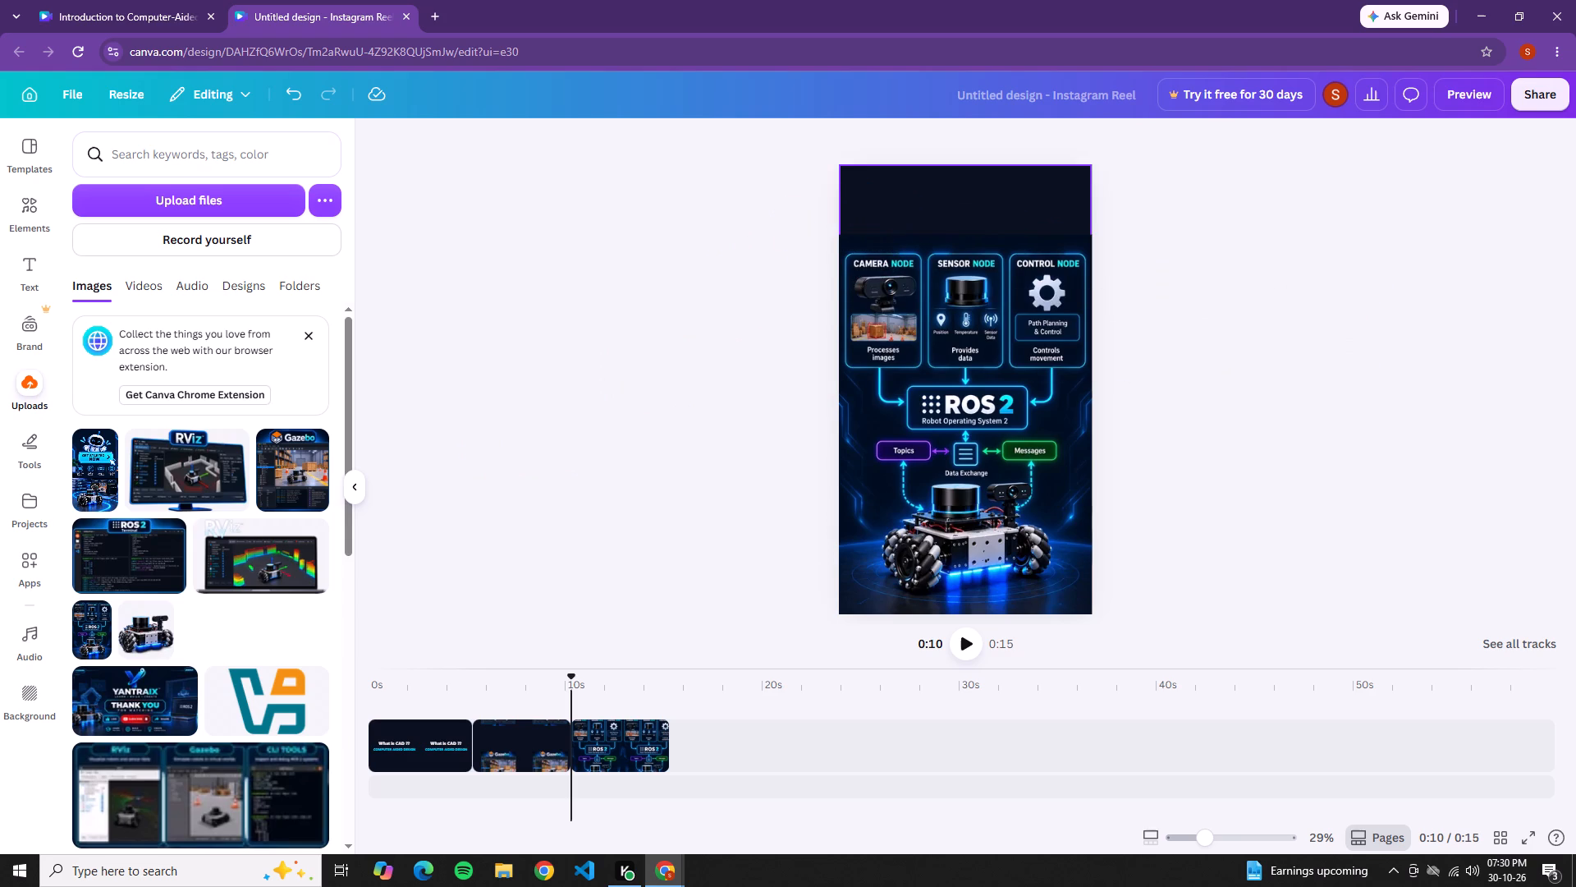
pyautogui.moveTo(938, 182); pyautogui.dragTo(932, 191)
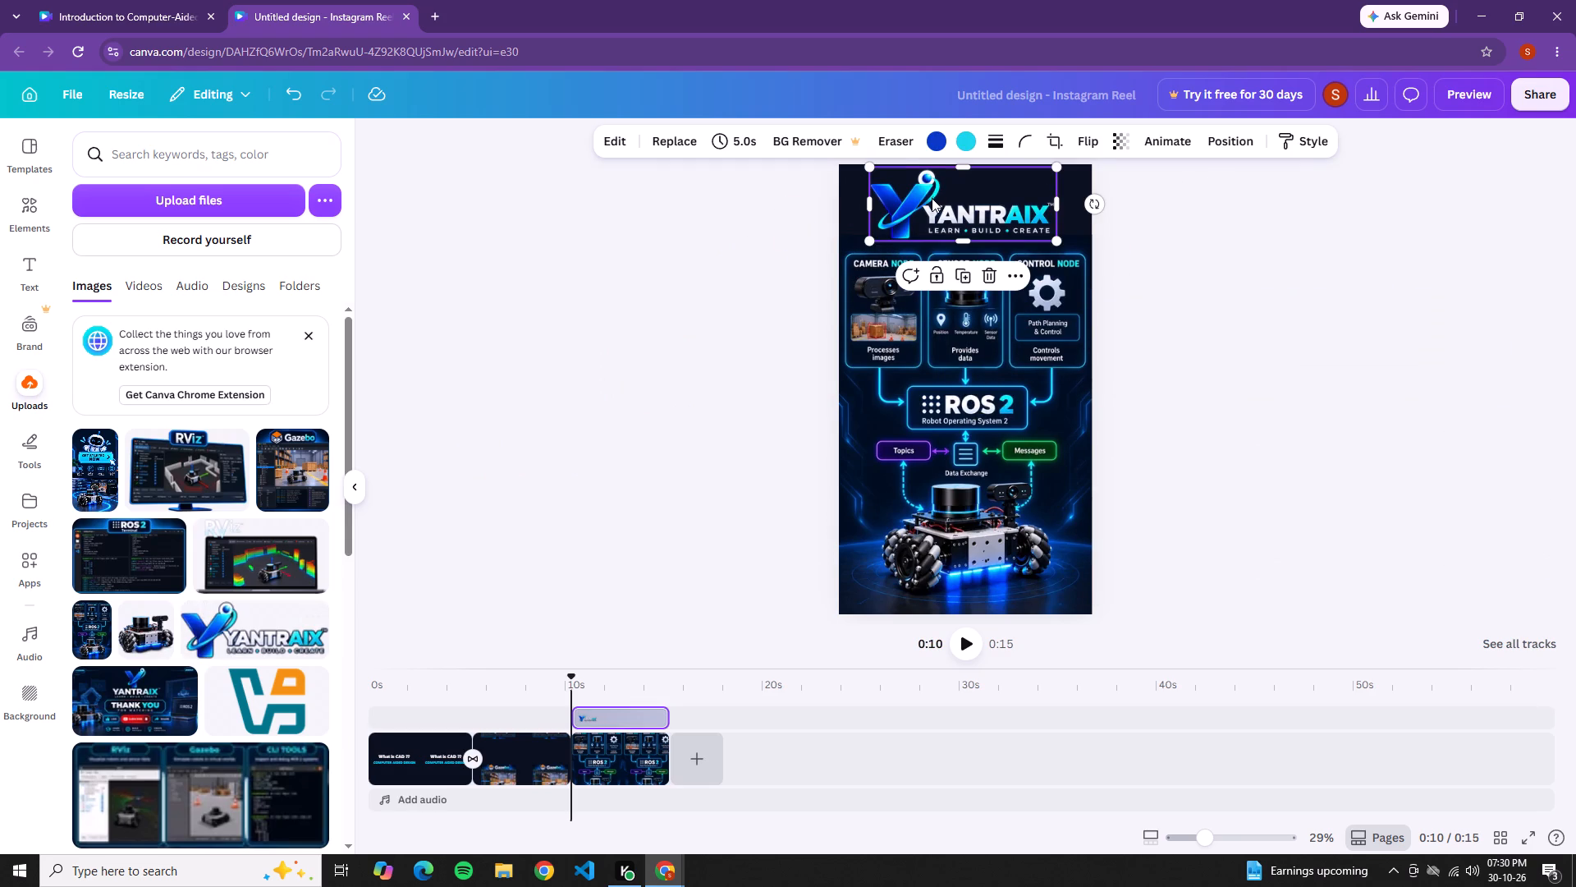
pyautogui.click(932, 200)
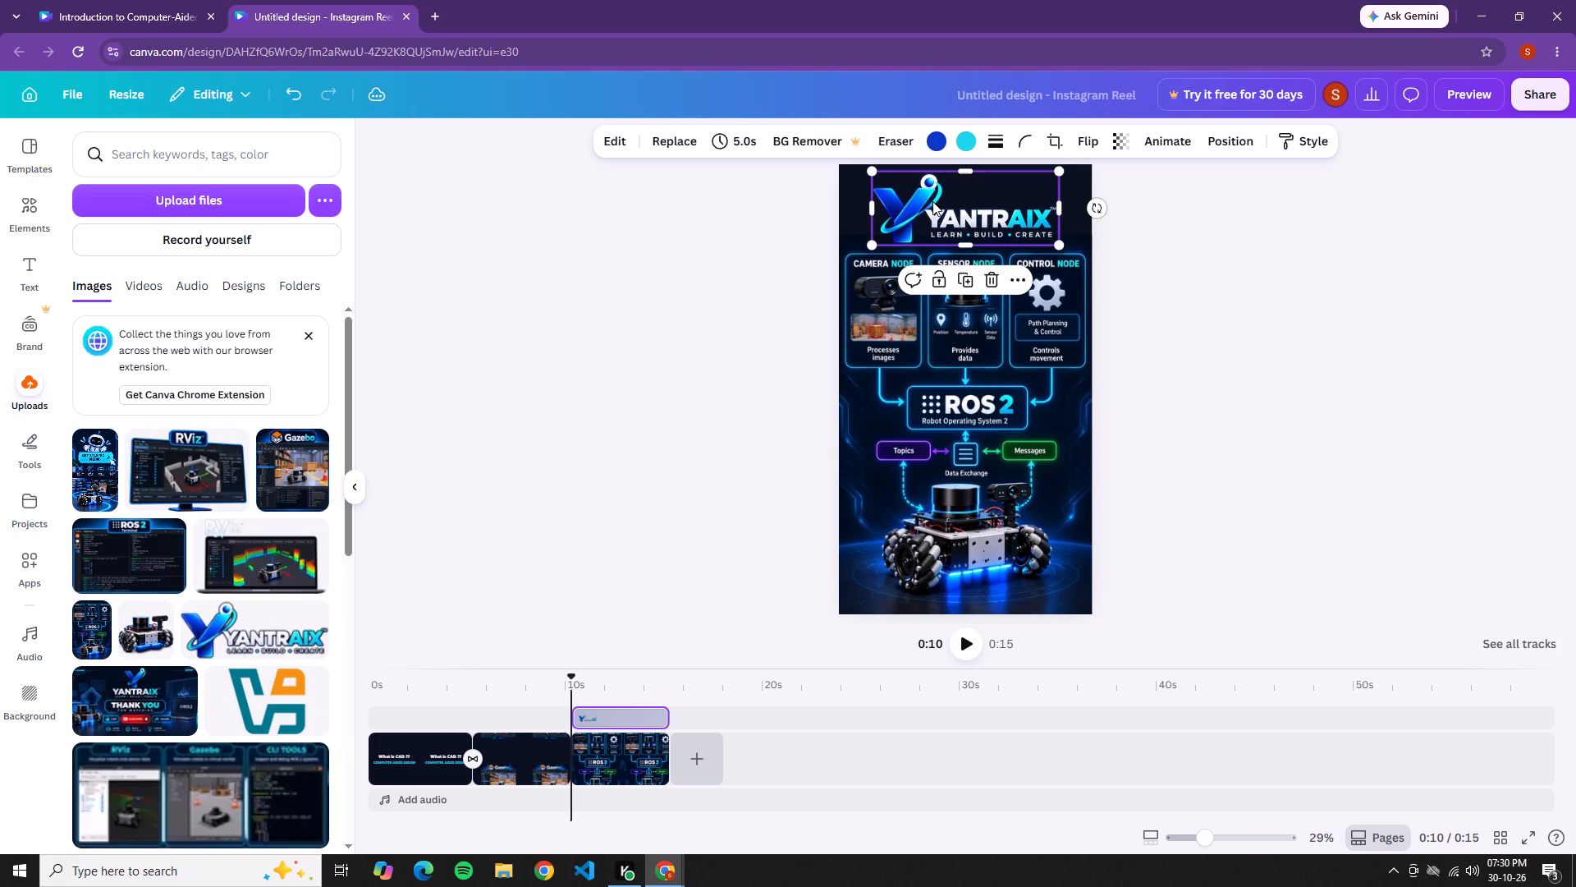
pyautogui.click(685, 298)
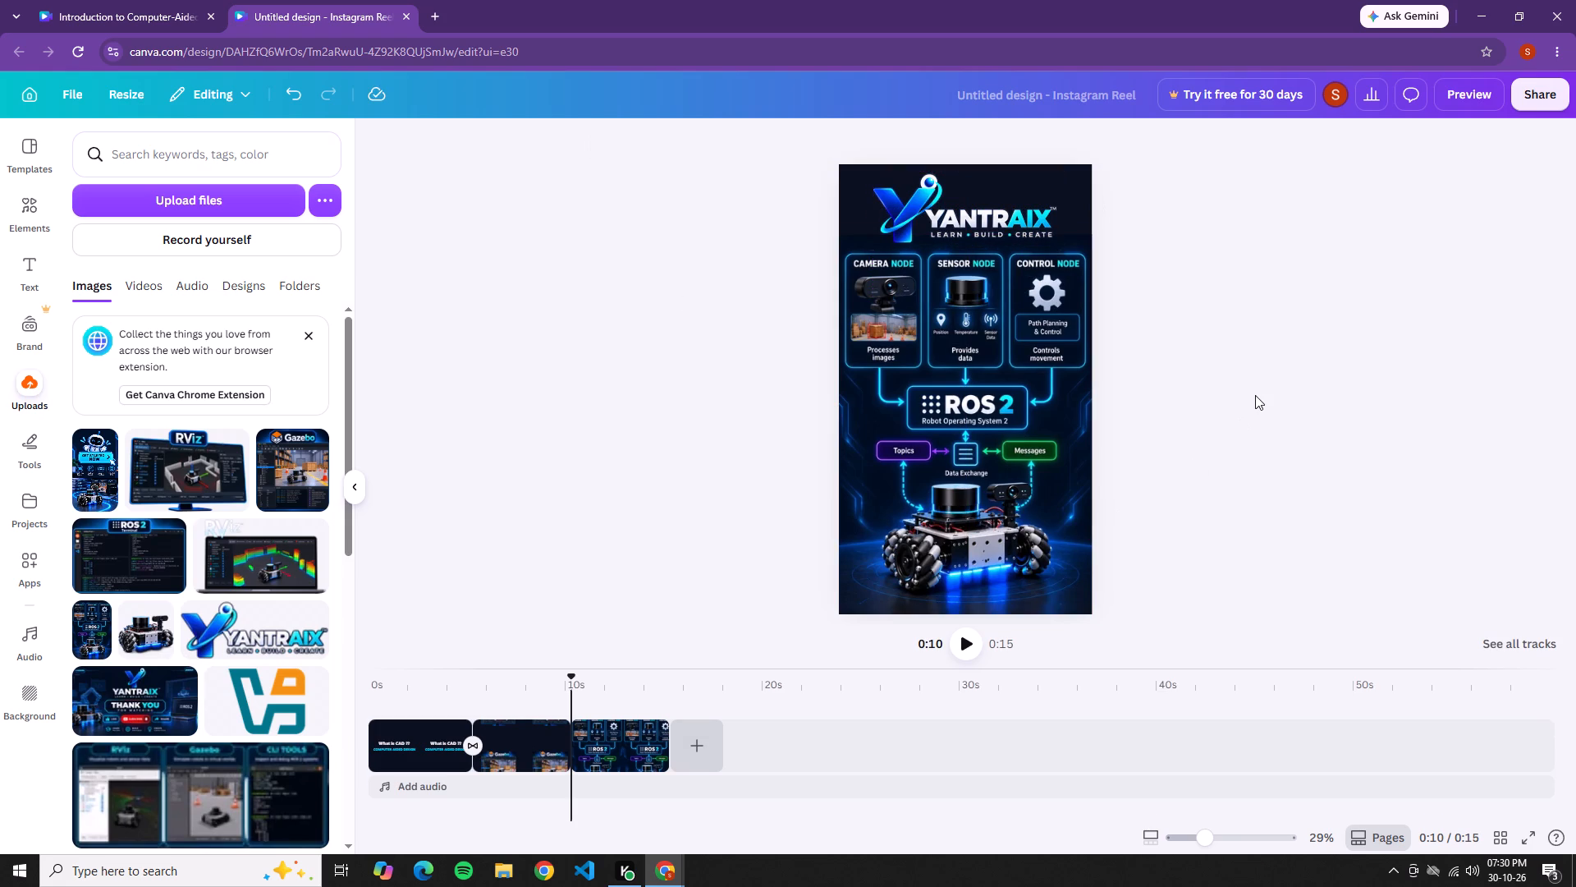
# Play the third page, and play the reel from the beginning to check the title animation and page changes.
pyautogui.scroll(4, 1255, 395)
pyautogui.click(971, 636)
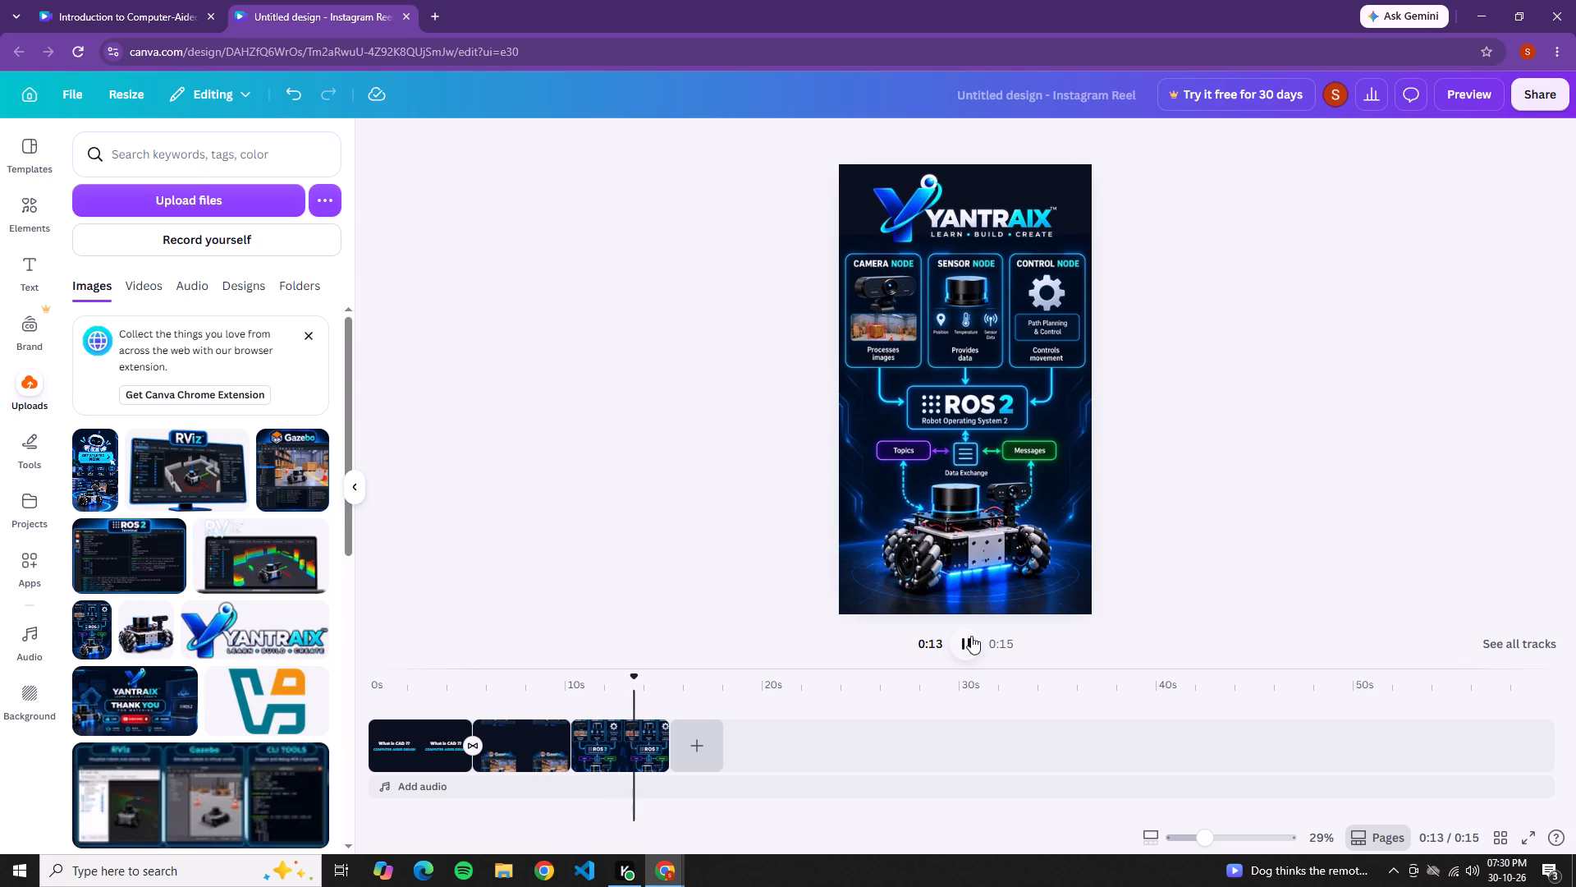
pyautogui.click(971, 636)
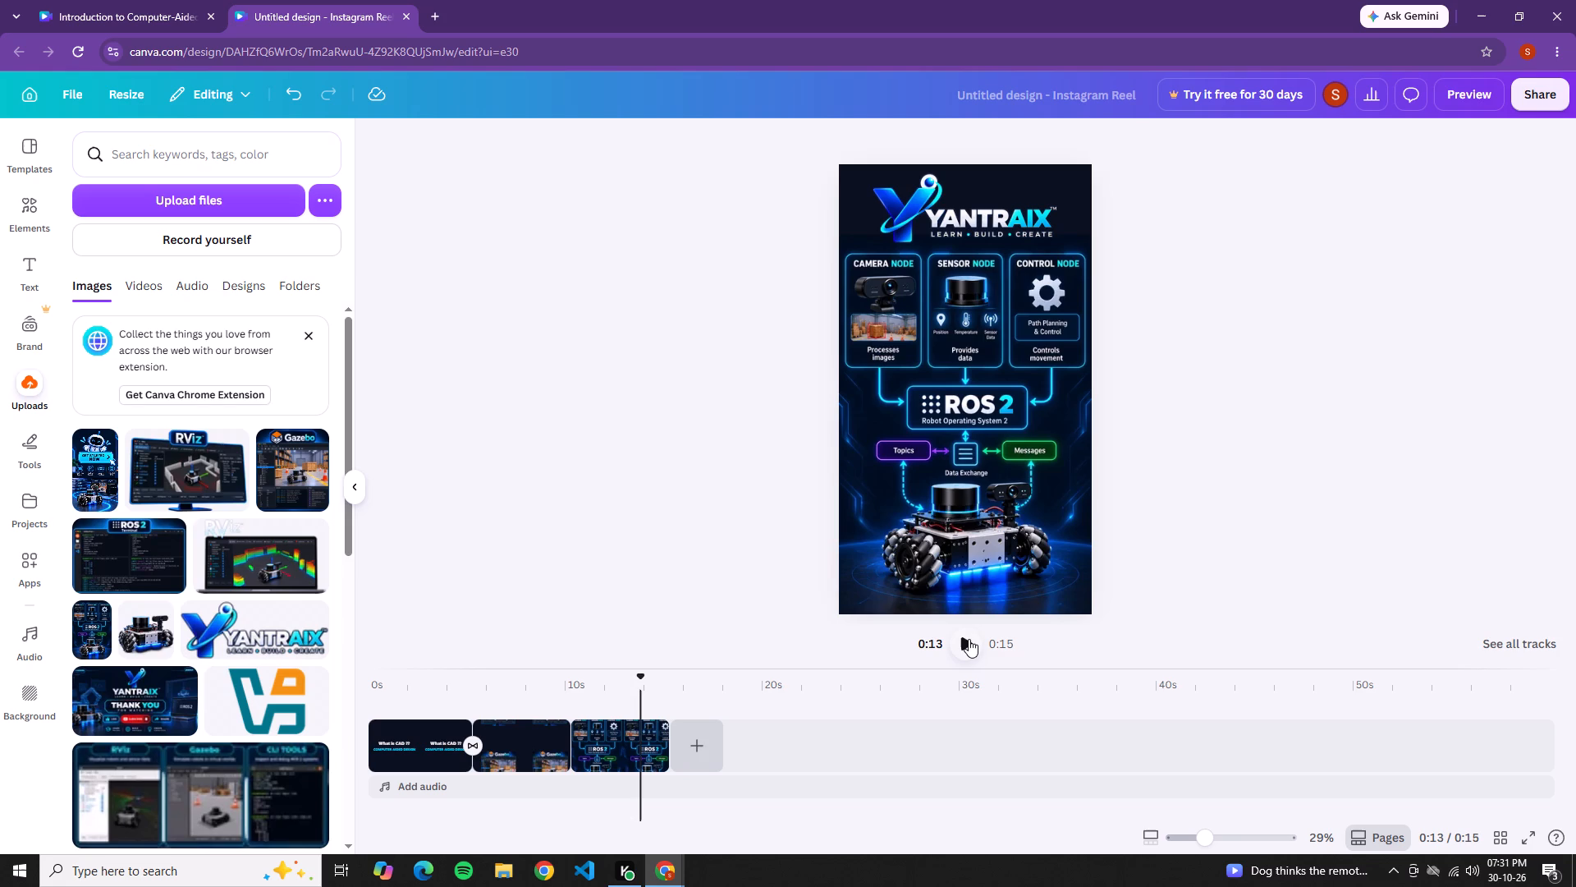
pyautogui.click(969, 639)
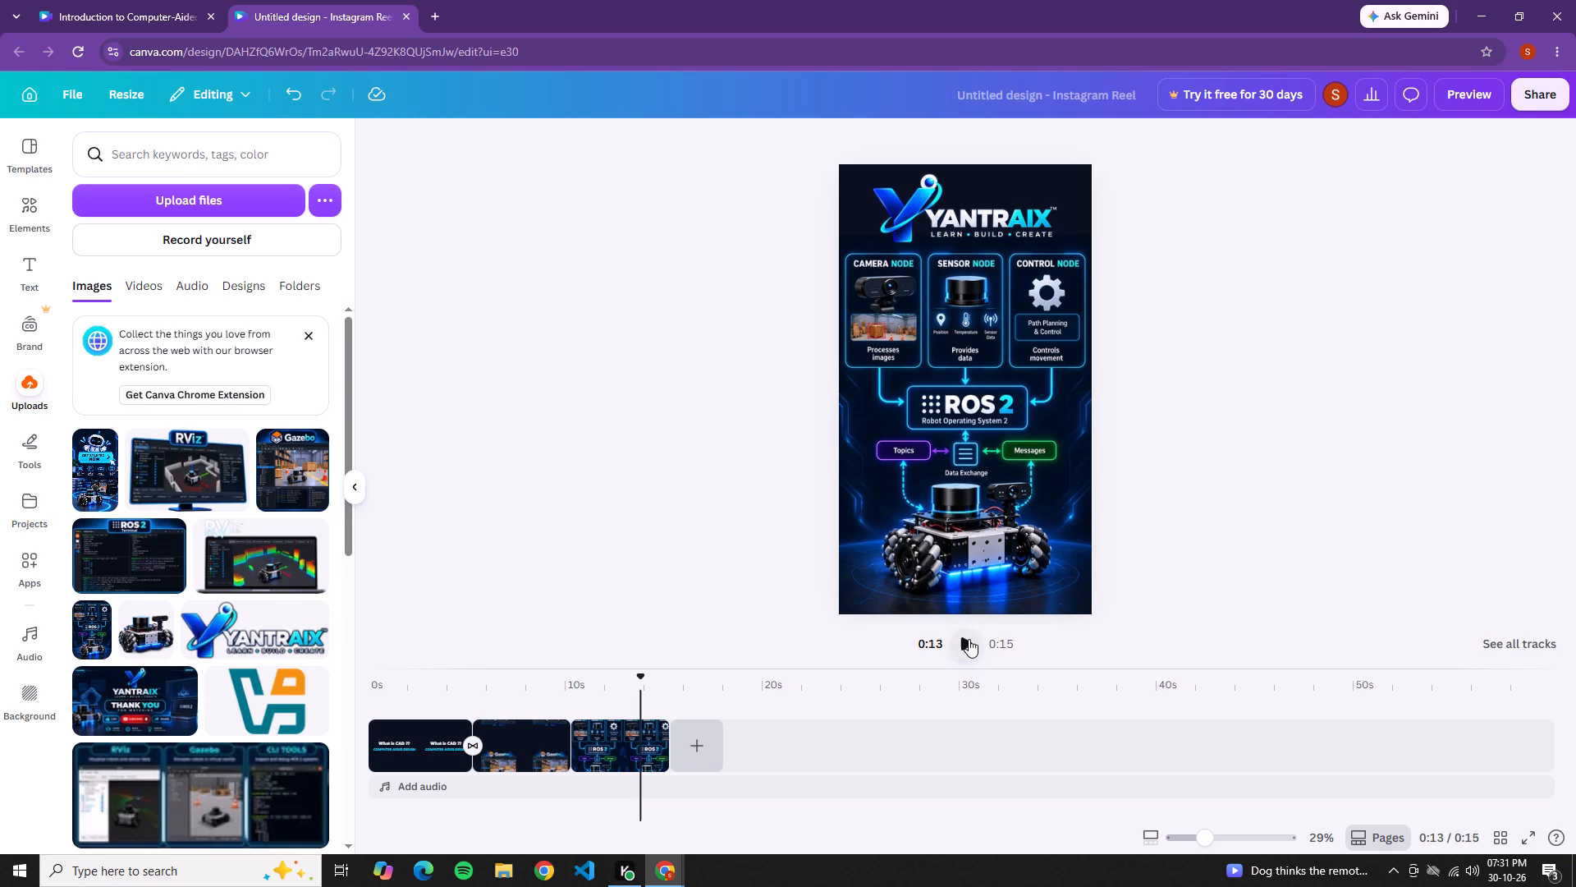
pyautogui.click(969, 639)
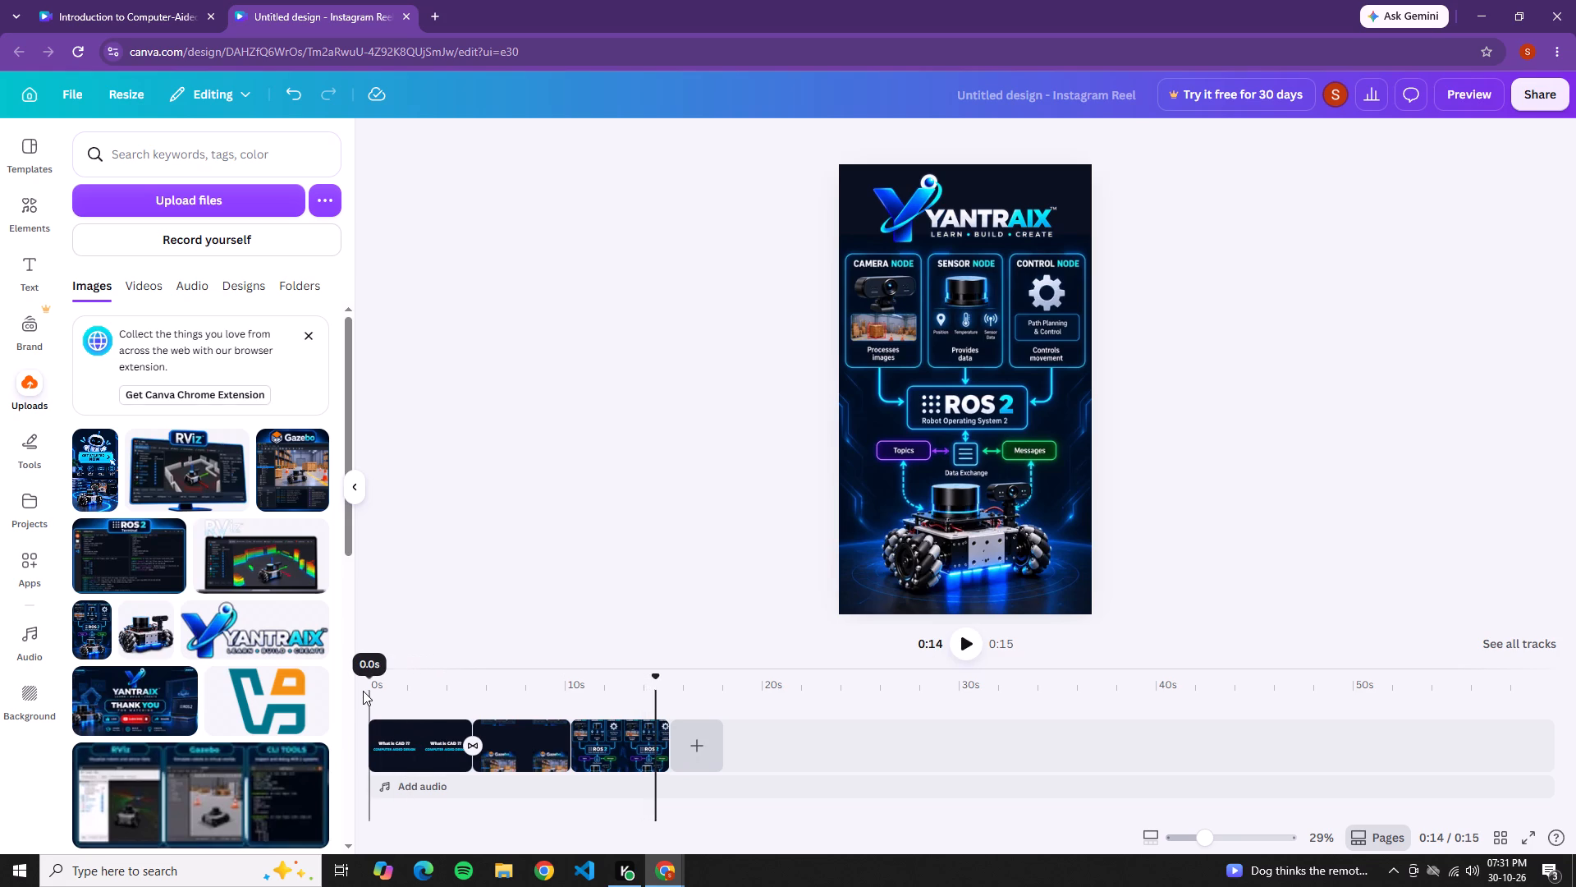
pyautogui.click(373, 692)
pyautogui.click(959, 641)
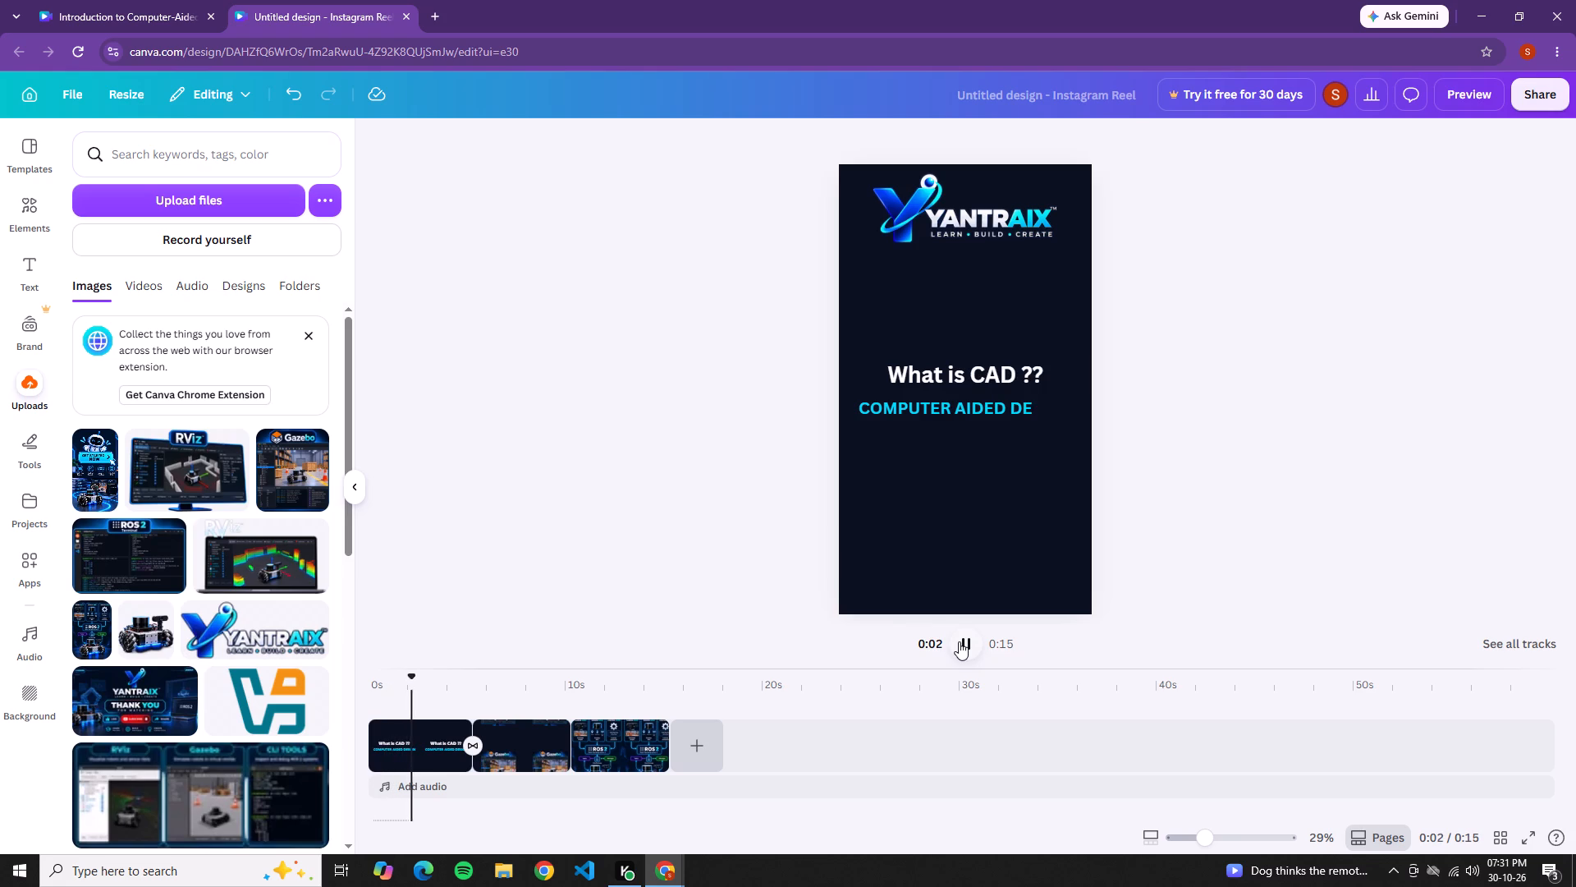
pyautogui.click(959, 641)
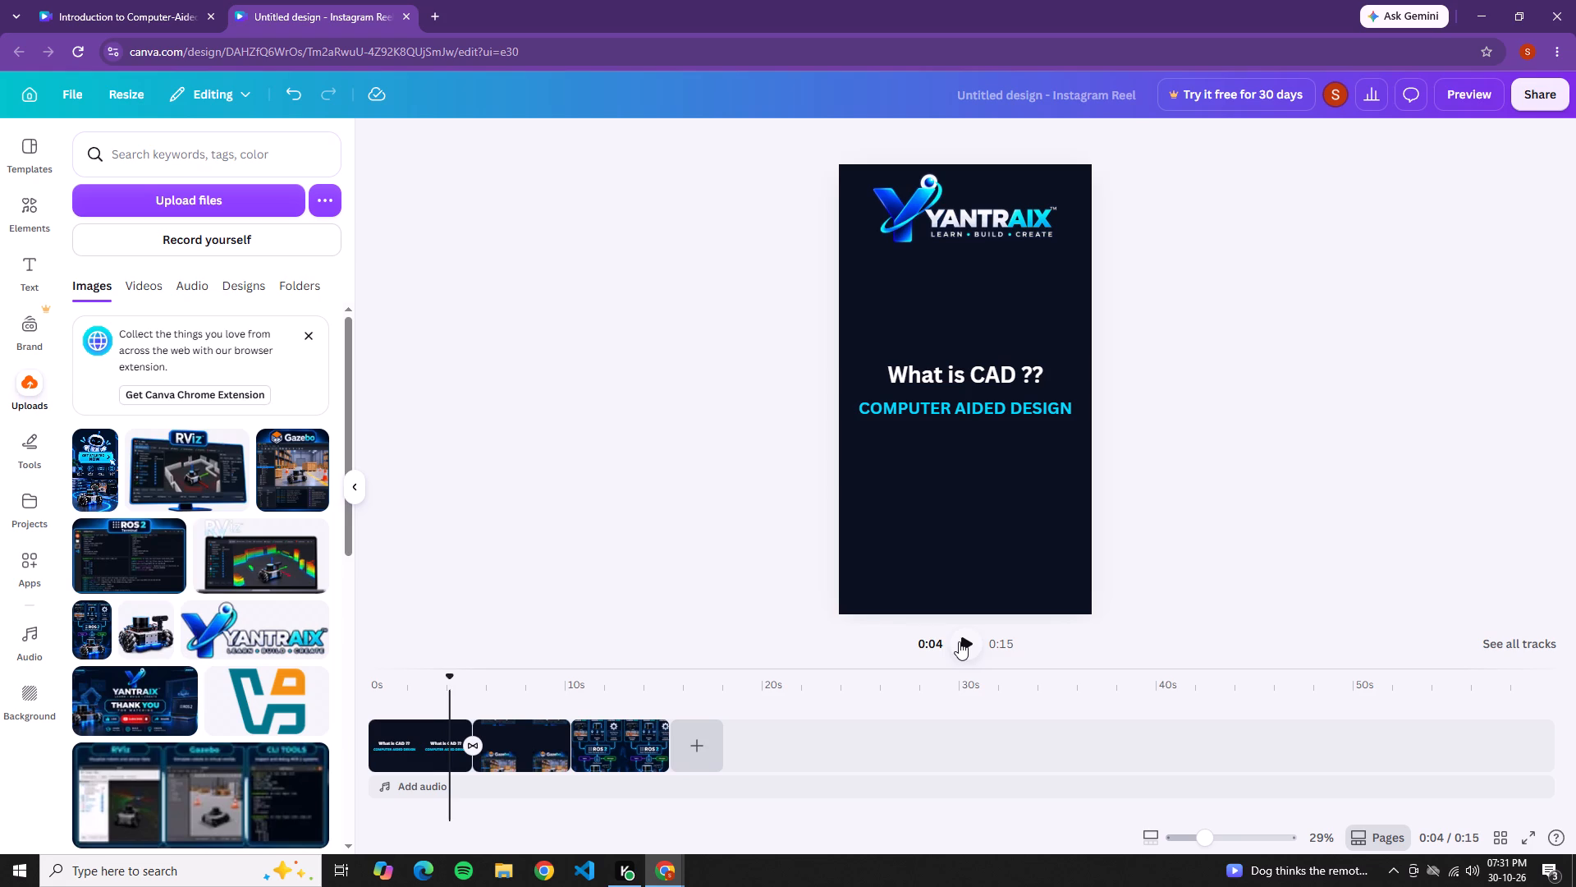
pyautogui.click(959, 641)
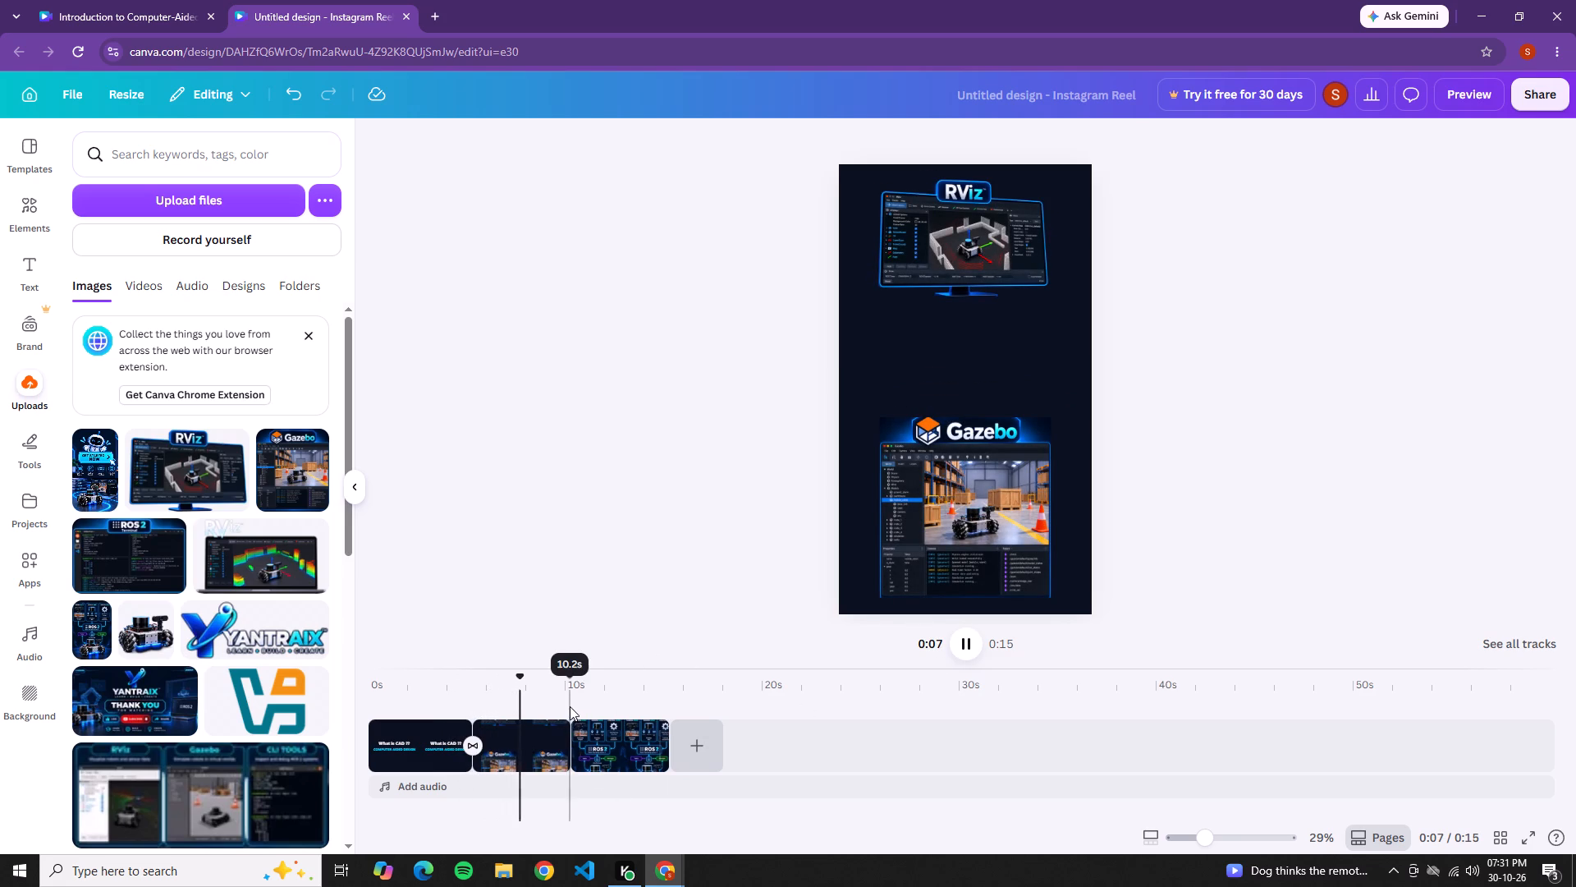
# Apply the Match & Move transition between the second and third pages and play the reel back to preview it.
pyautogui.click(570, 759)
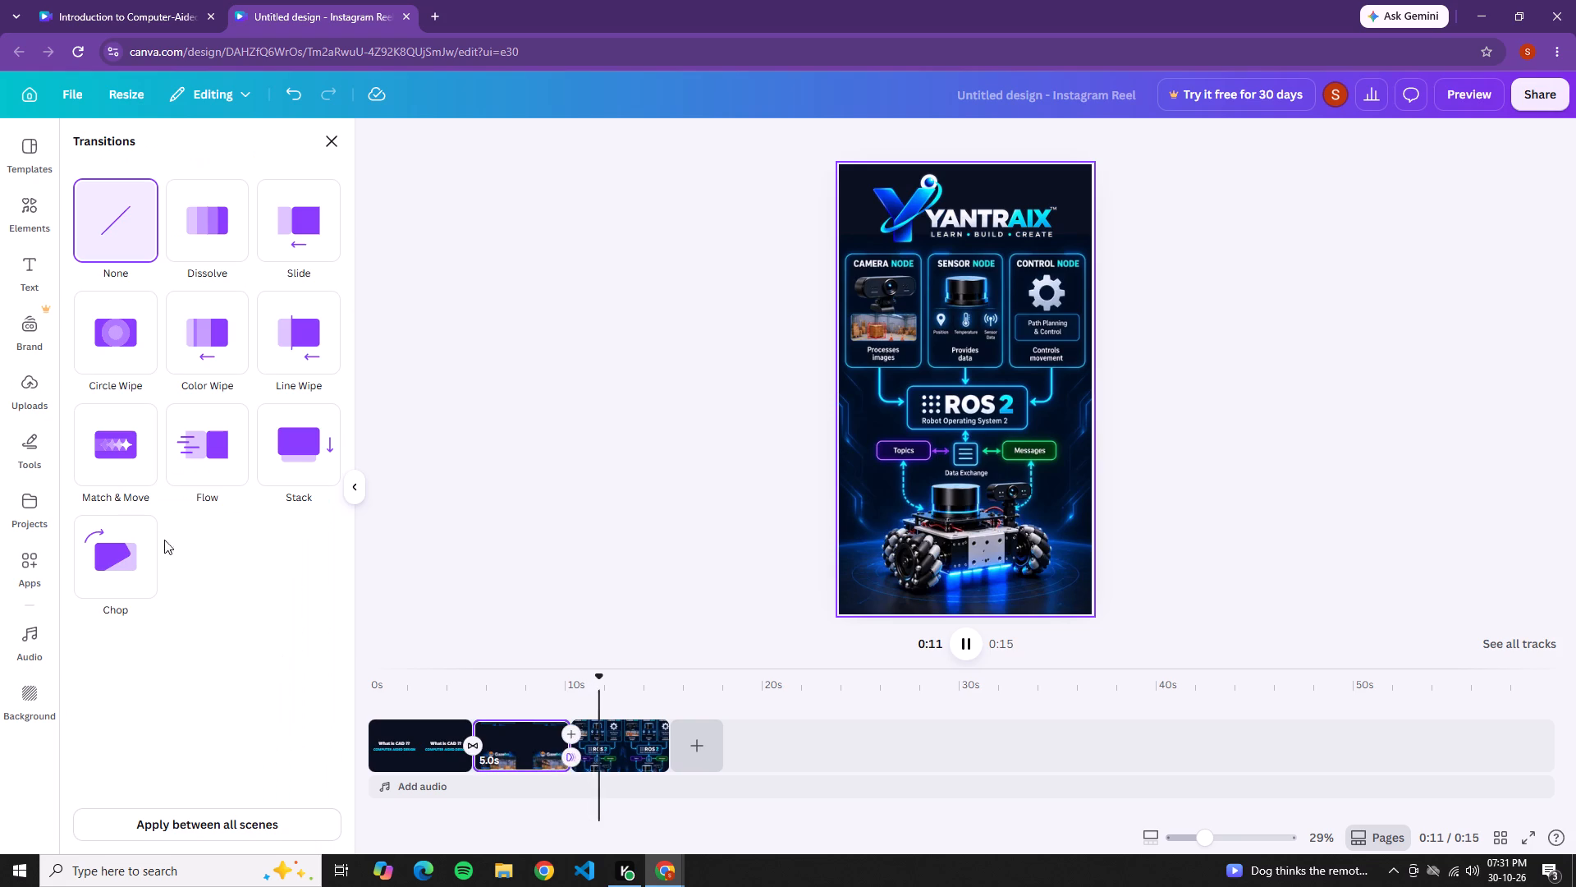
pyautogui.click(118, 493)
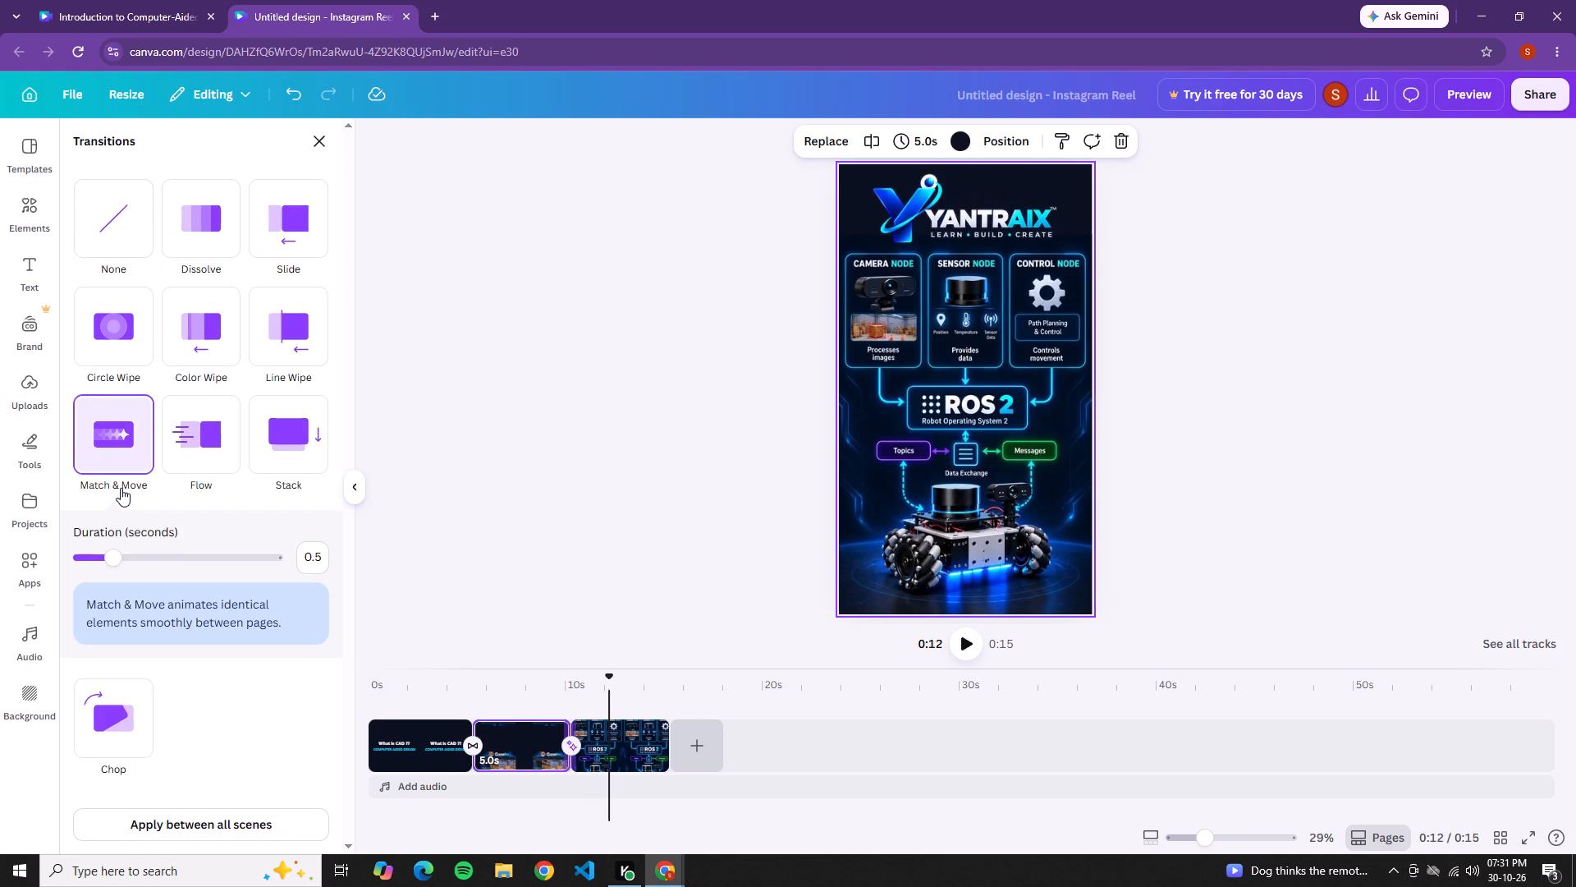
pyautogui.click(543, 715)
pyautogui.click(963, 642)
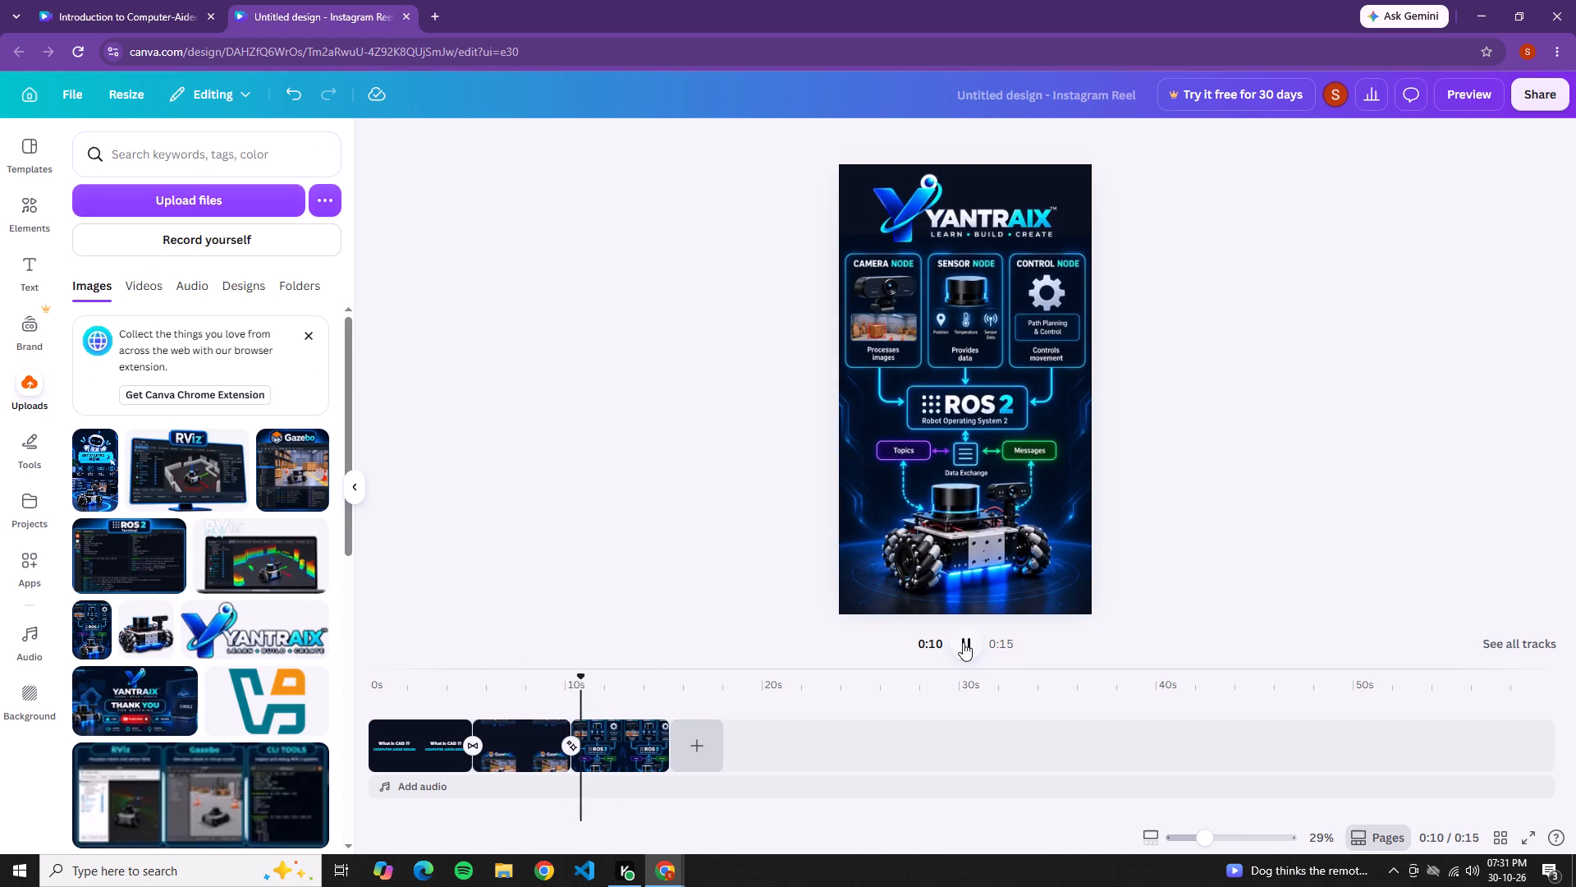
pyautogui.click(963, 642)
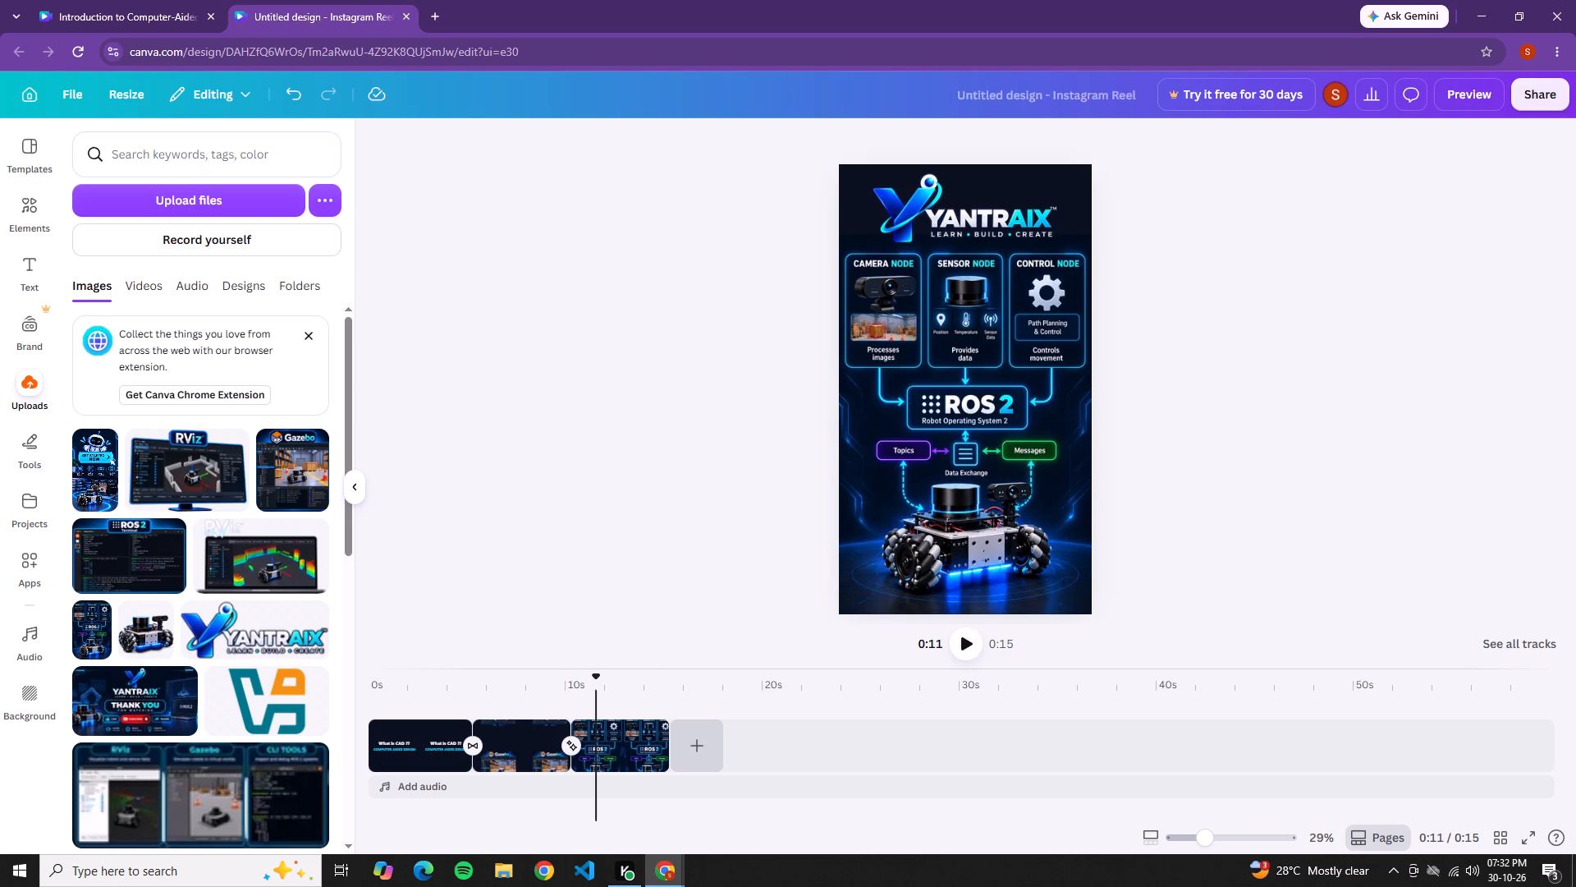
pyautogui.click(373, 701)
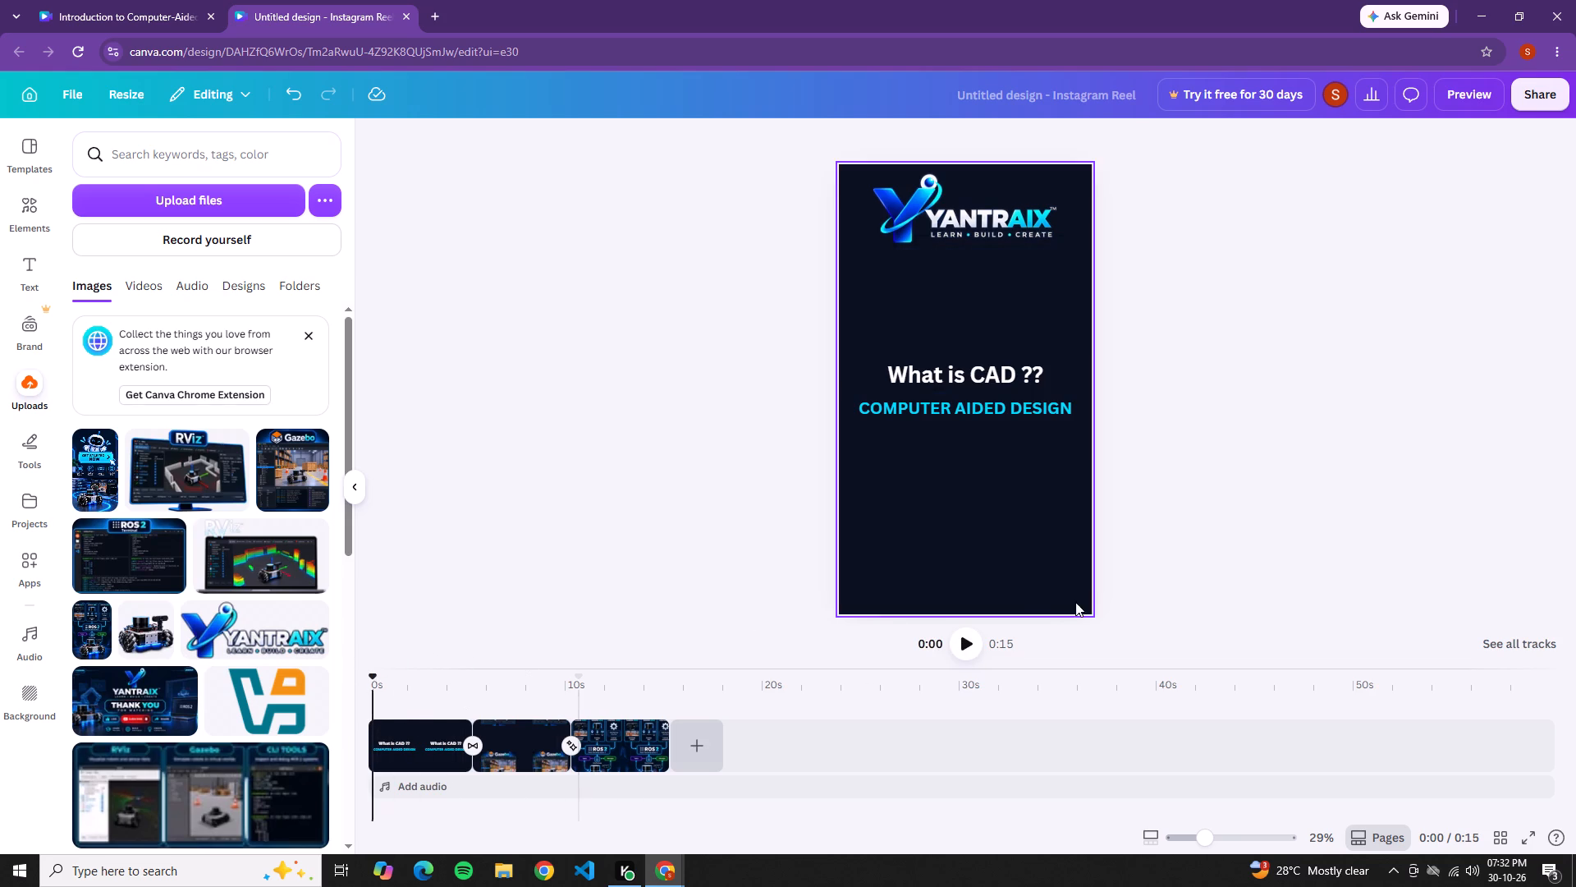
pyautogui.click(964, 641)
# Add a fourth page and place the uploaded RViz laptop image near its centre.
pyautogui.click(696, 751)
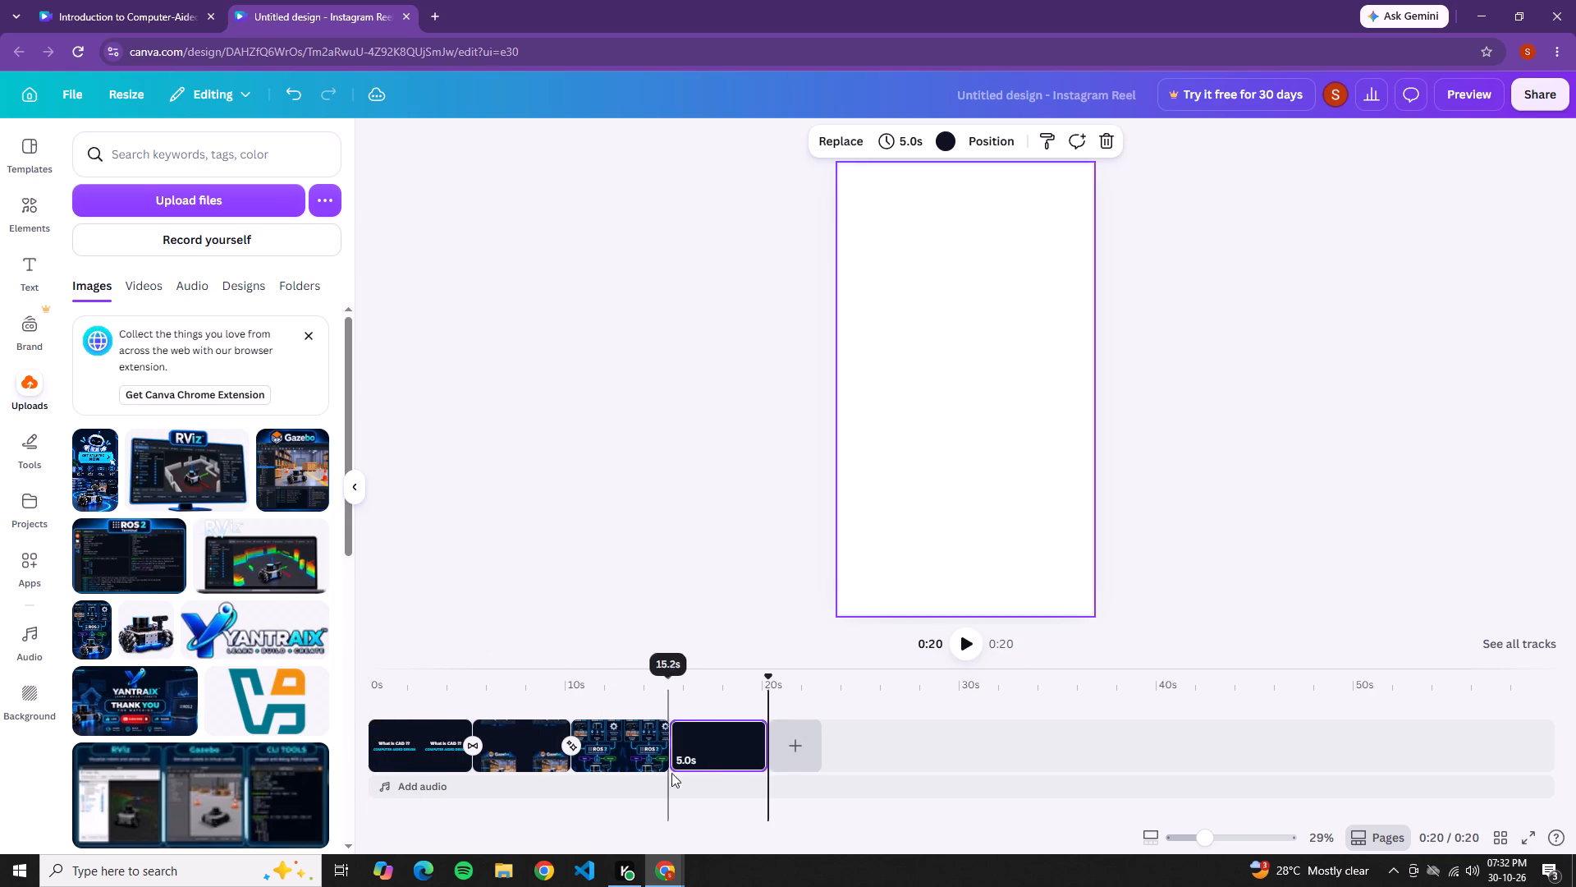
pyautogui.click(681, 755)
pyautogui.scroll(-2, 228, 710)
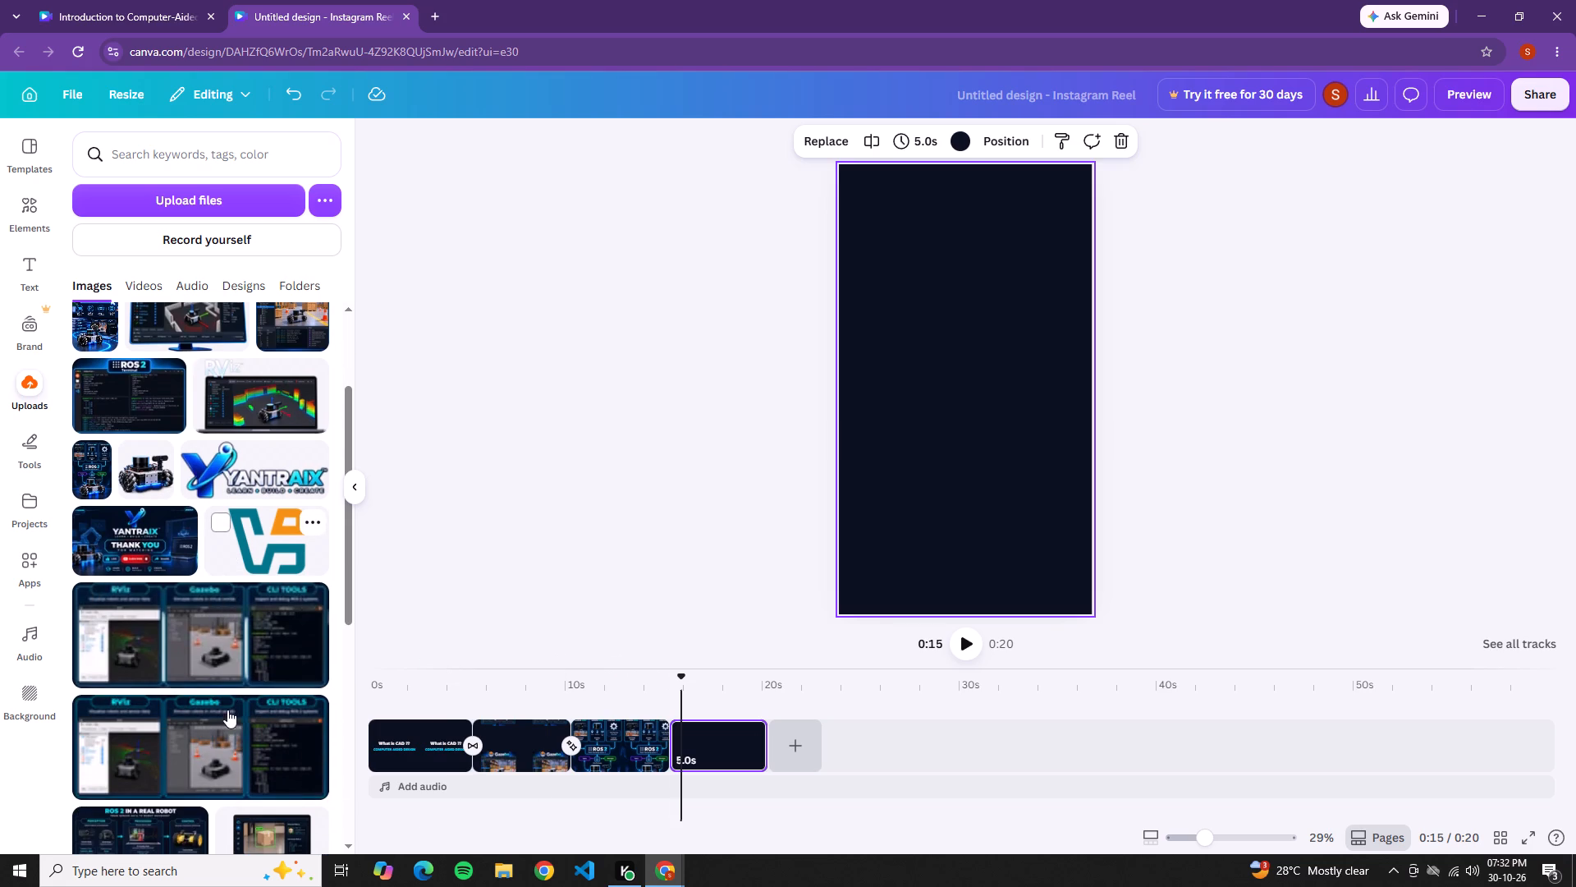
pyautogui.scroll(-4, 174, 787)
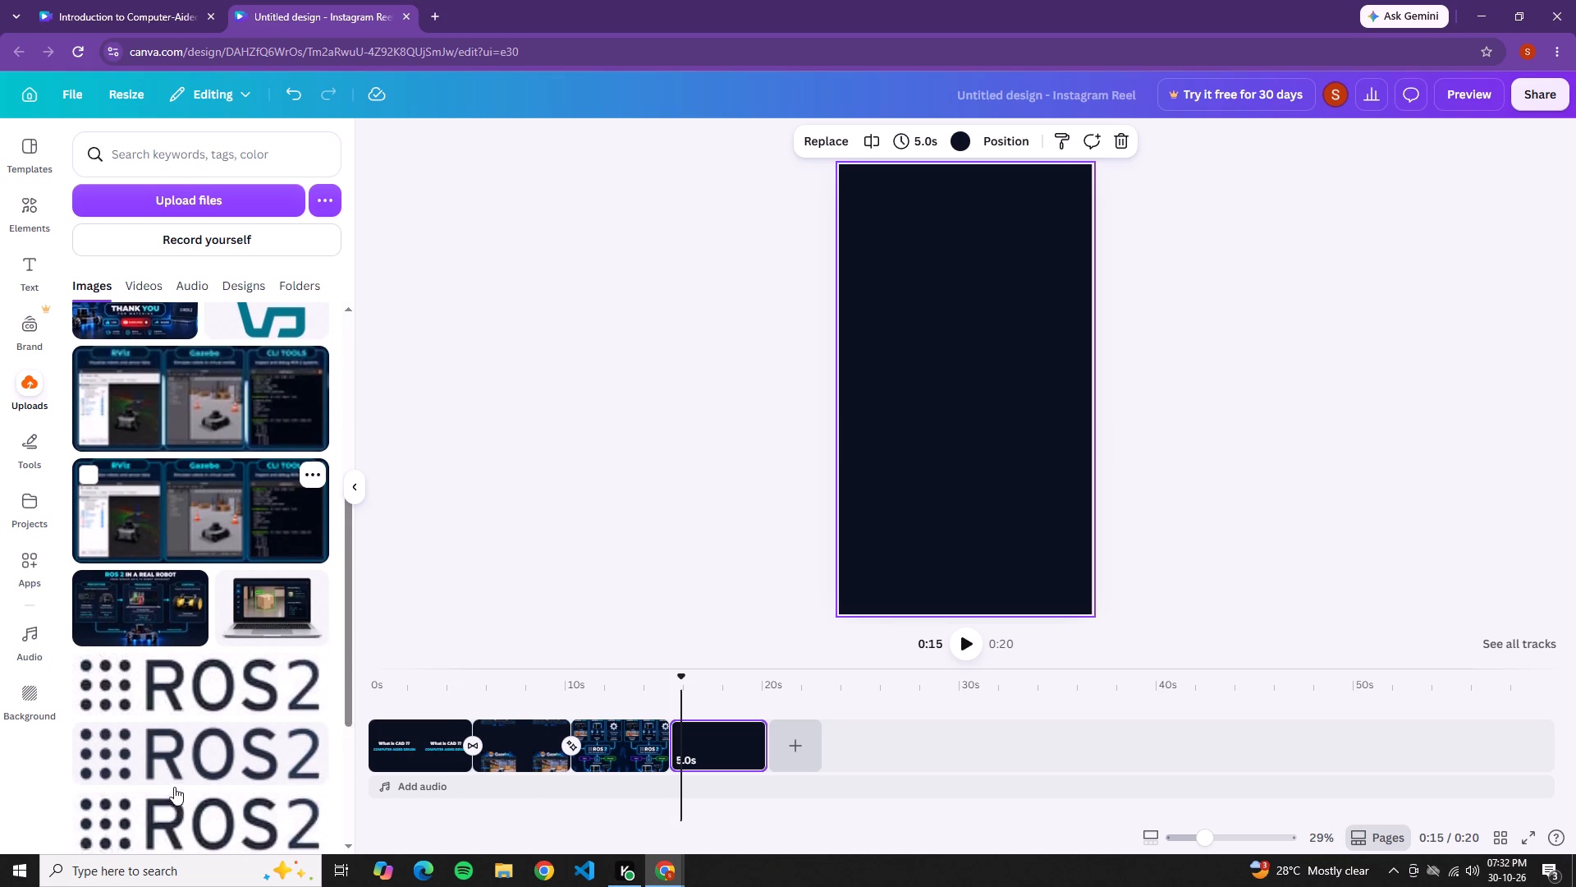
pyautogui.scroll(9, 174, 787)
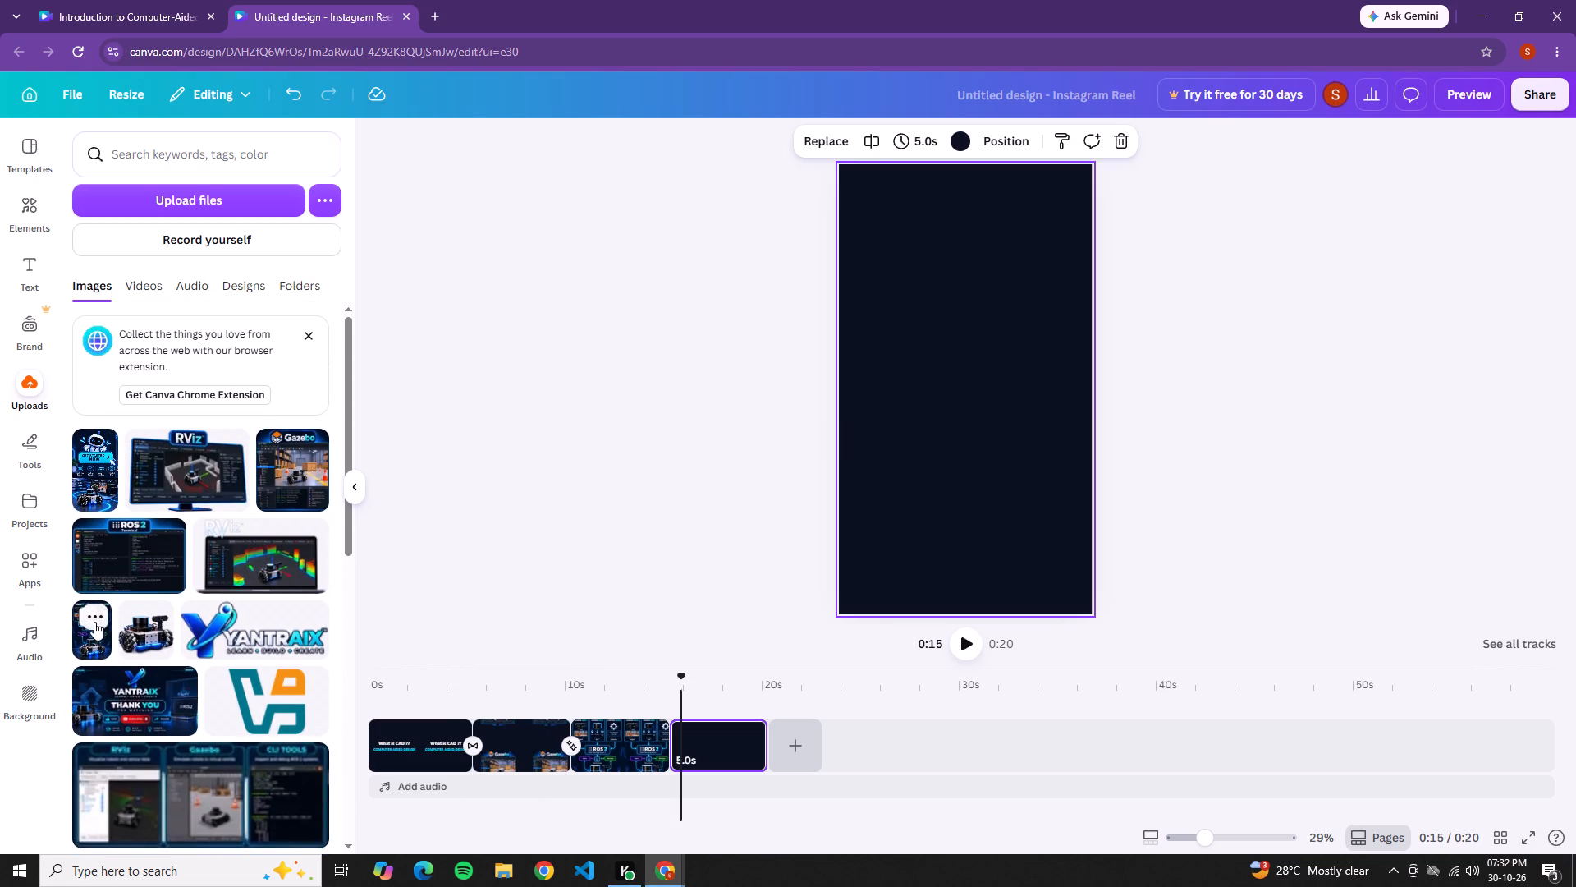
pyautogui.moveTo(282, 563); pyautogui.dragTo(908, 410)
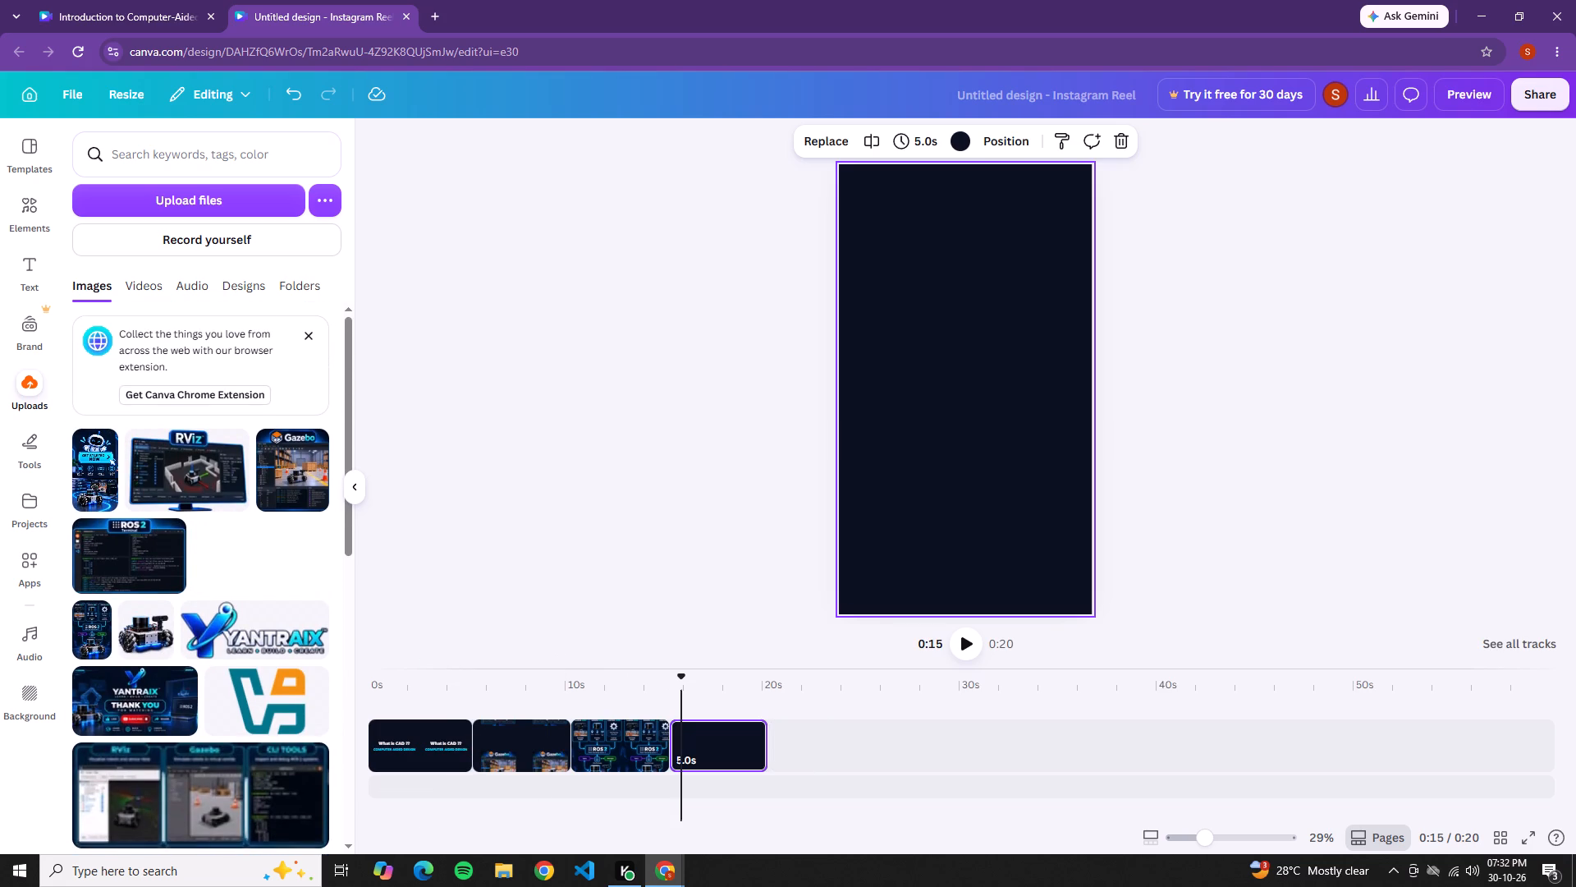
pyautogui.moveTo(908, 410); pyautogui.dragTo(952, 398)
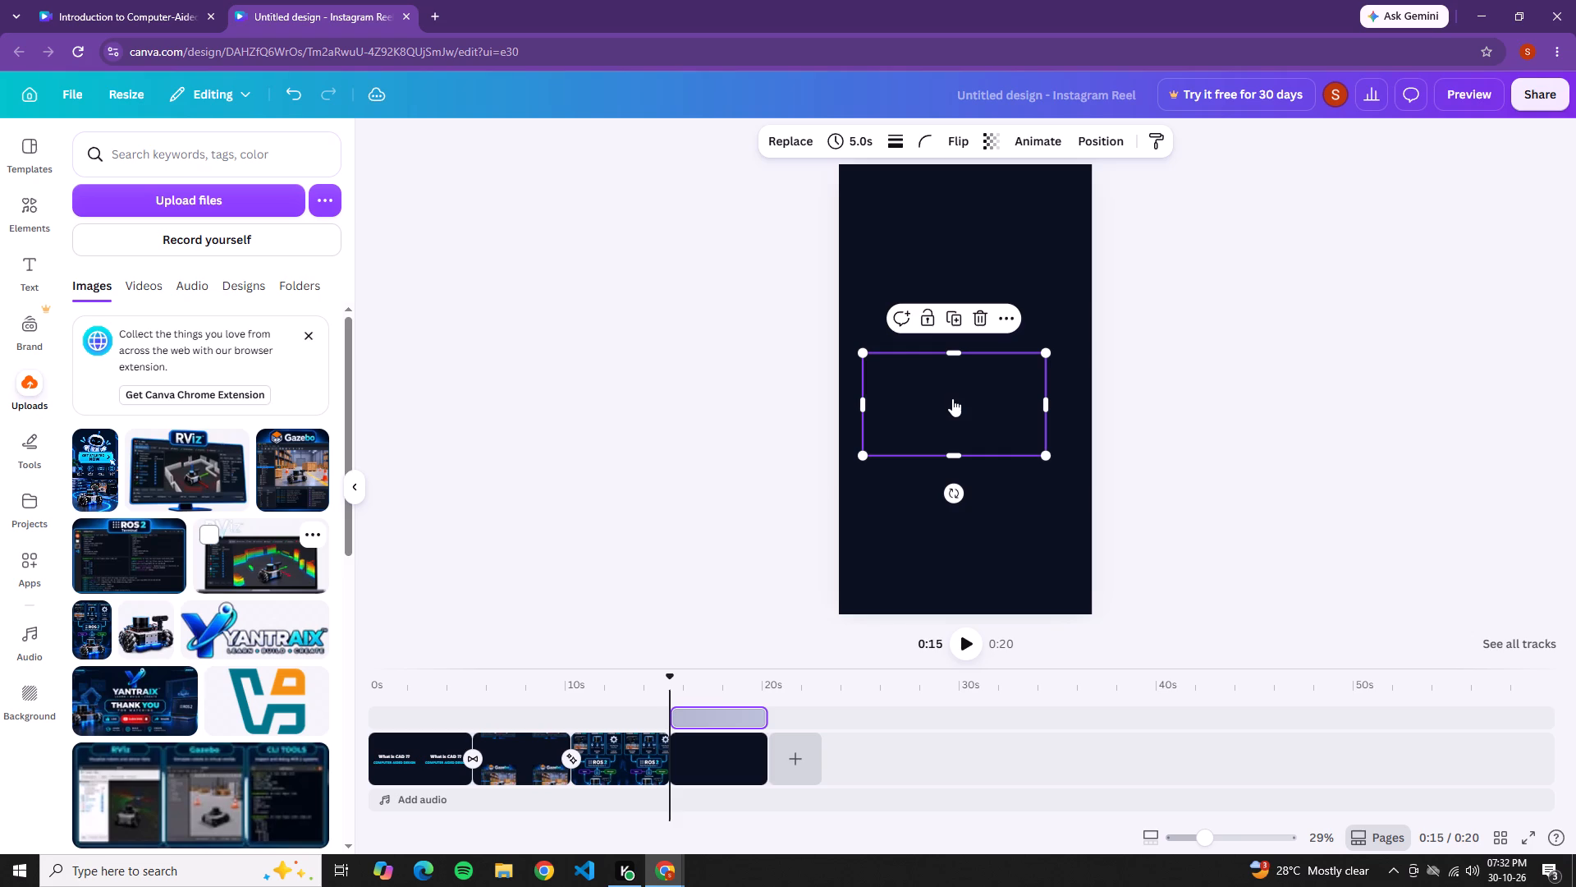
pyautogui.moveTo(952, 398); pyautogui.dragTo(967, 398)
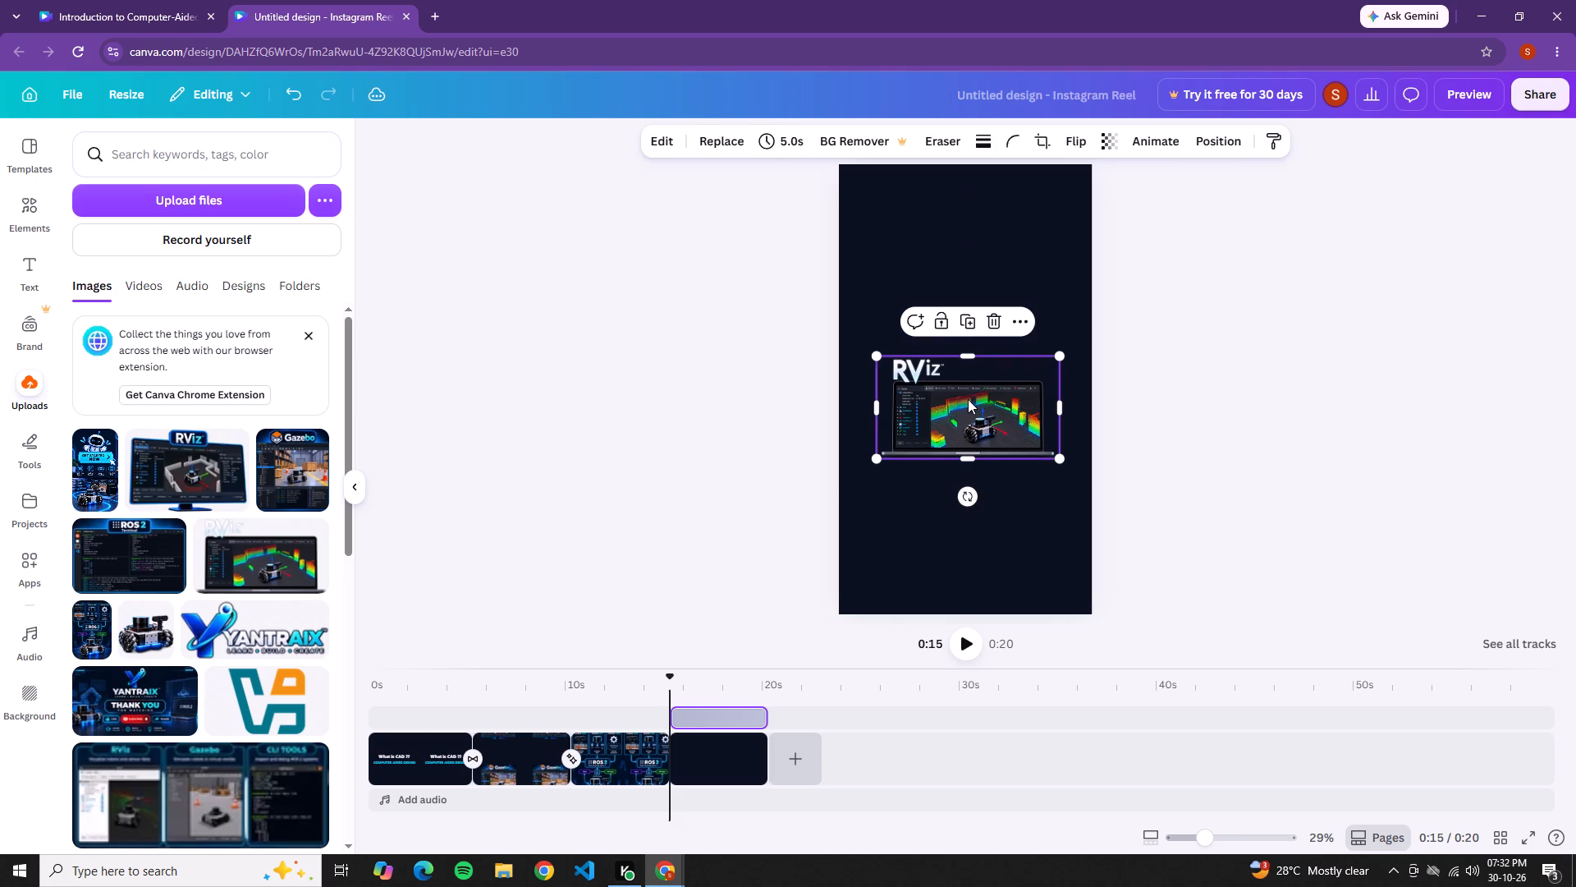
# Scale the RViz laptop image to the full width of the fourth page, 1,080 by 608.
pyautogui.moveTo(964, 409); pyautogui.dragTo(1010, 356)
pyautogui.click(1009, 348)
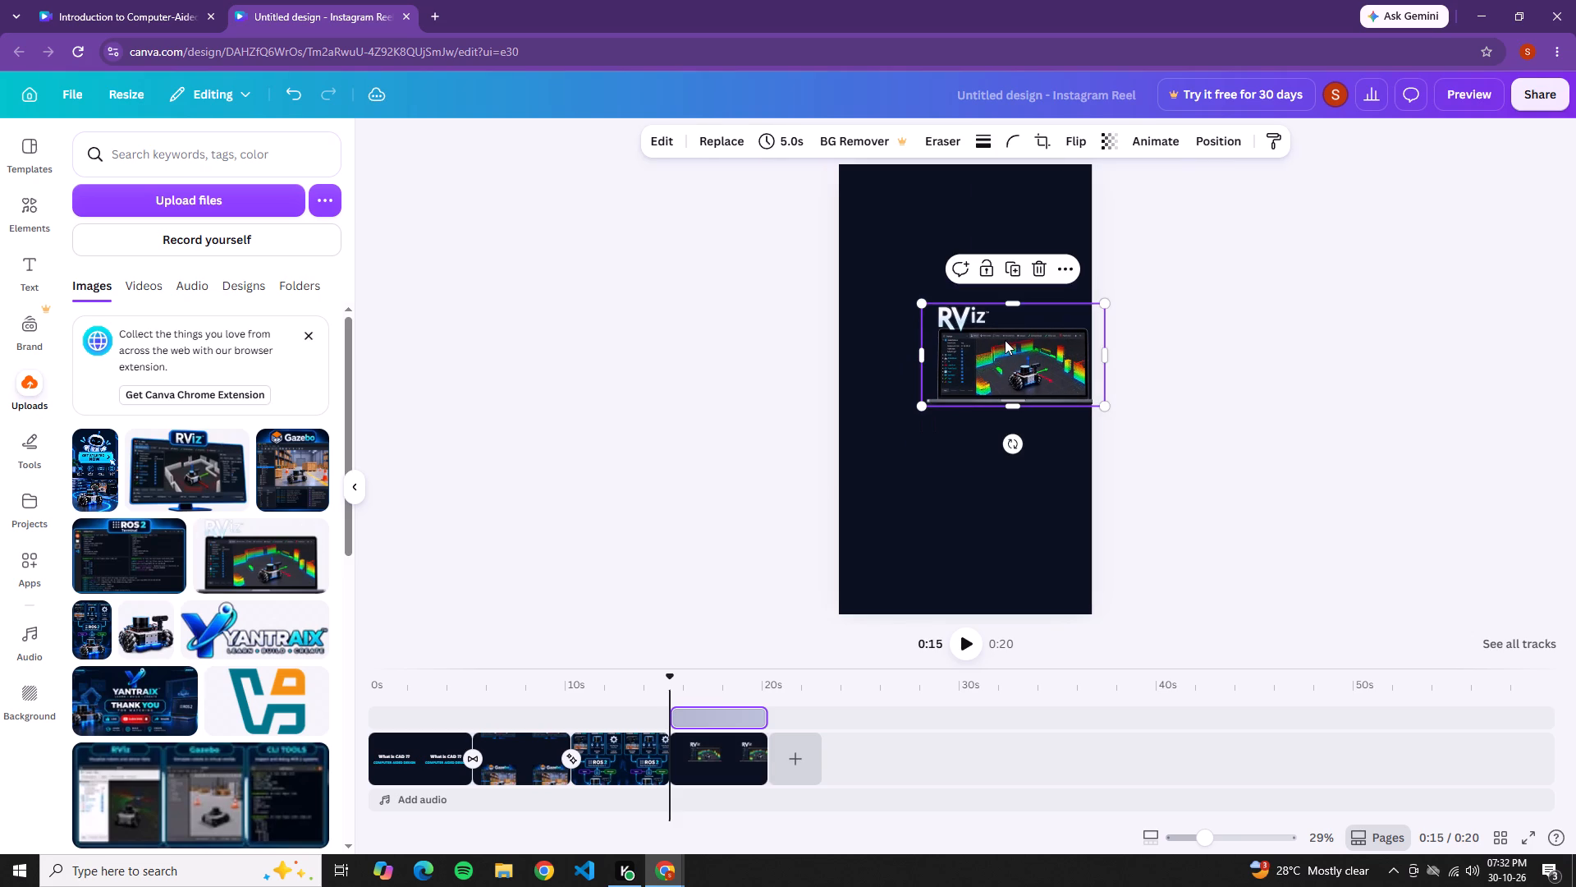
pyautogui.moveTo(926, 403); pyautogui.dragTo(862, 470)
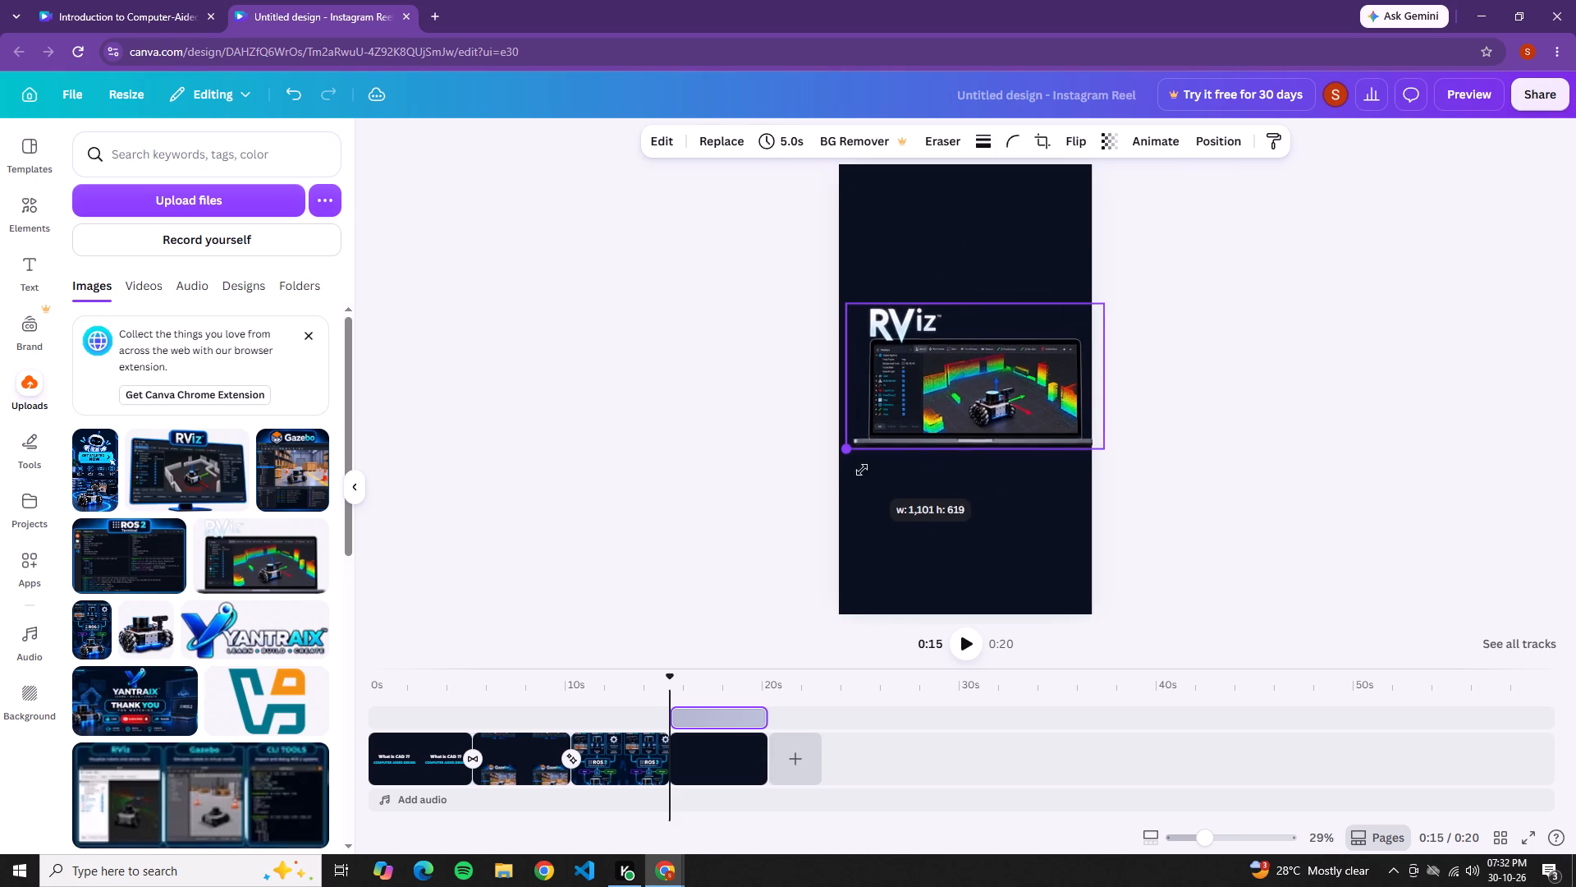
pyautogui.moveTo(862, 470); pyautogui.dragTo(852, 479)
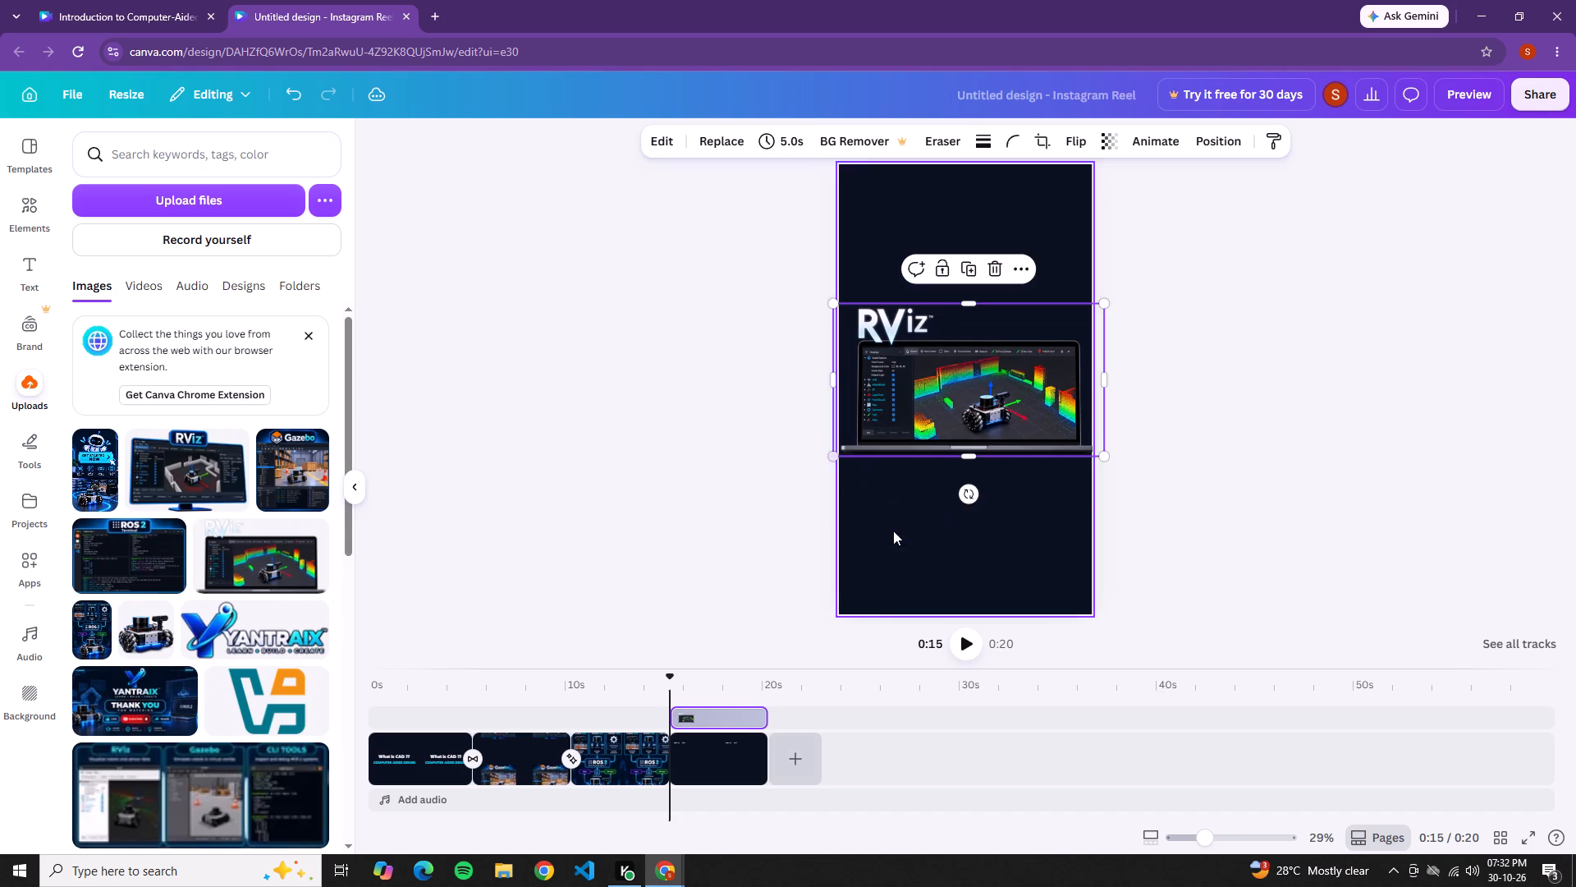
pyautogui.click(909, 543)
pyautogui.click(928, 403)
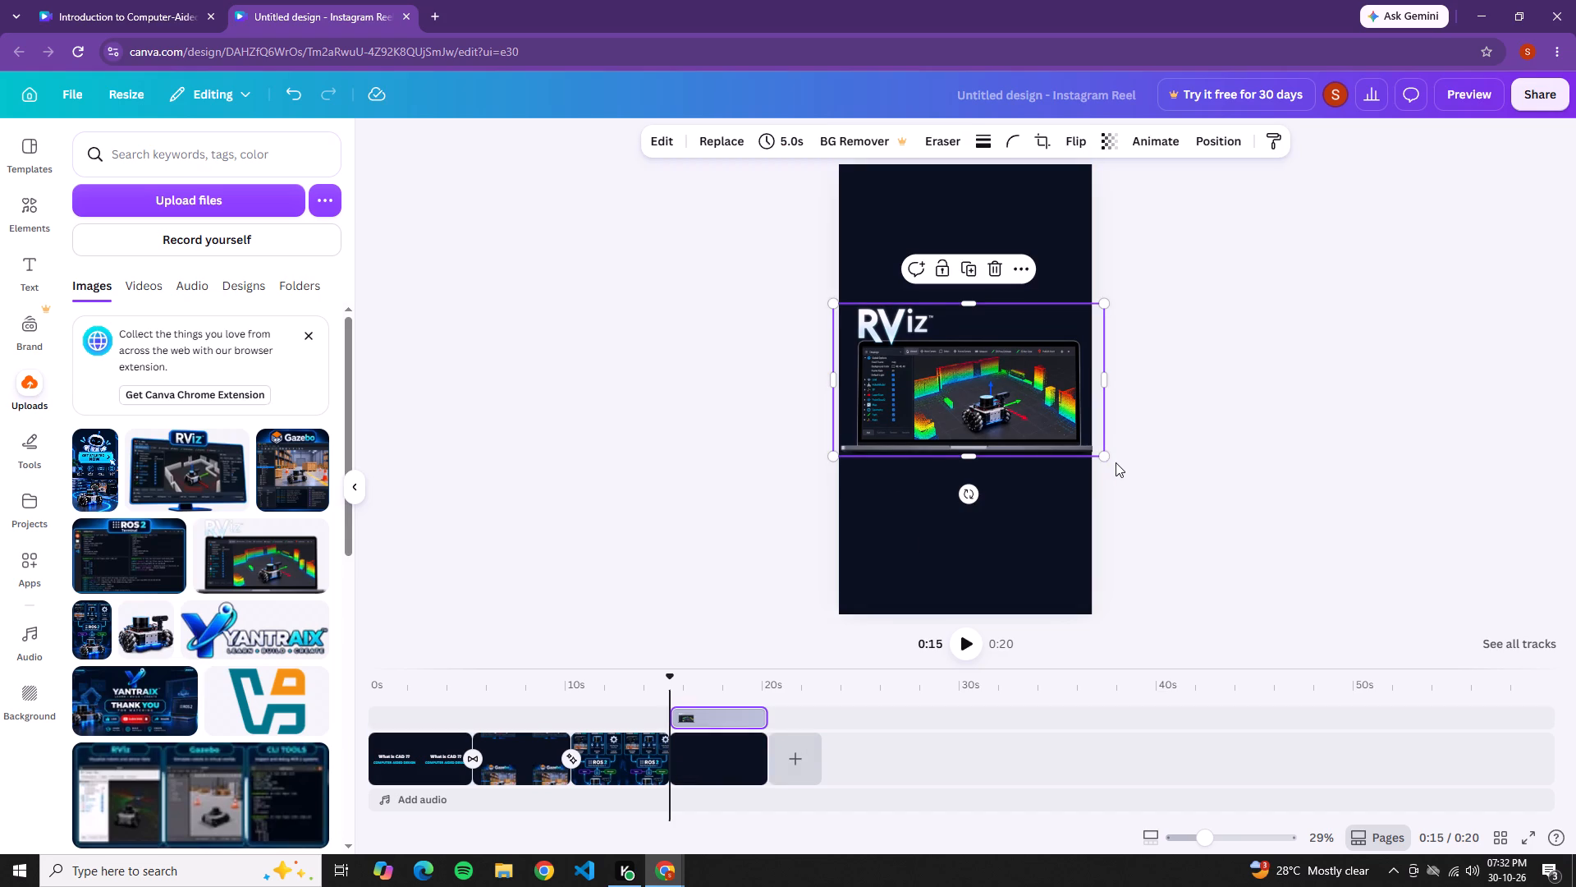
pyautogui.moveTo(1107, 460); pyautogui.dragTo(1098, 455)
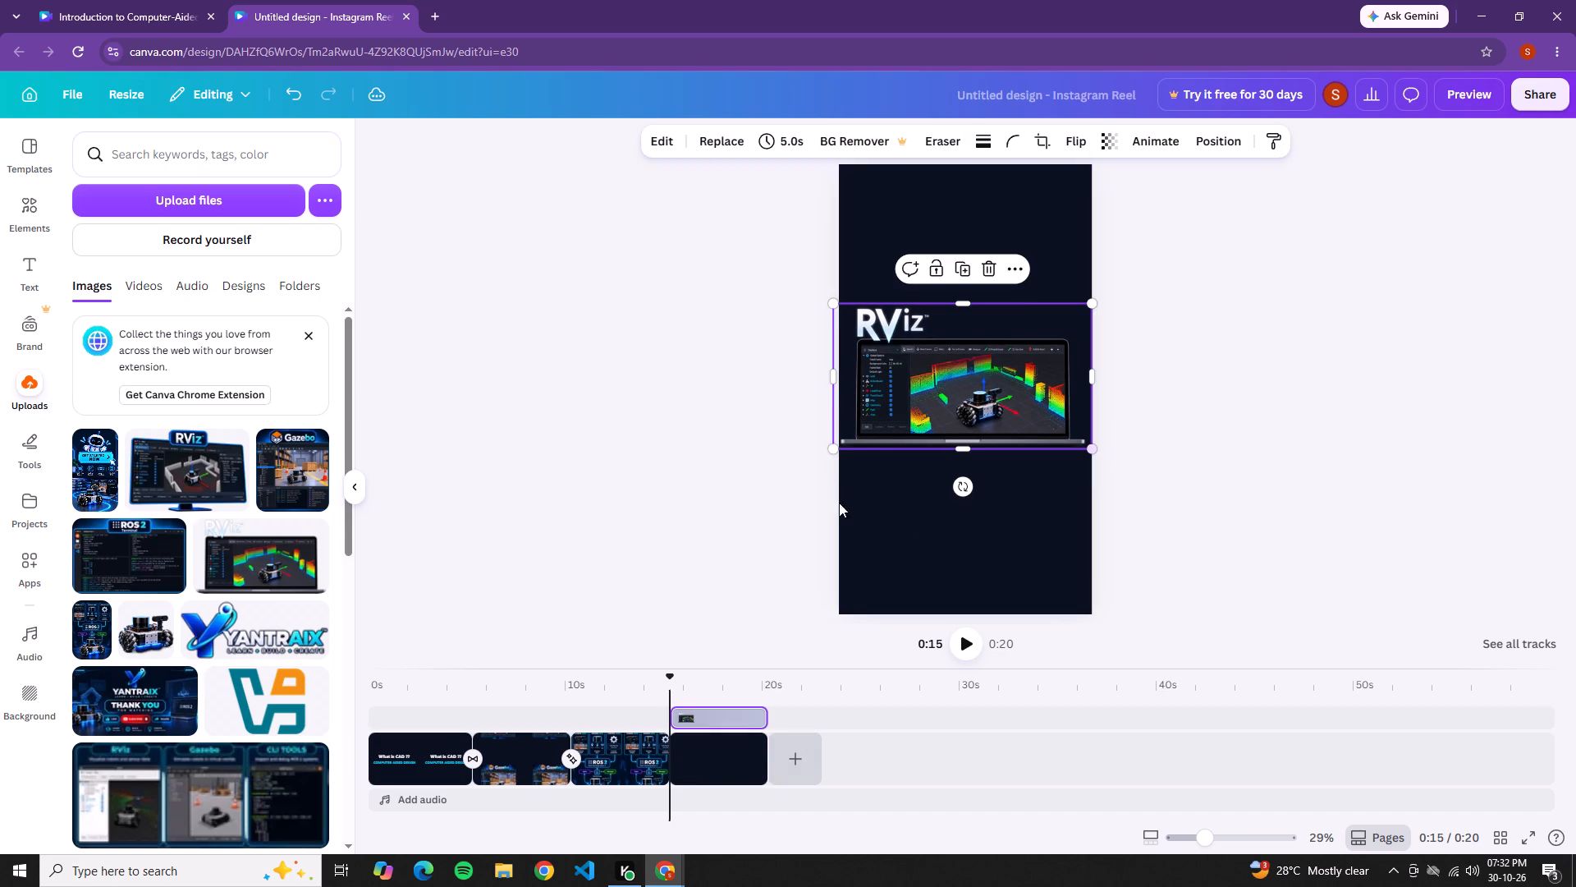
pyautogui.click(835, 448)
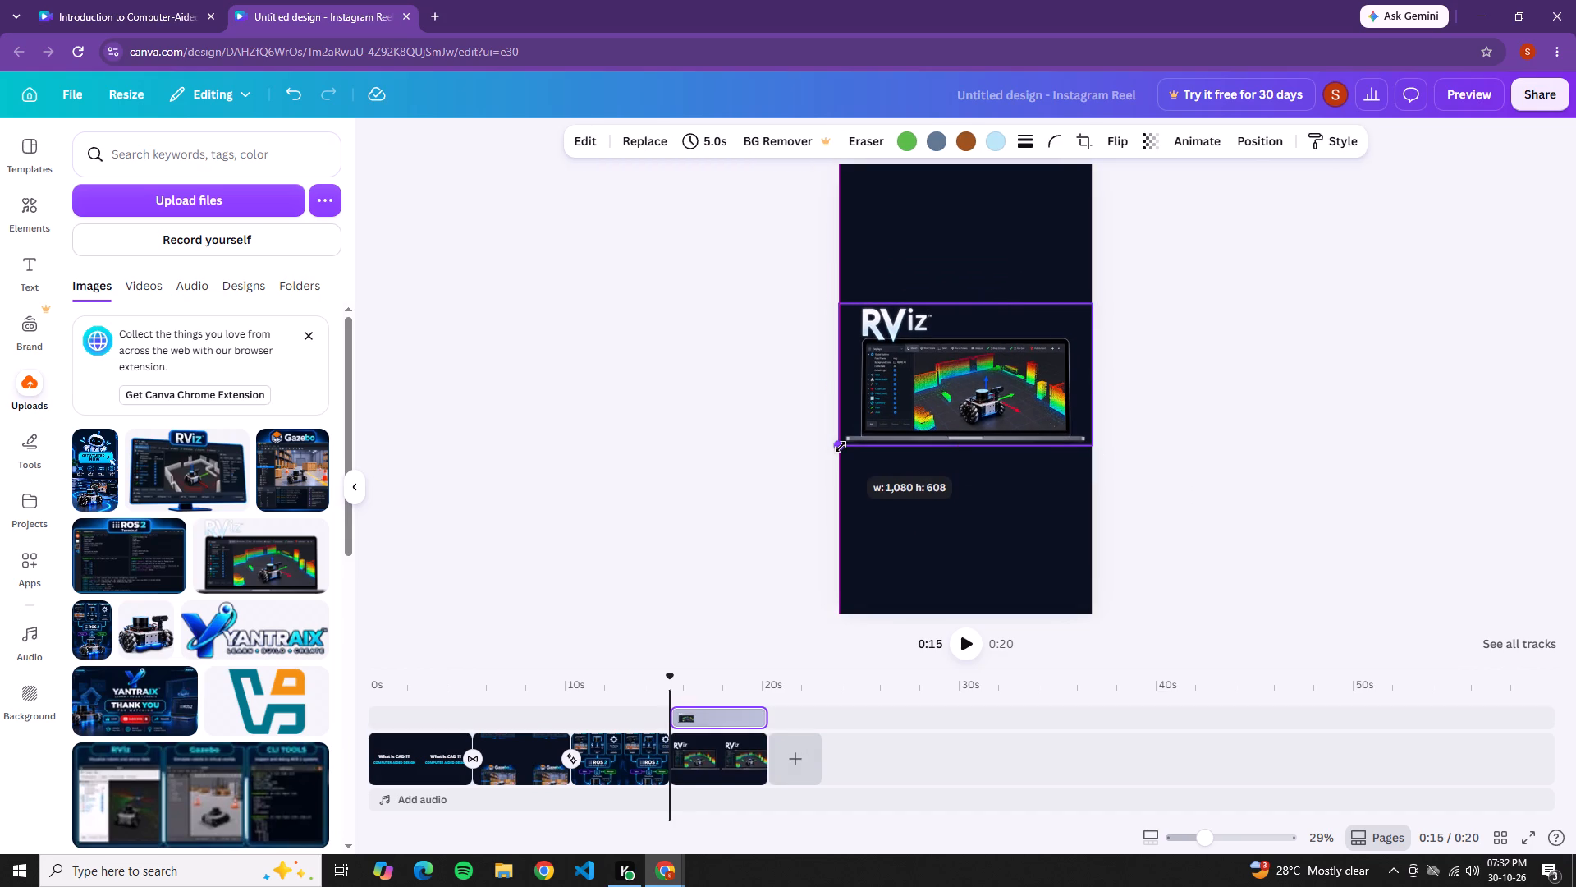
pyautogui.click(917, 572)
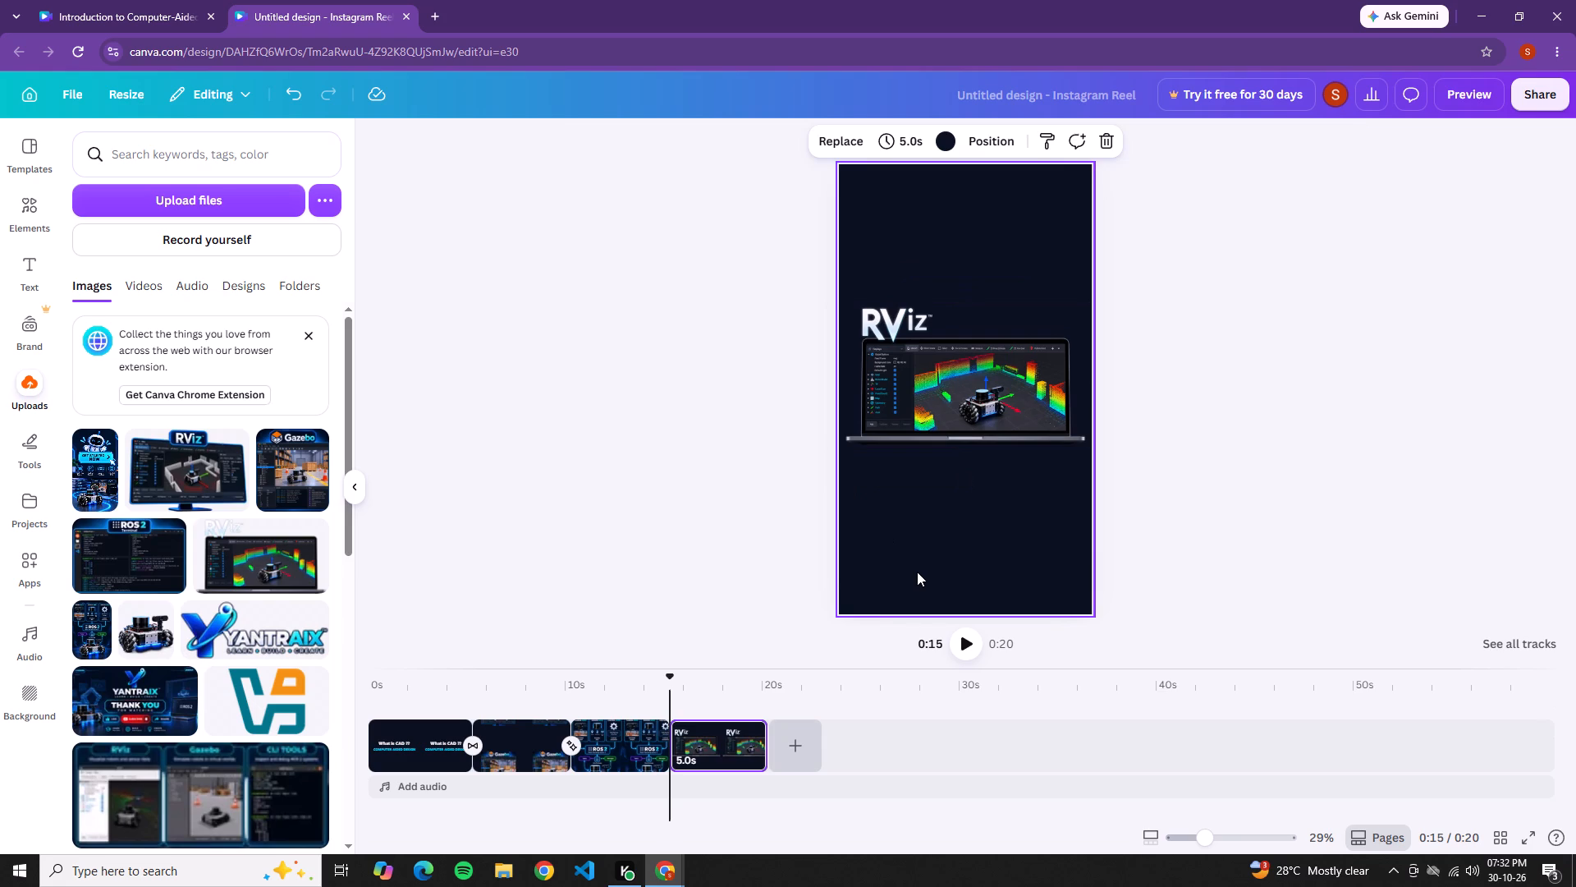
# Move the RViz laptop image down near the bottom of the fourth page, horizontally centred.
pyautogui.moveTo(893, 416); pyautogui.dragTo(890, 561)
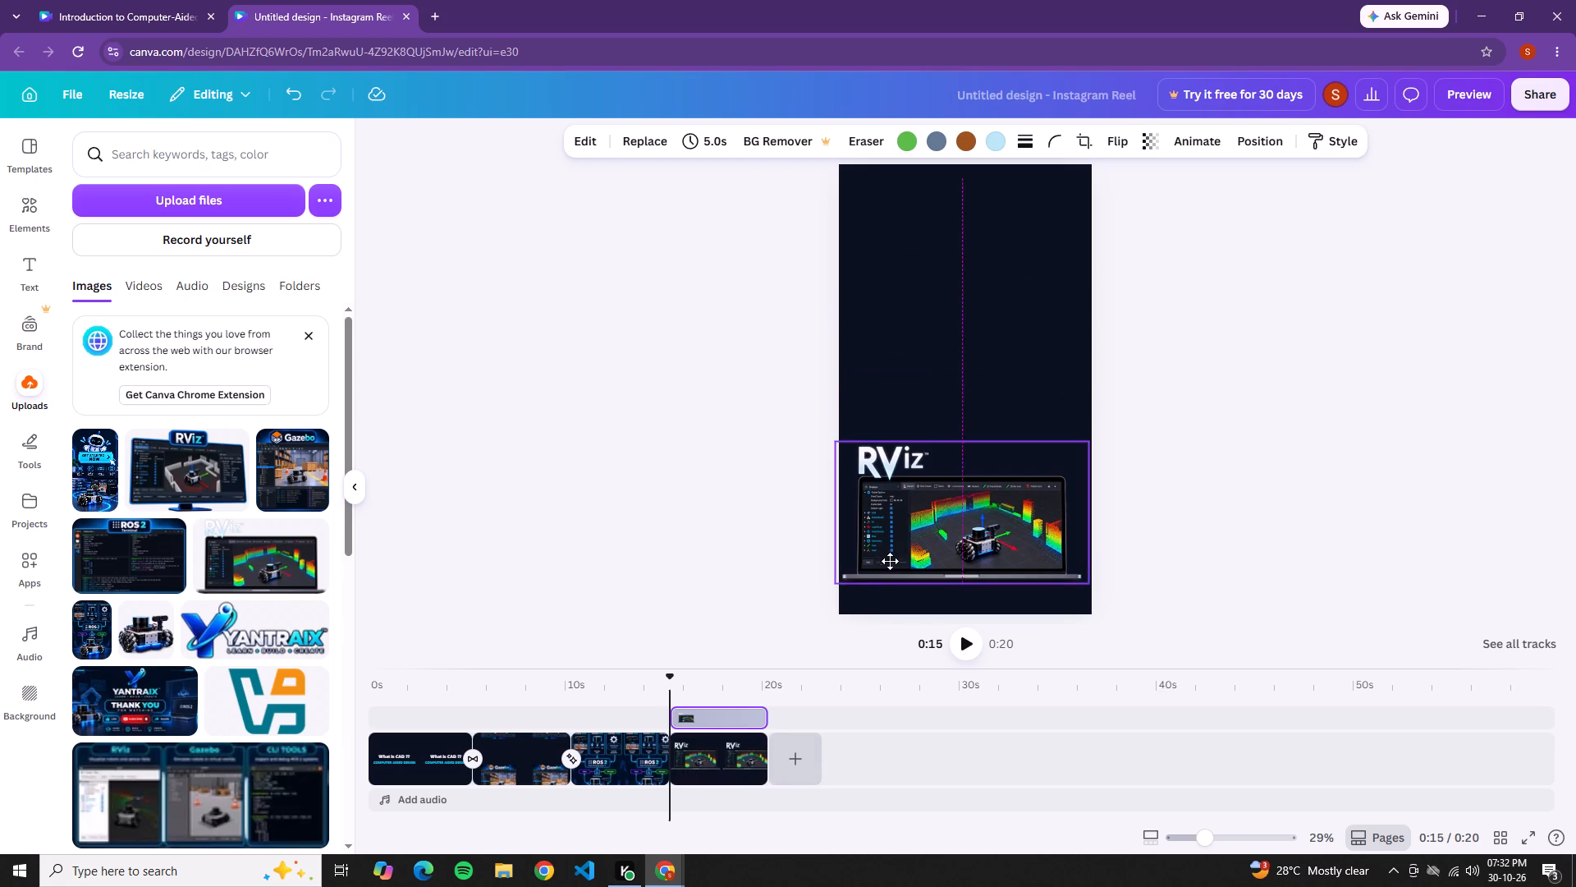
pyautogui.moveTo(890, 561); pyautogui.dragTo(894, 577)
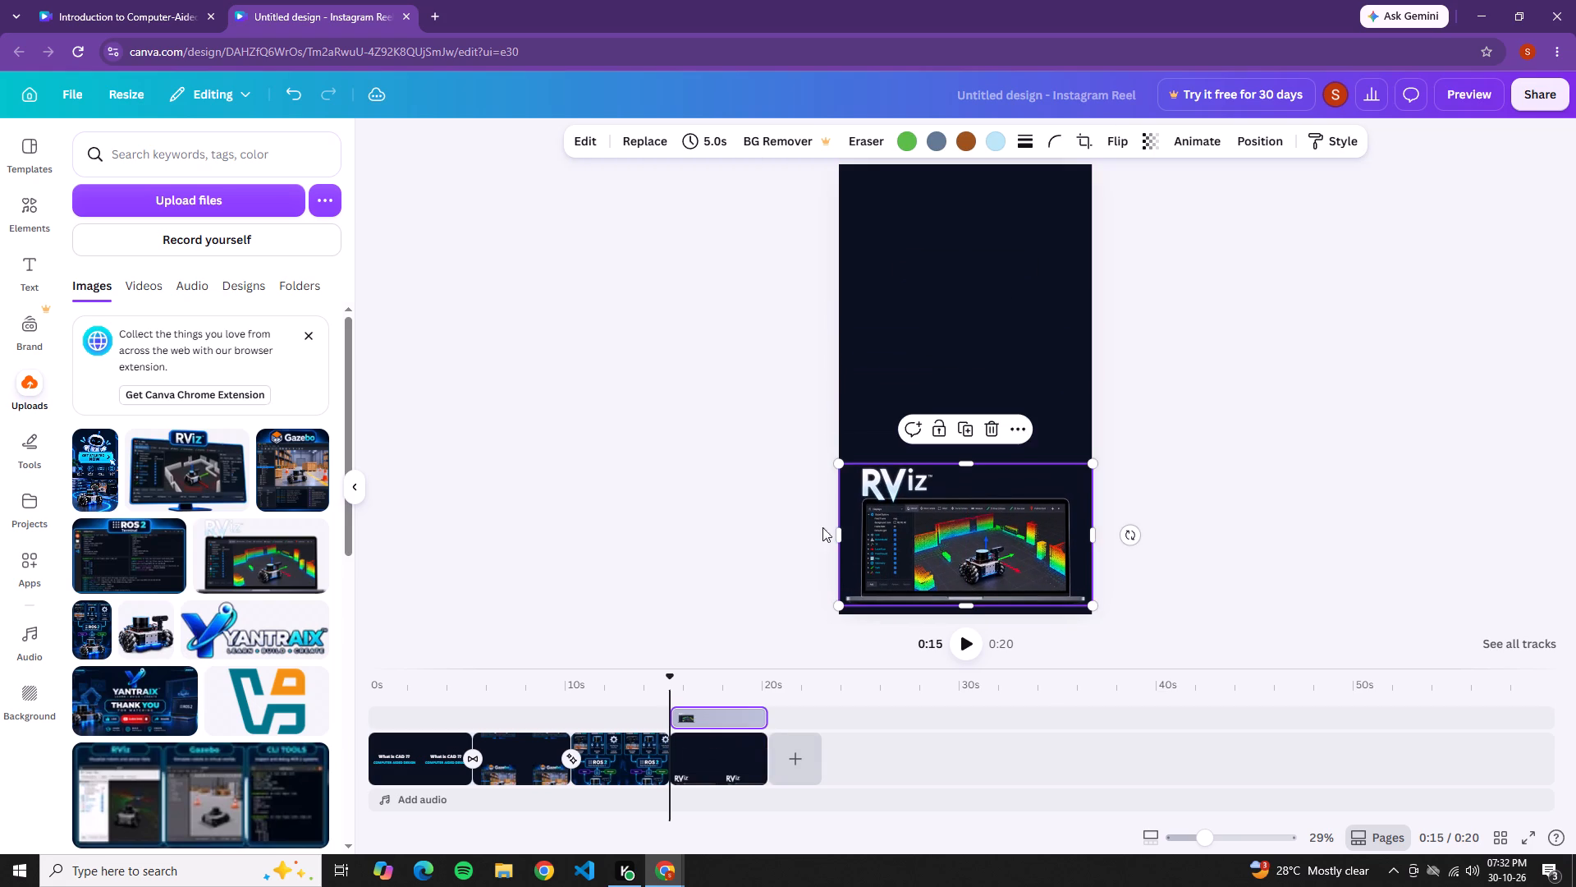
pyautogui.click(748, 475)
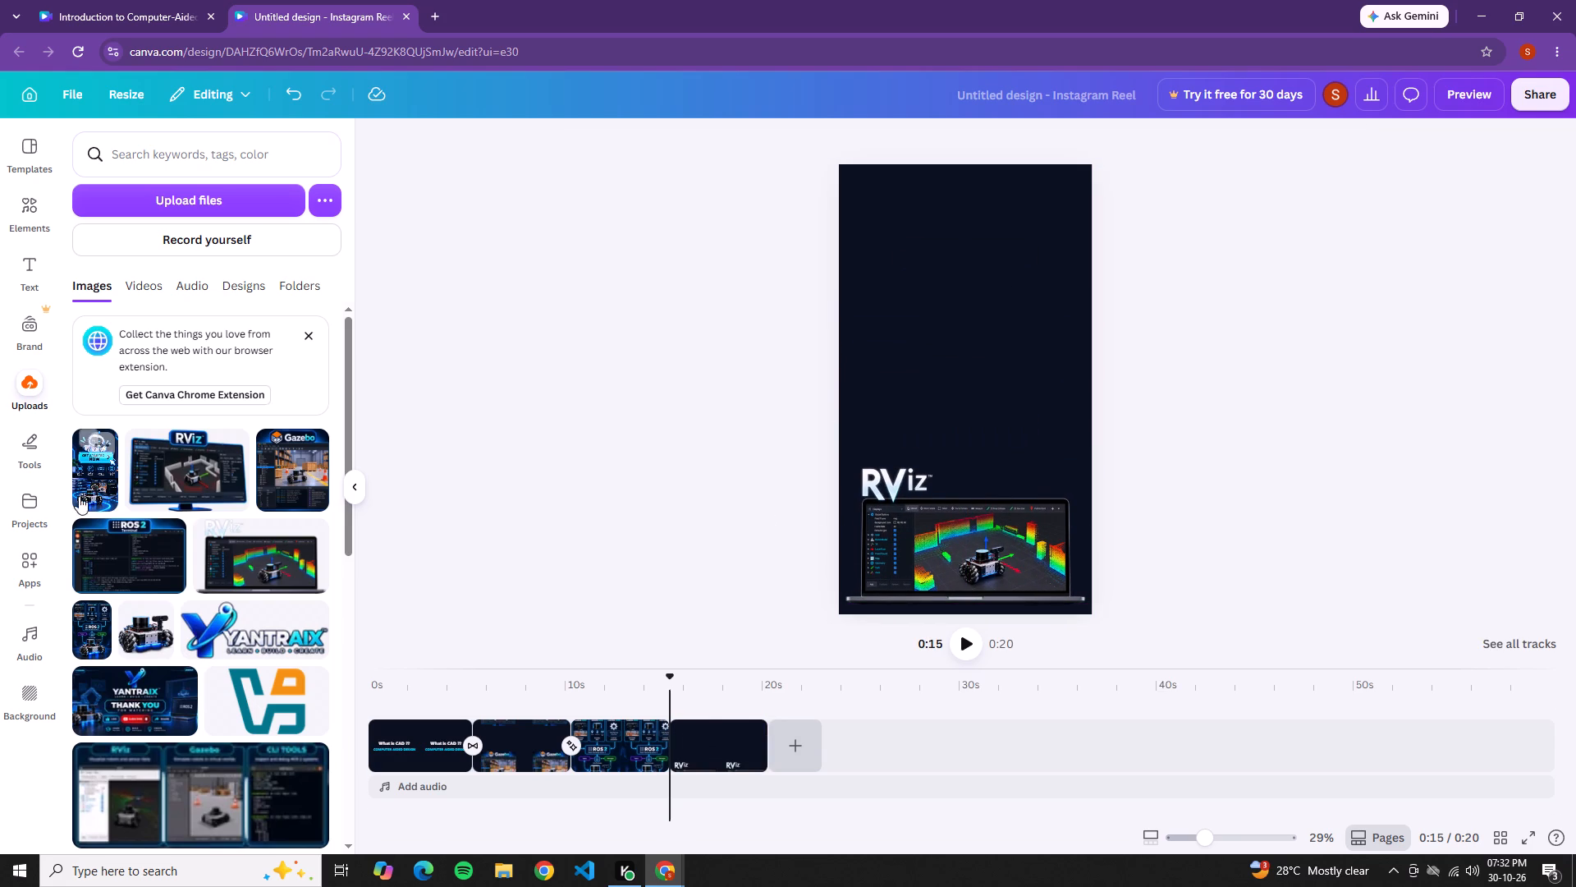
# Place the uploaded RViz monitor image on the fourth page, centred just above the RViz laptop image.
pyautogui.moveTo(205, 478); pyautogui.dragTo(911, 316)
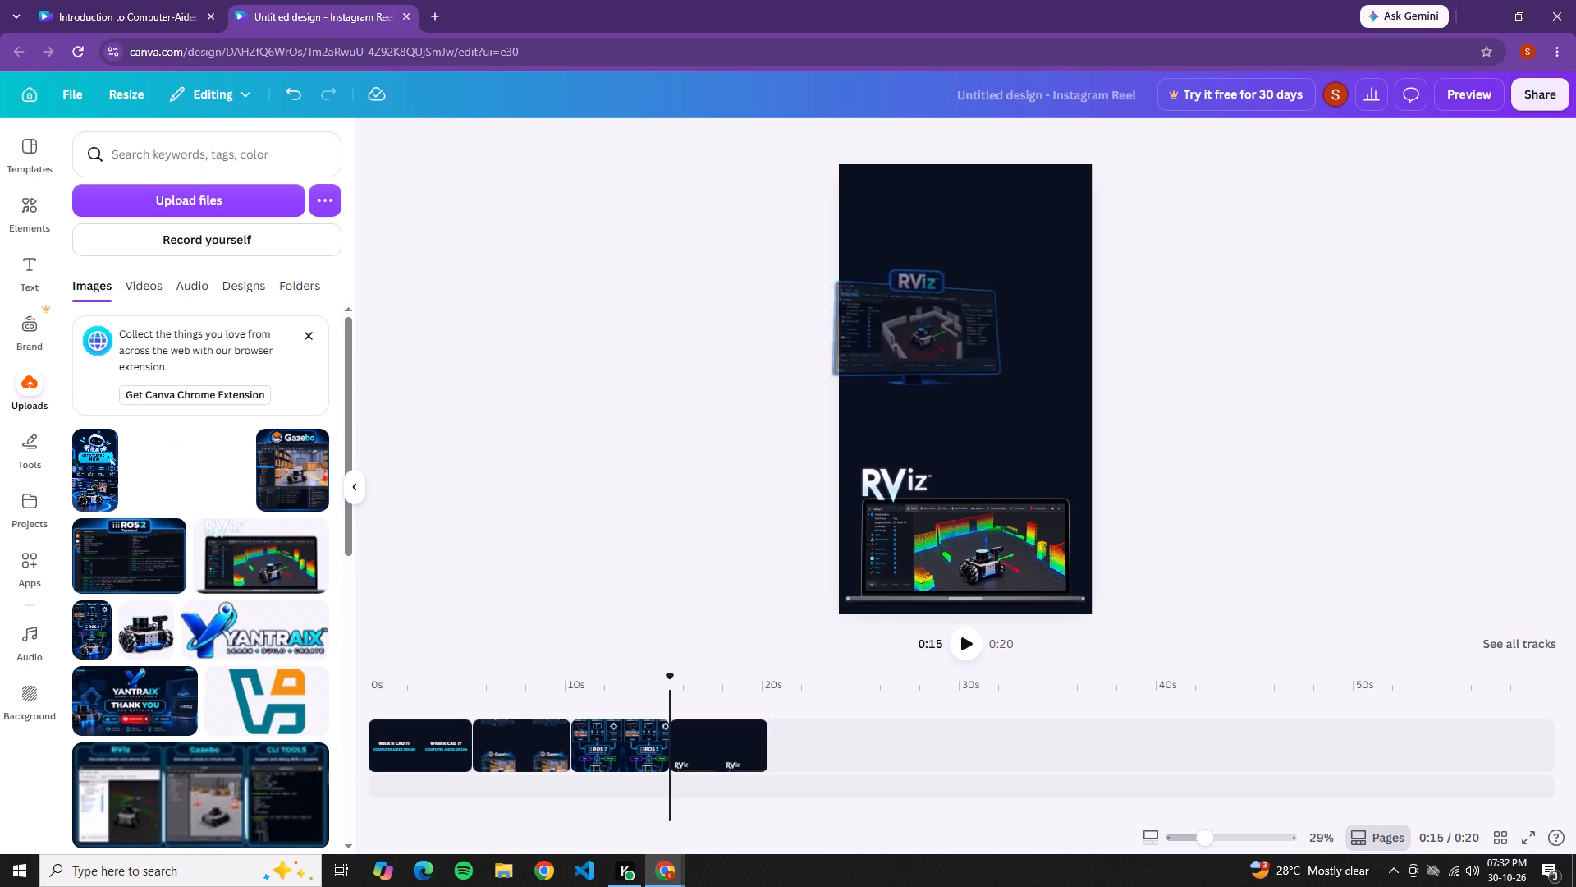
pyautogui.moveTo(911, 316); pyautogui.dragTo(957, 373)
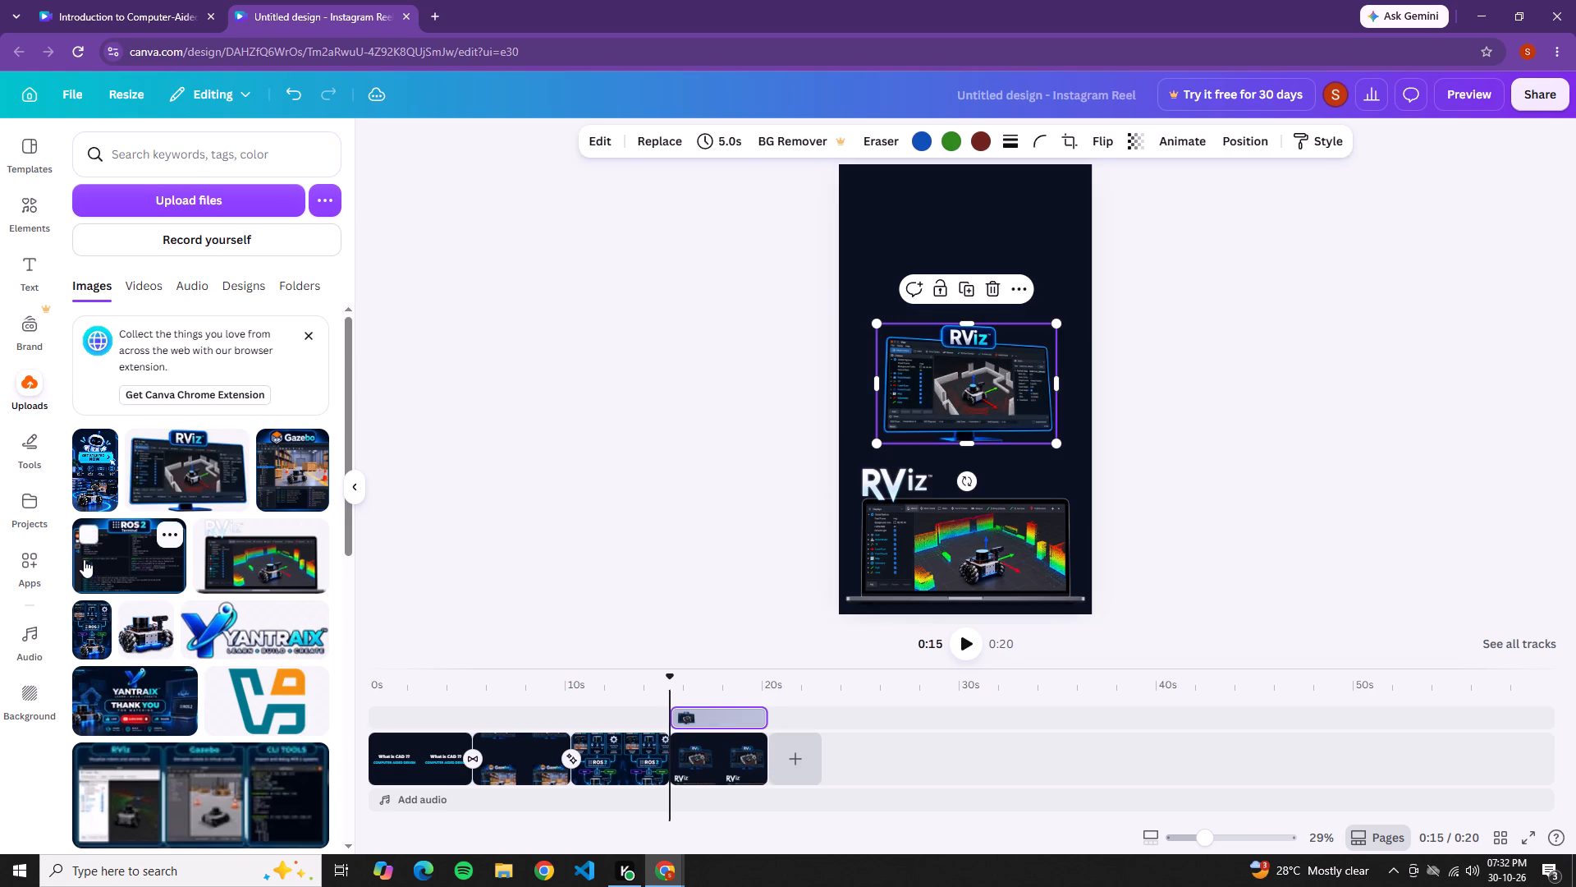
# Add the uploaded Gazebo image at the top of the fourth page, scaled down to fit above the RViz monitor and horizontally centred.
pyautogui.scroll(-1, 100, 588)
pyautogui.moveTo(305, 391); pyautogui.dragTo(966, 235)
pyautogui.moveTo(964, 232); pyautogui.dragTo(955, 217)
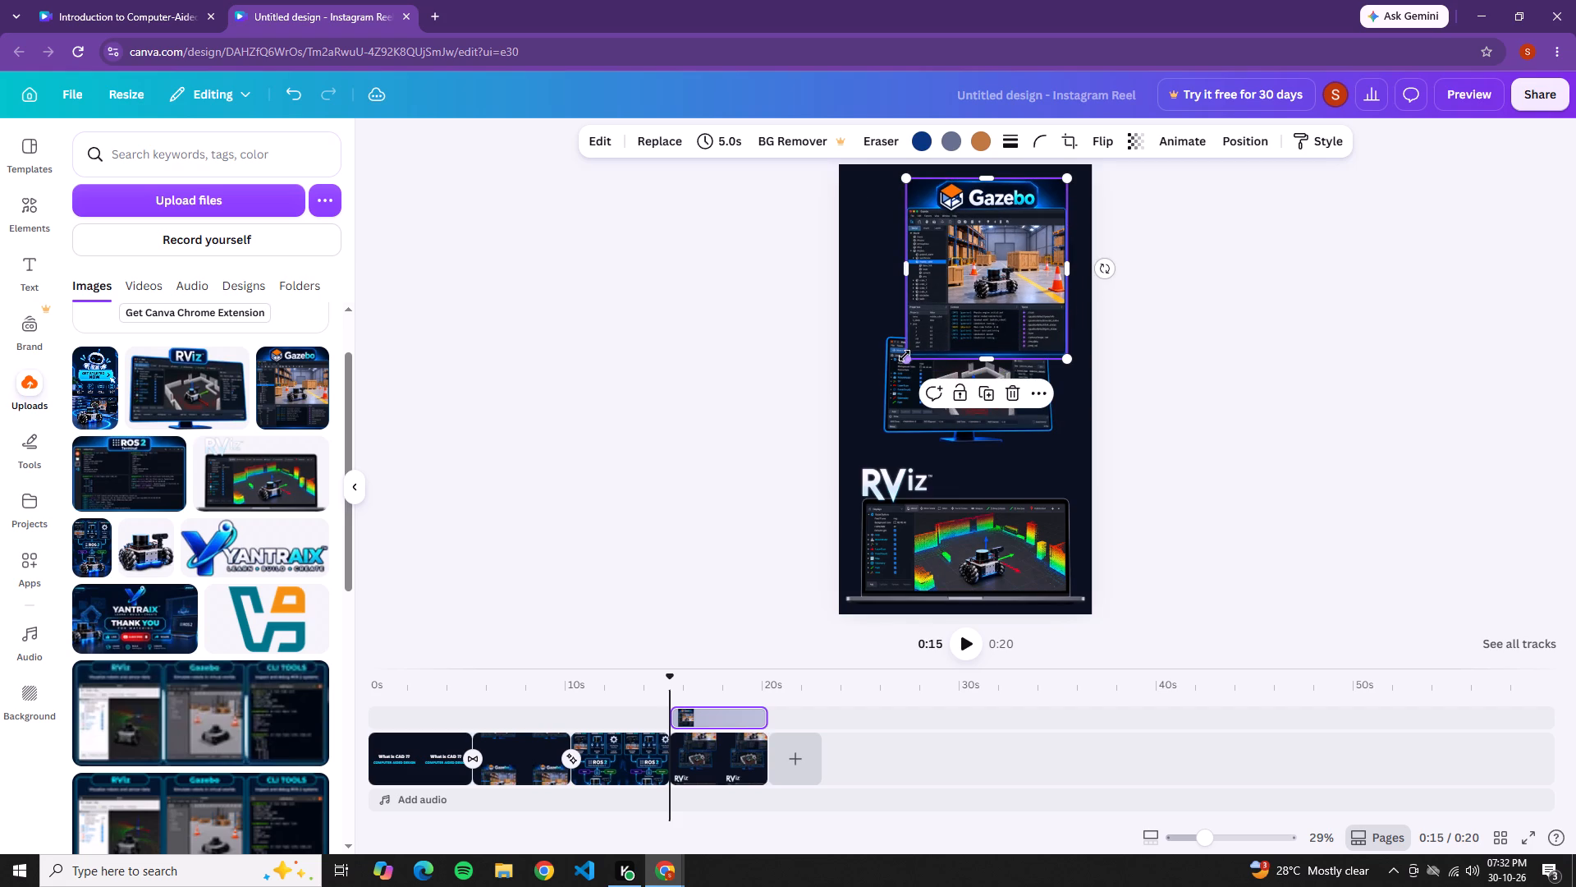
pyautogui.moveTo(905, 356); pyautogui.dragTo(933, 300)
pyautogui.moveTo(1027, 221); pyautogui.dragTo(993, 223)
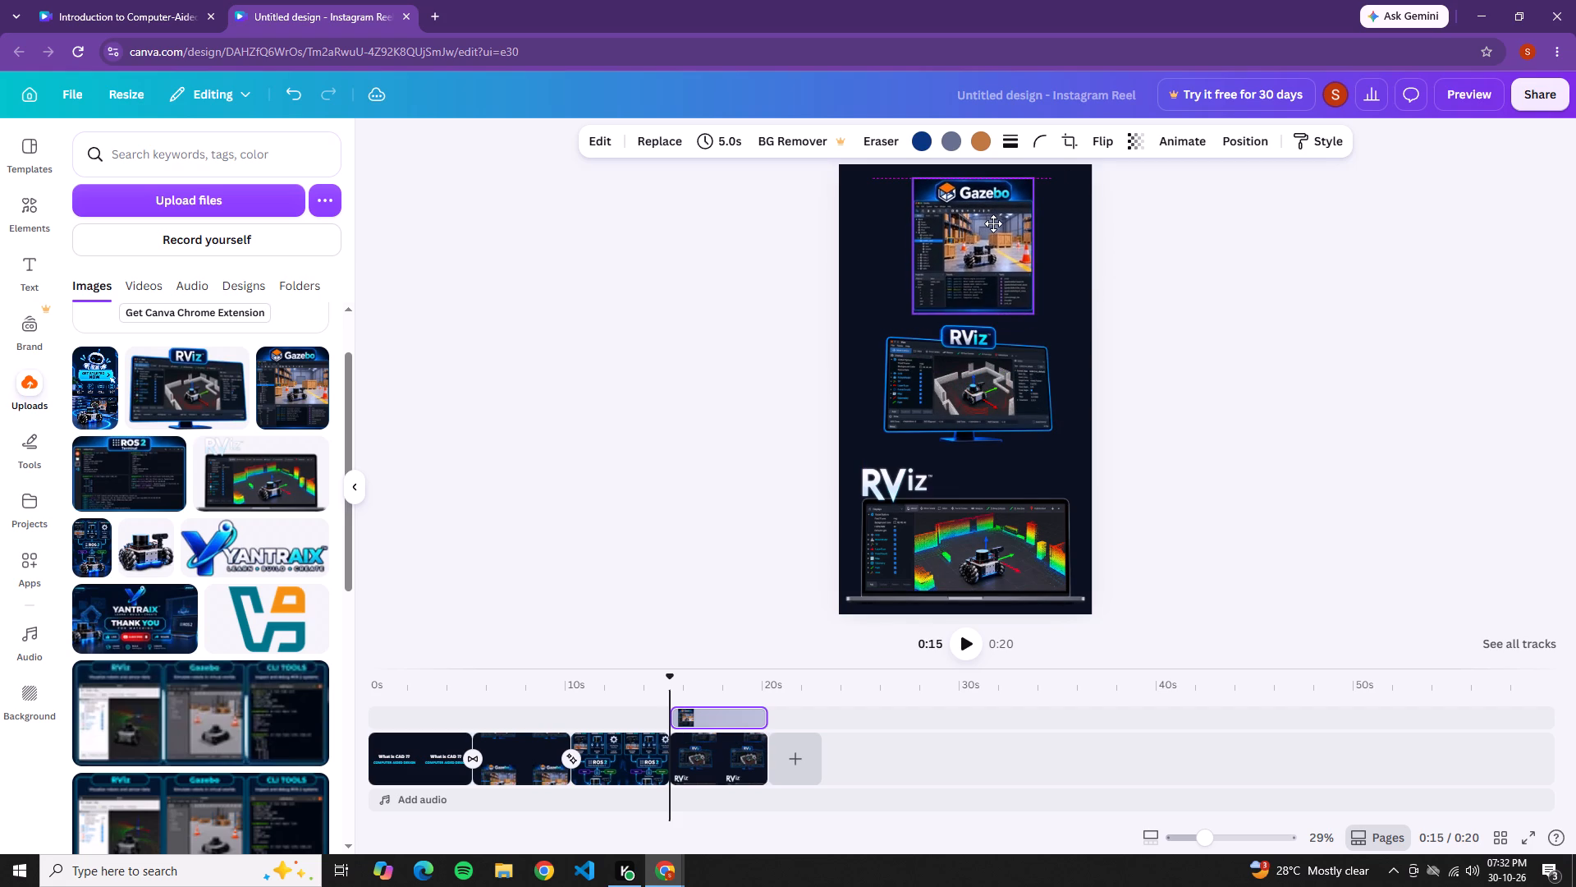
pyautogui.moveTo(993, 223); pyautogui.dragTo(987, 223)
pyautogui.click(1098, 377)
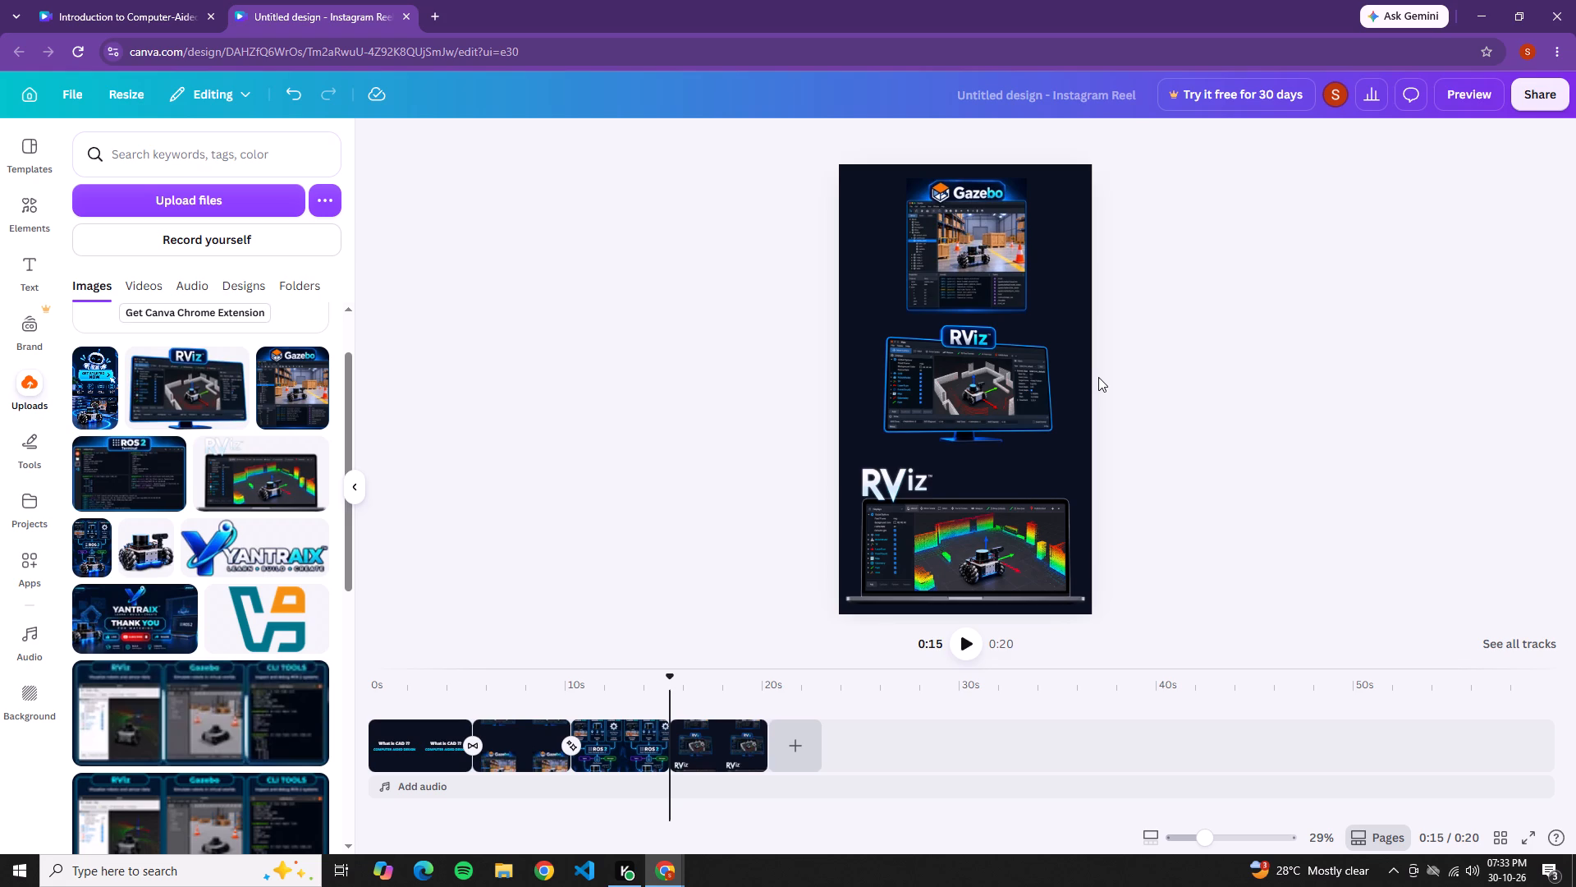
# Play back the reel from the fourth page and again from the beginning to check the pages and transitions.
pyautogui.click(957, 638)
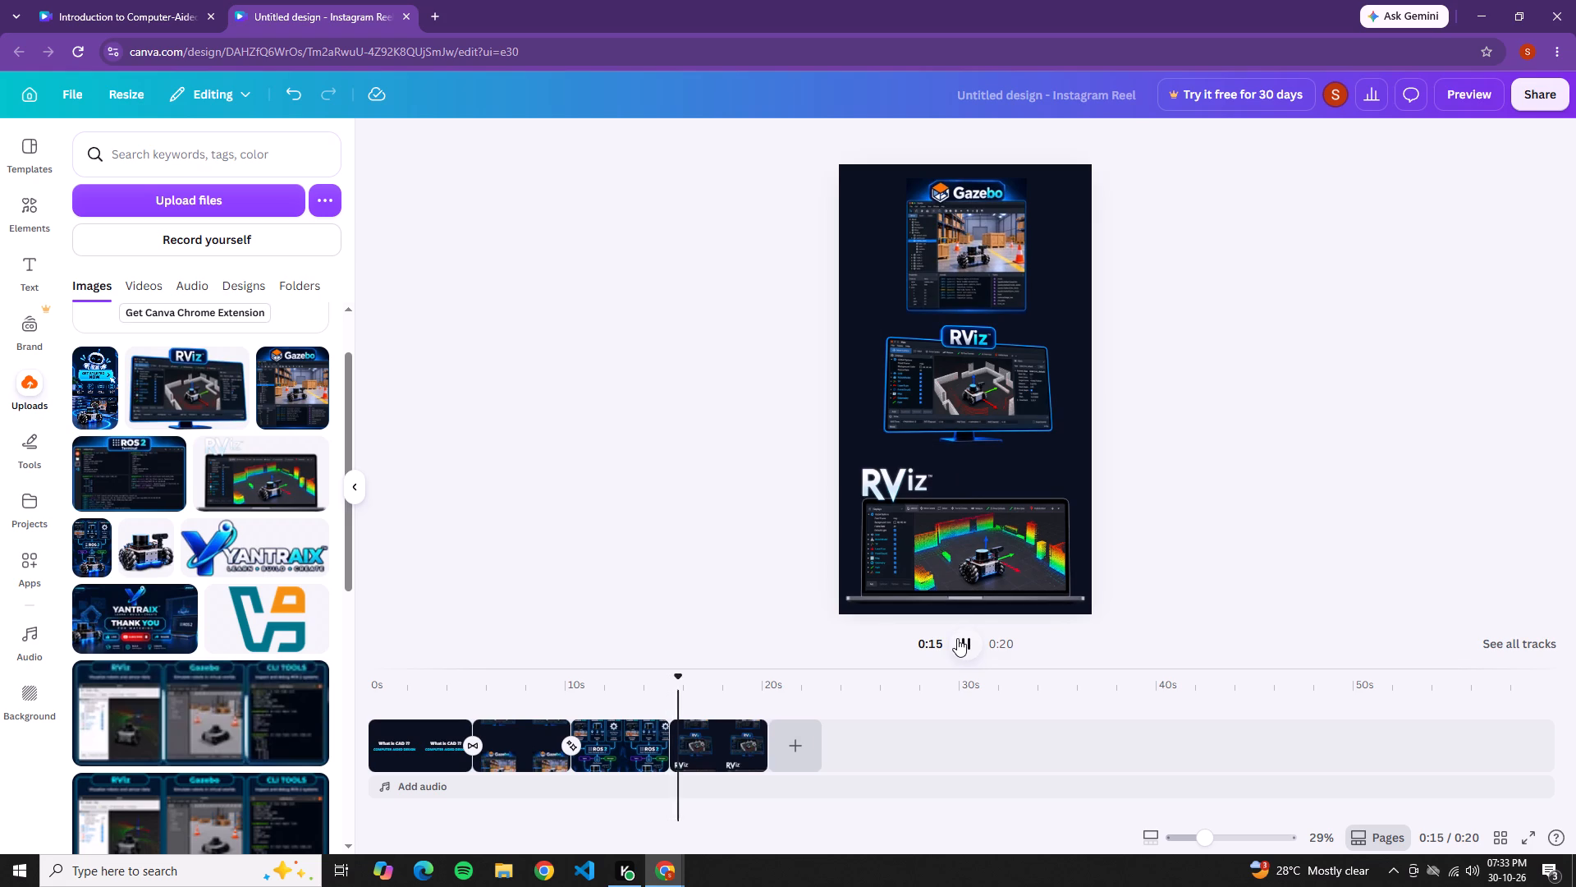
pyautogui.click(957, 638)
pyautogui.click(957, 638)
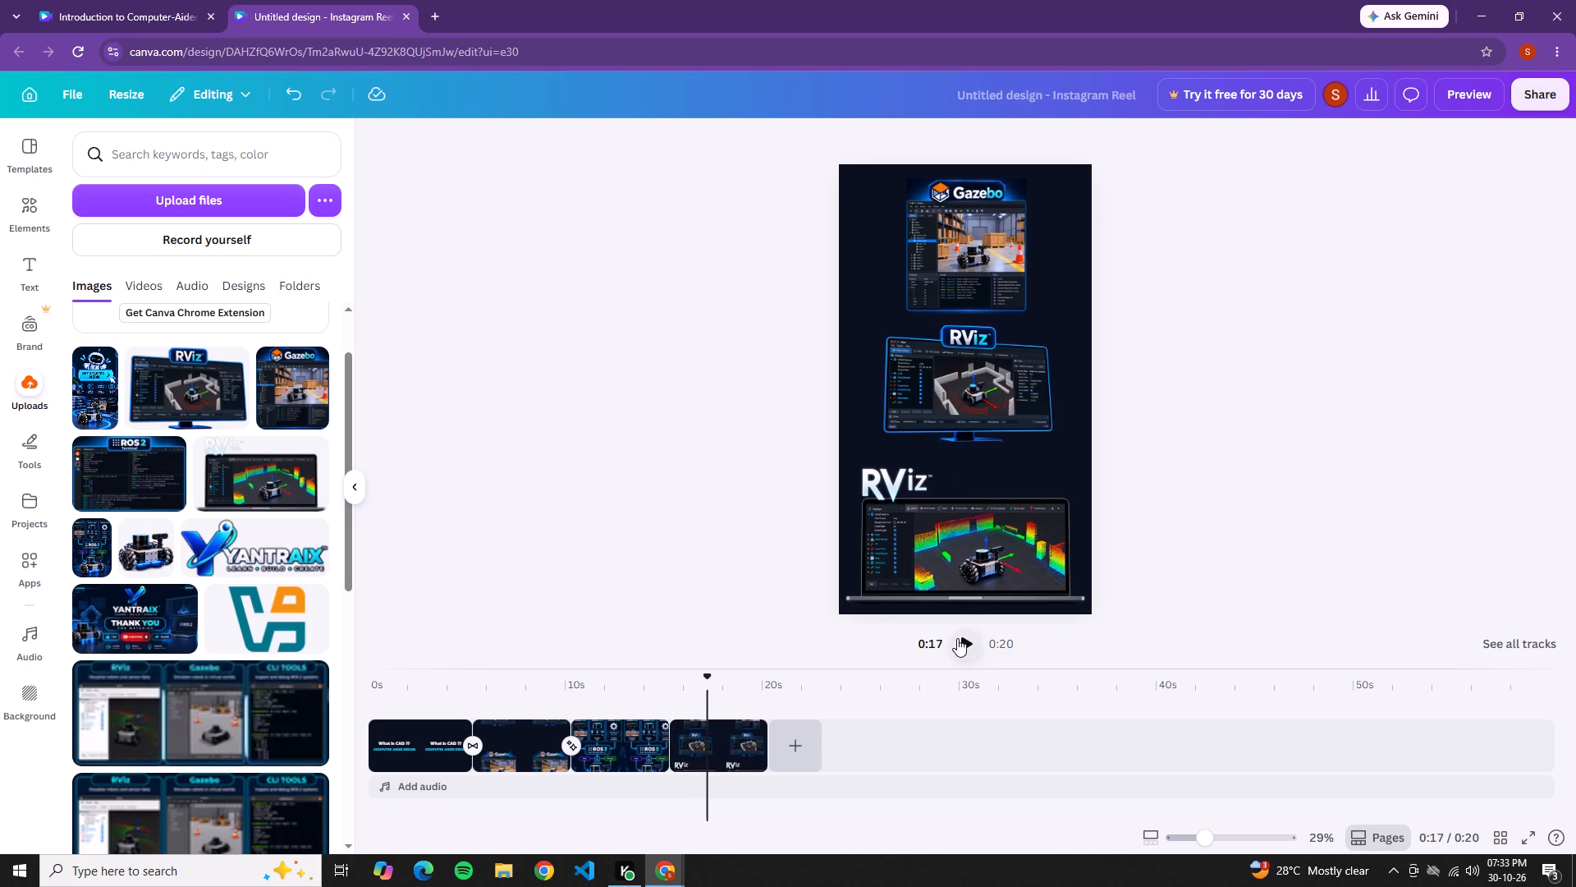
pyautogui.click(957, 638)
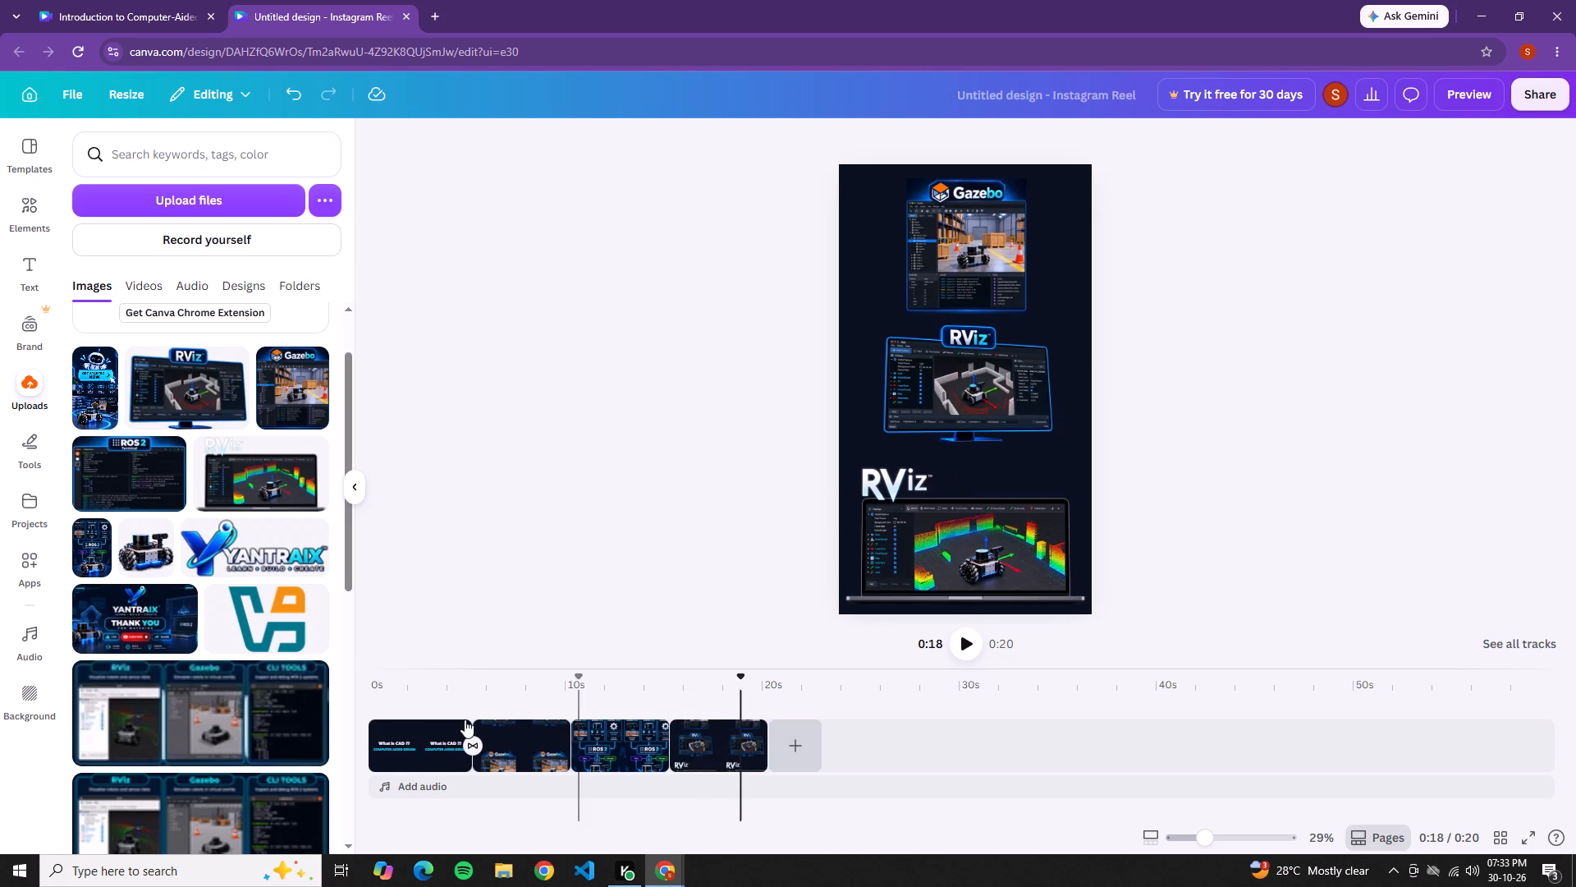
pyautogui.click(381, 704)
pyautogui.click(978, 637)
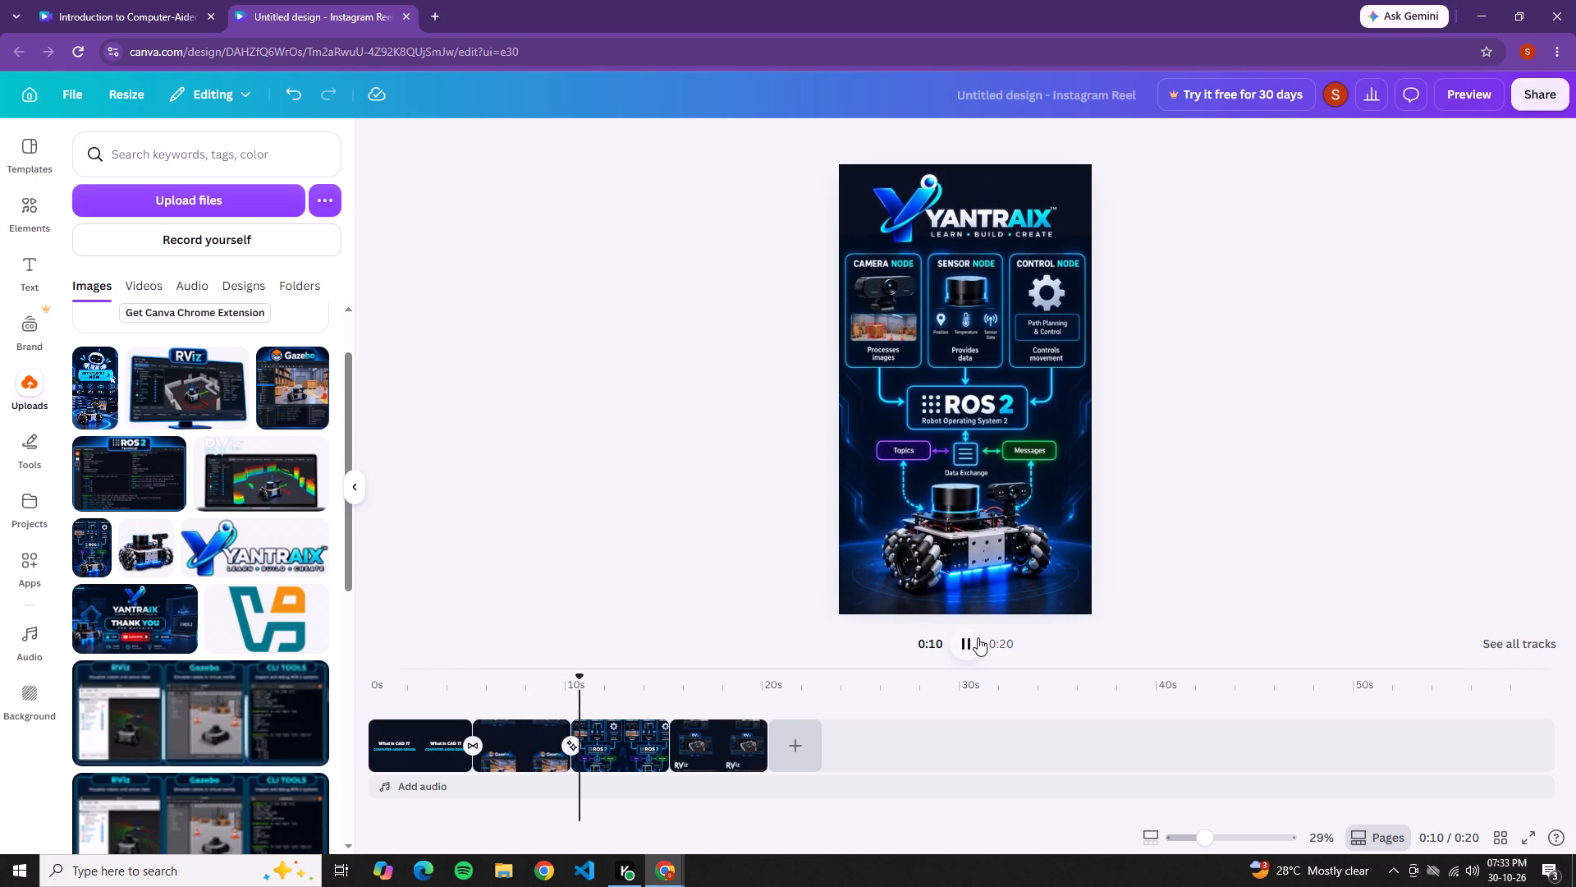
pyautogui.click(971, 642)
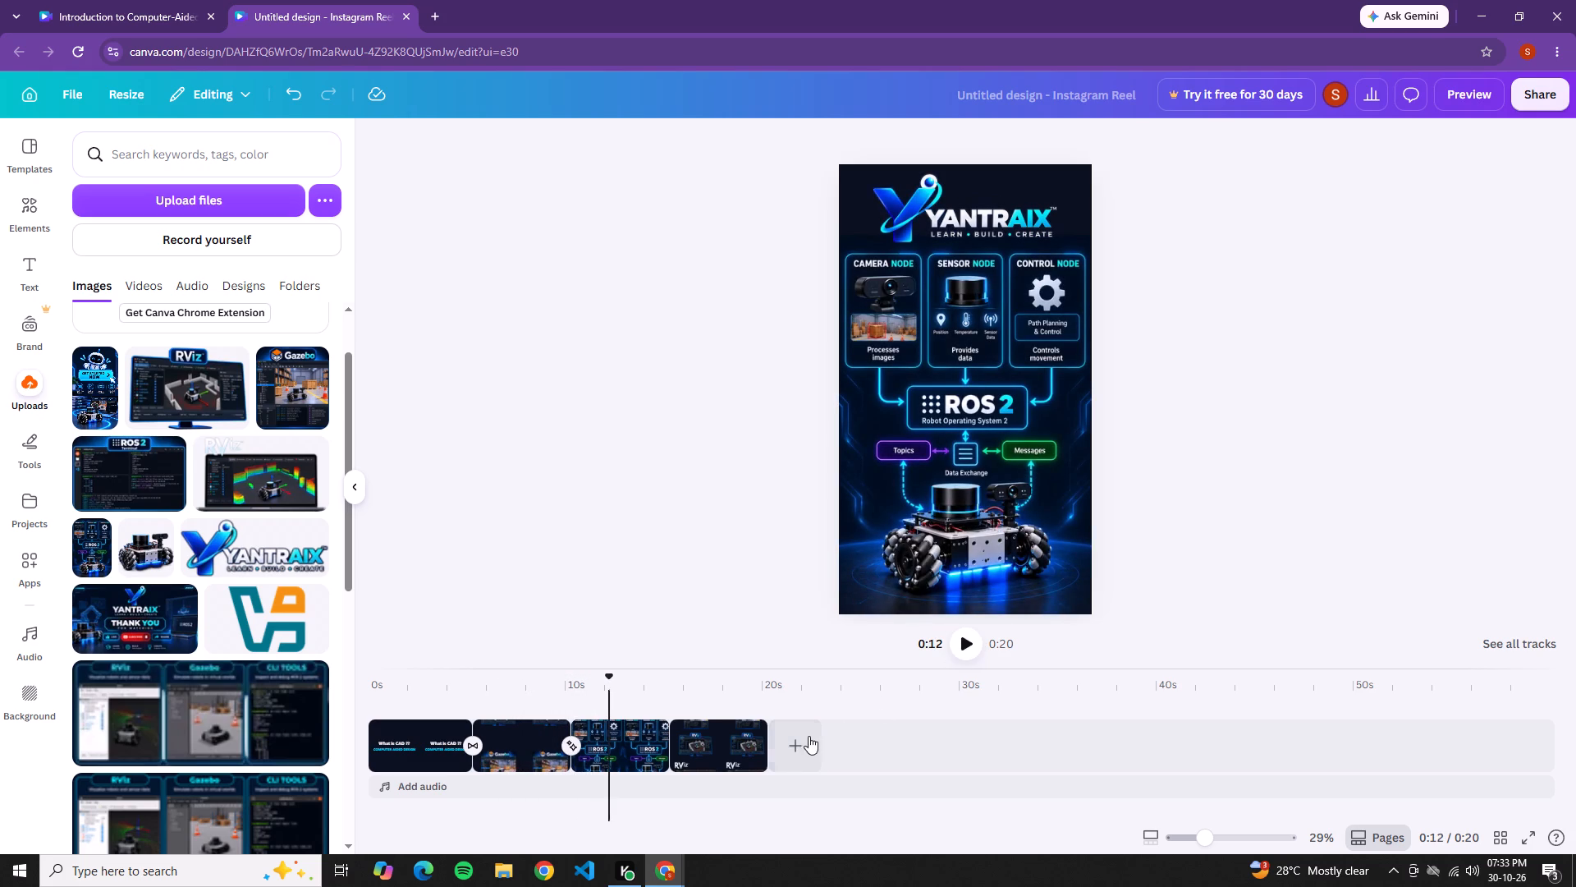
# Add a fifth page and place the uploaded Camera Program image in its upper part, against the page's left edge.
pyautogui.click(809, 736)
pyautogui.scroll(-5, 272, 680)
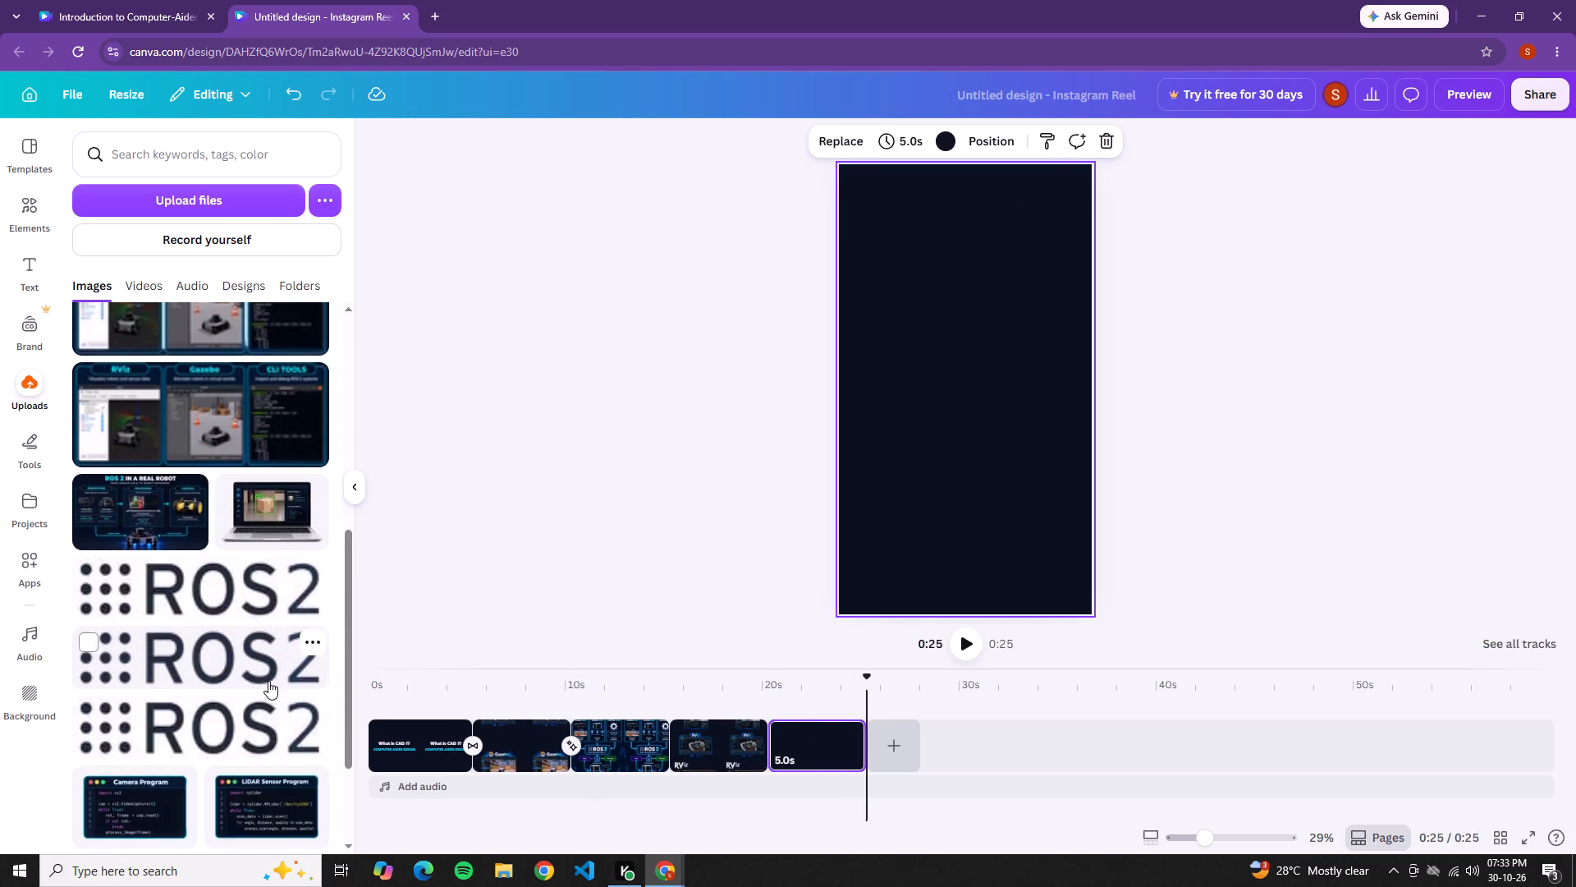
pyautogui.scroll(-3, 268, 682)
pyautogui.moveTo(130, 646); pyautogui.dragTo(917, 300)
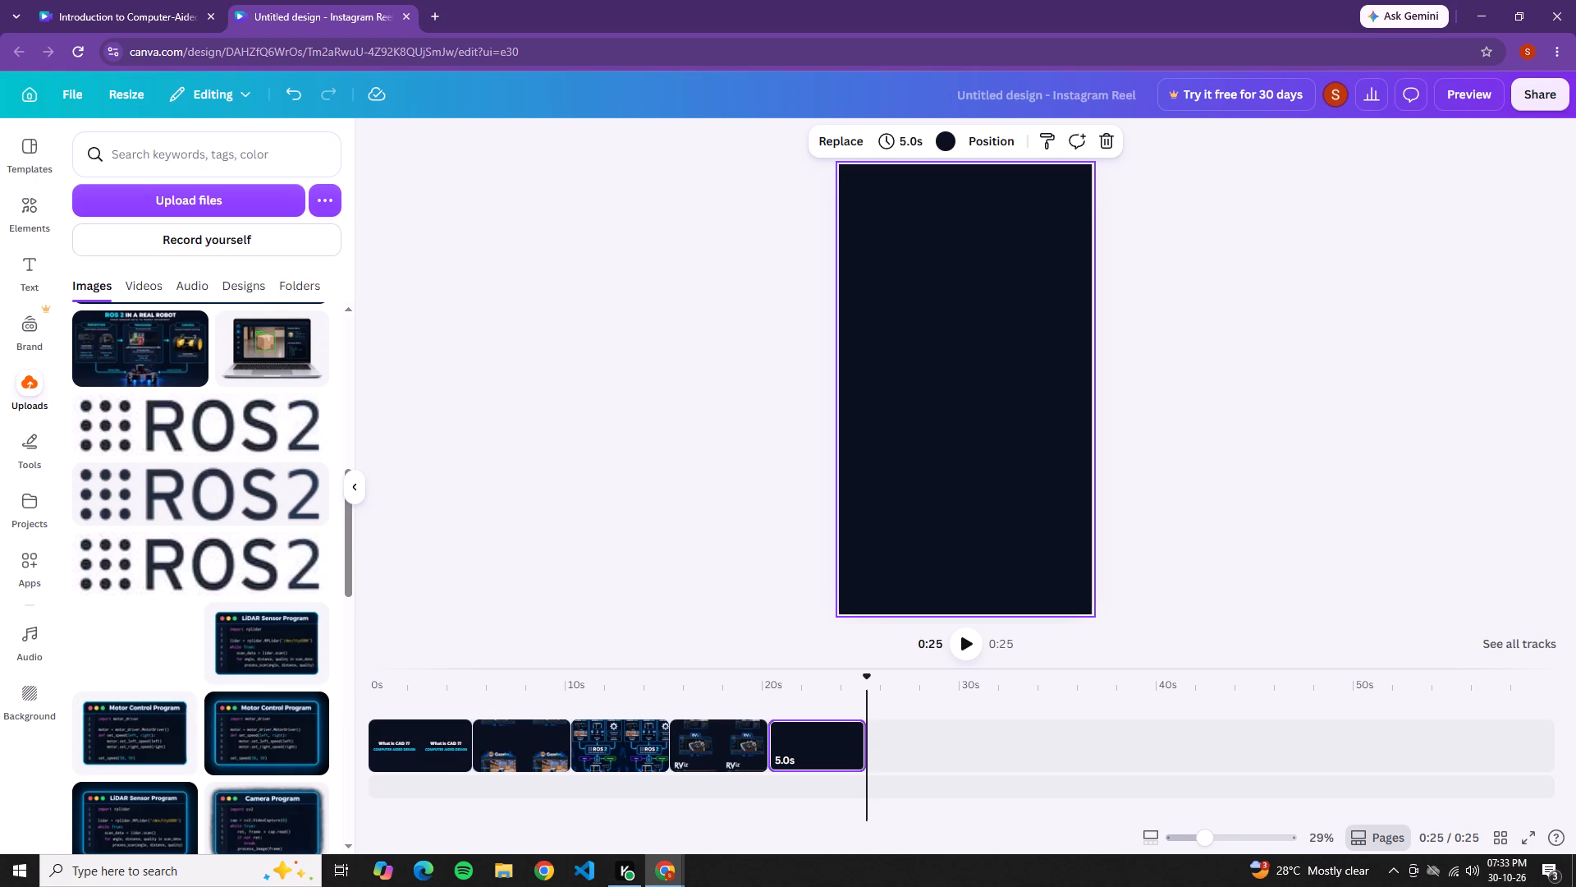
pyautogui.moveTo(917, 300); pyautogui.dragTo(899, 296)
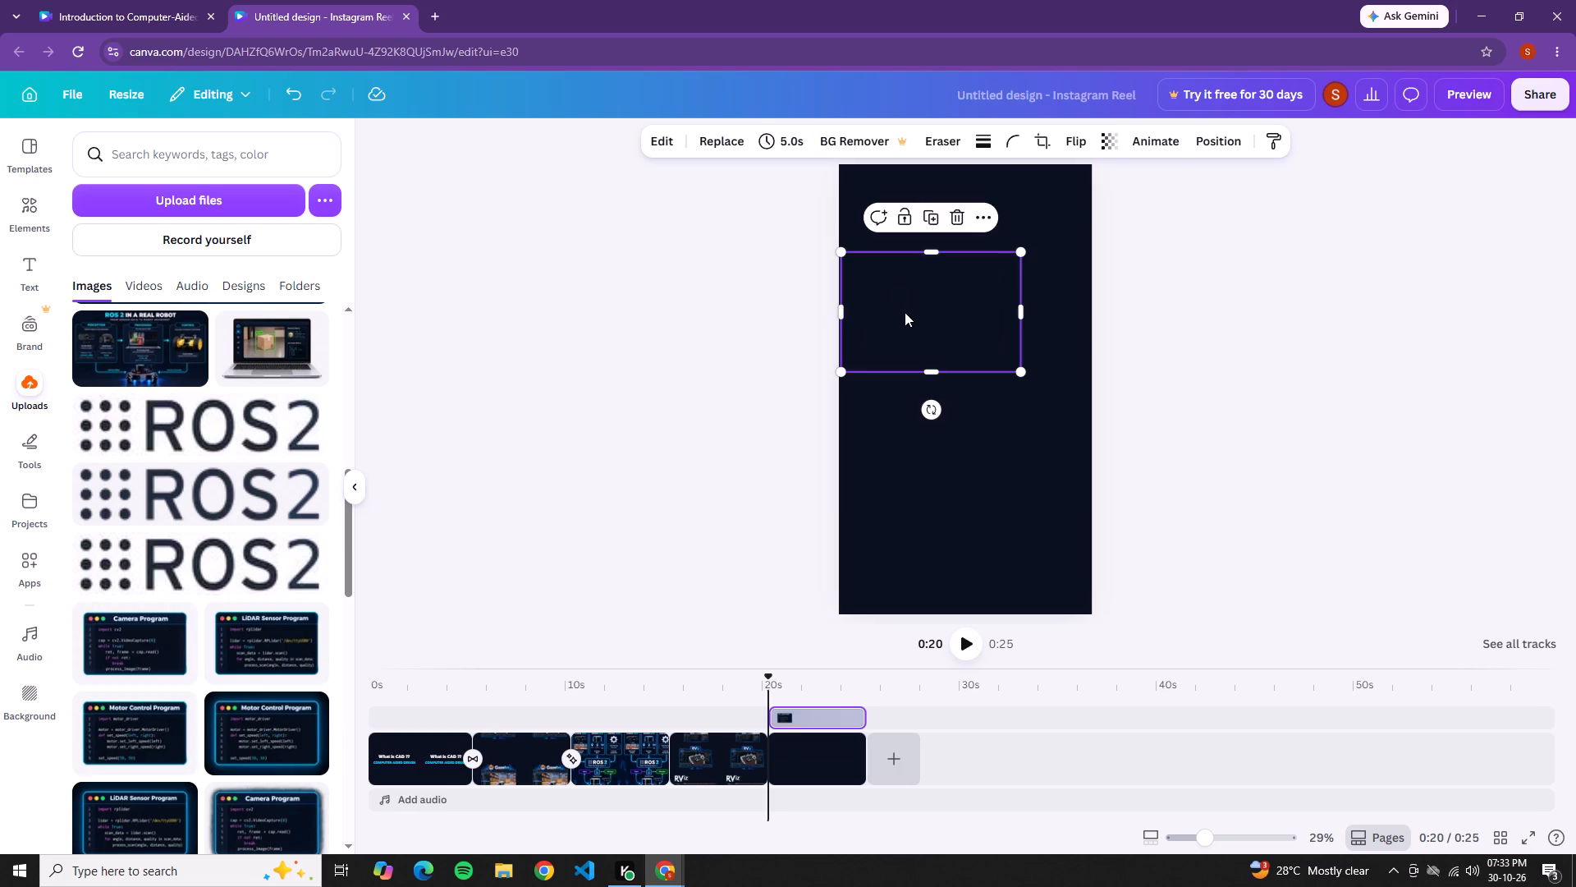
pyautogui.moveTo(905, 313); pyautogui.dragTo(905, 282)
# Place the uploaded LiDAR Sensor Program image on the fifth page, below the Camera Program image and against the page's right edge.
pyautogui.moveTo(225, 644); pyautogui.dragTo(261, 644)
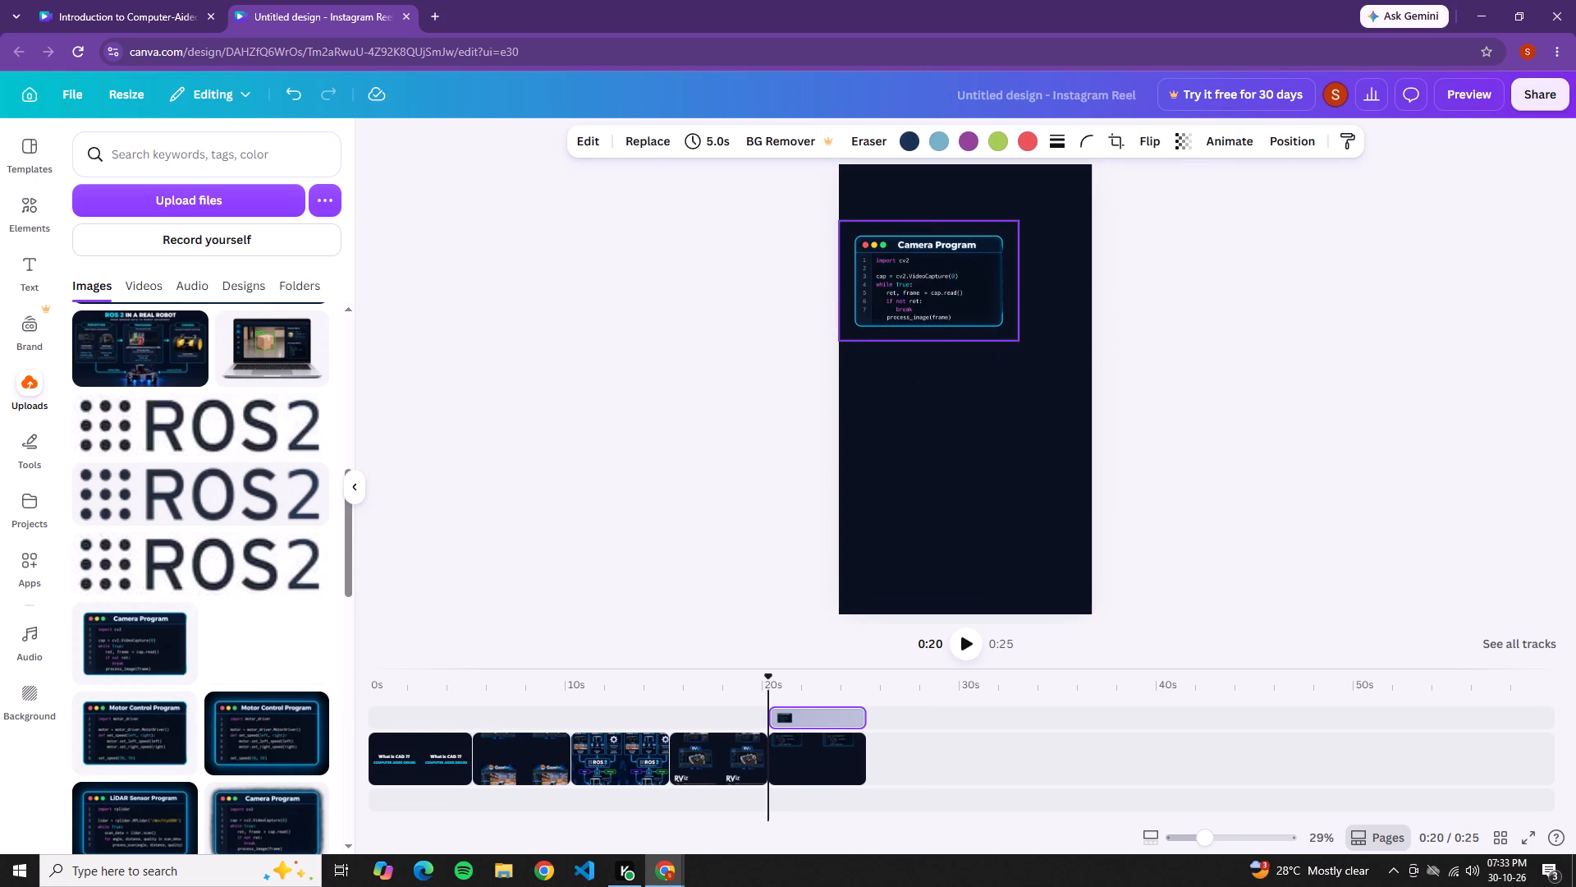
pyautogui.moveTo(261, 644); pyautogui.dragTo(943, 384)
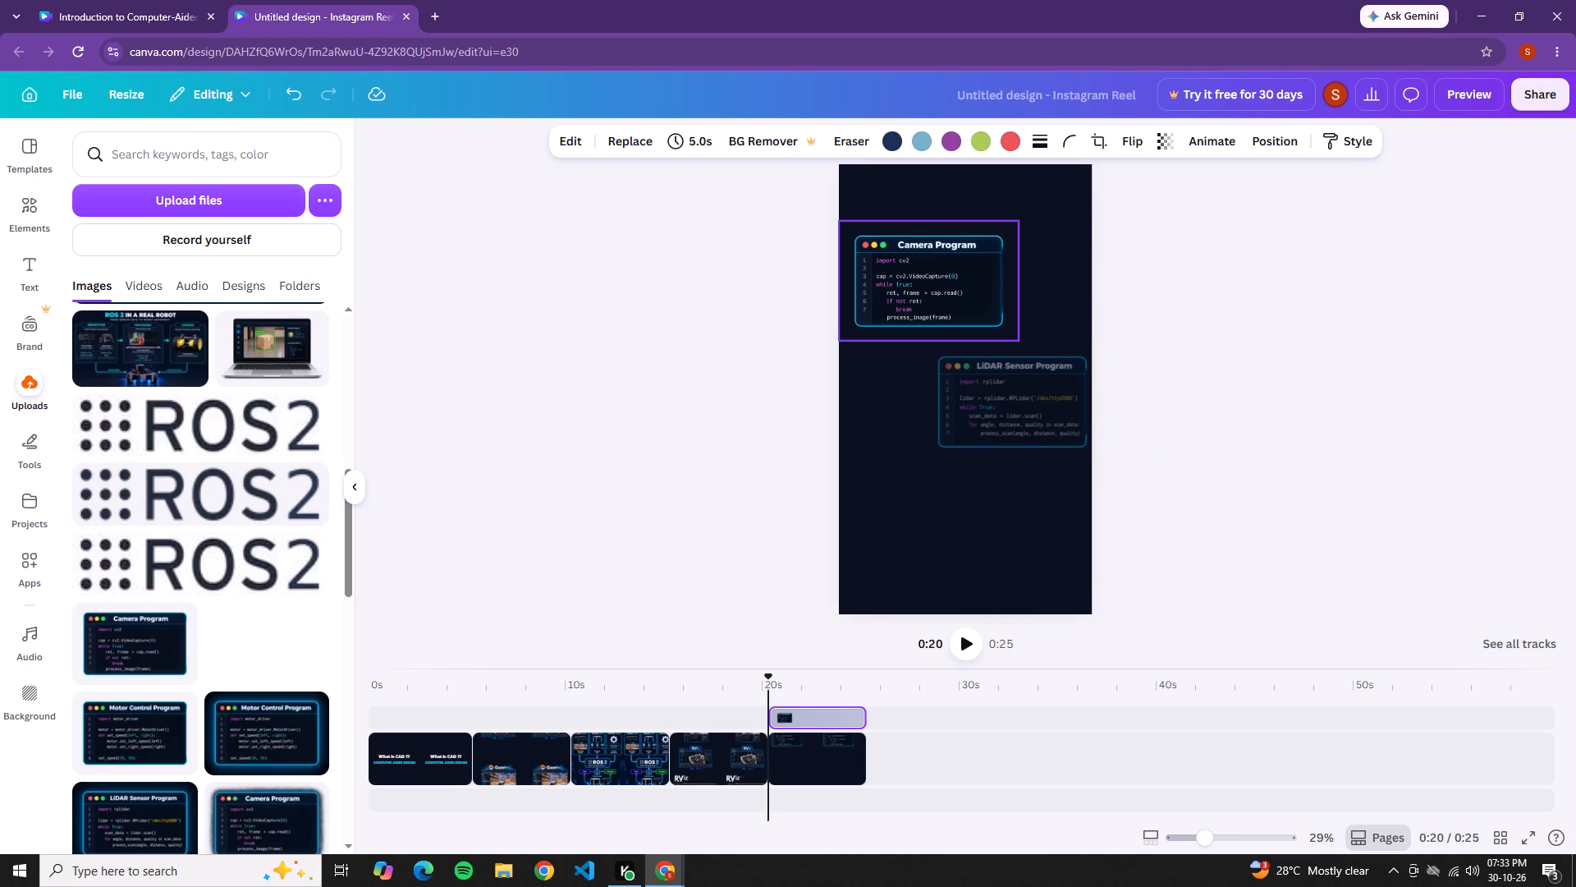
pyautogui.moveTo(943, 384); pyautogui.dragTo(932, 384)
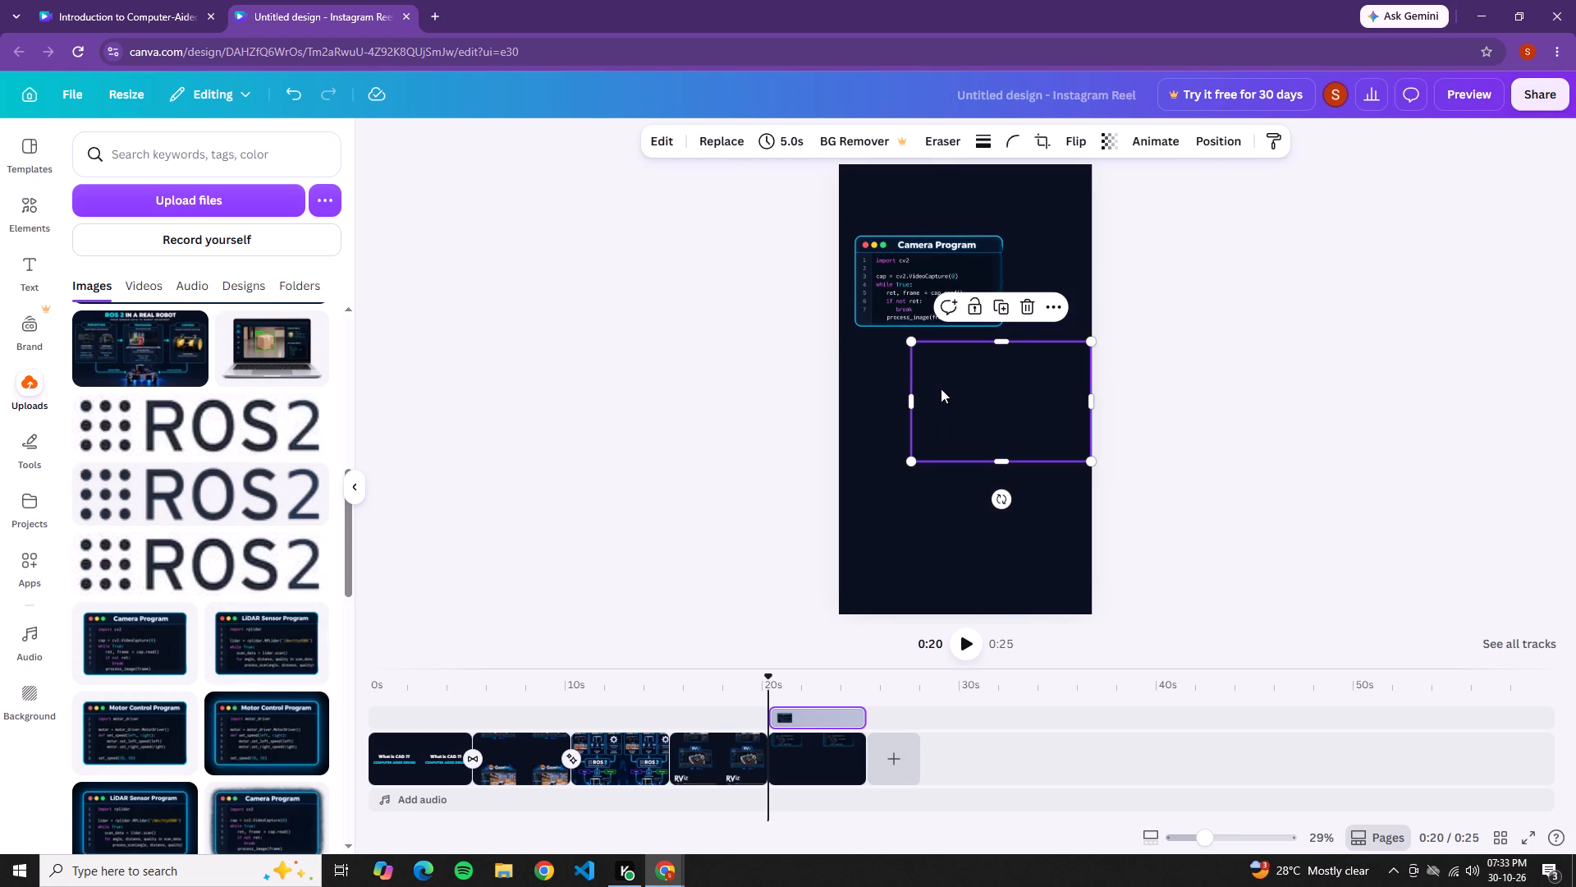
pyautogui.click(941, 388)
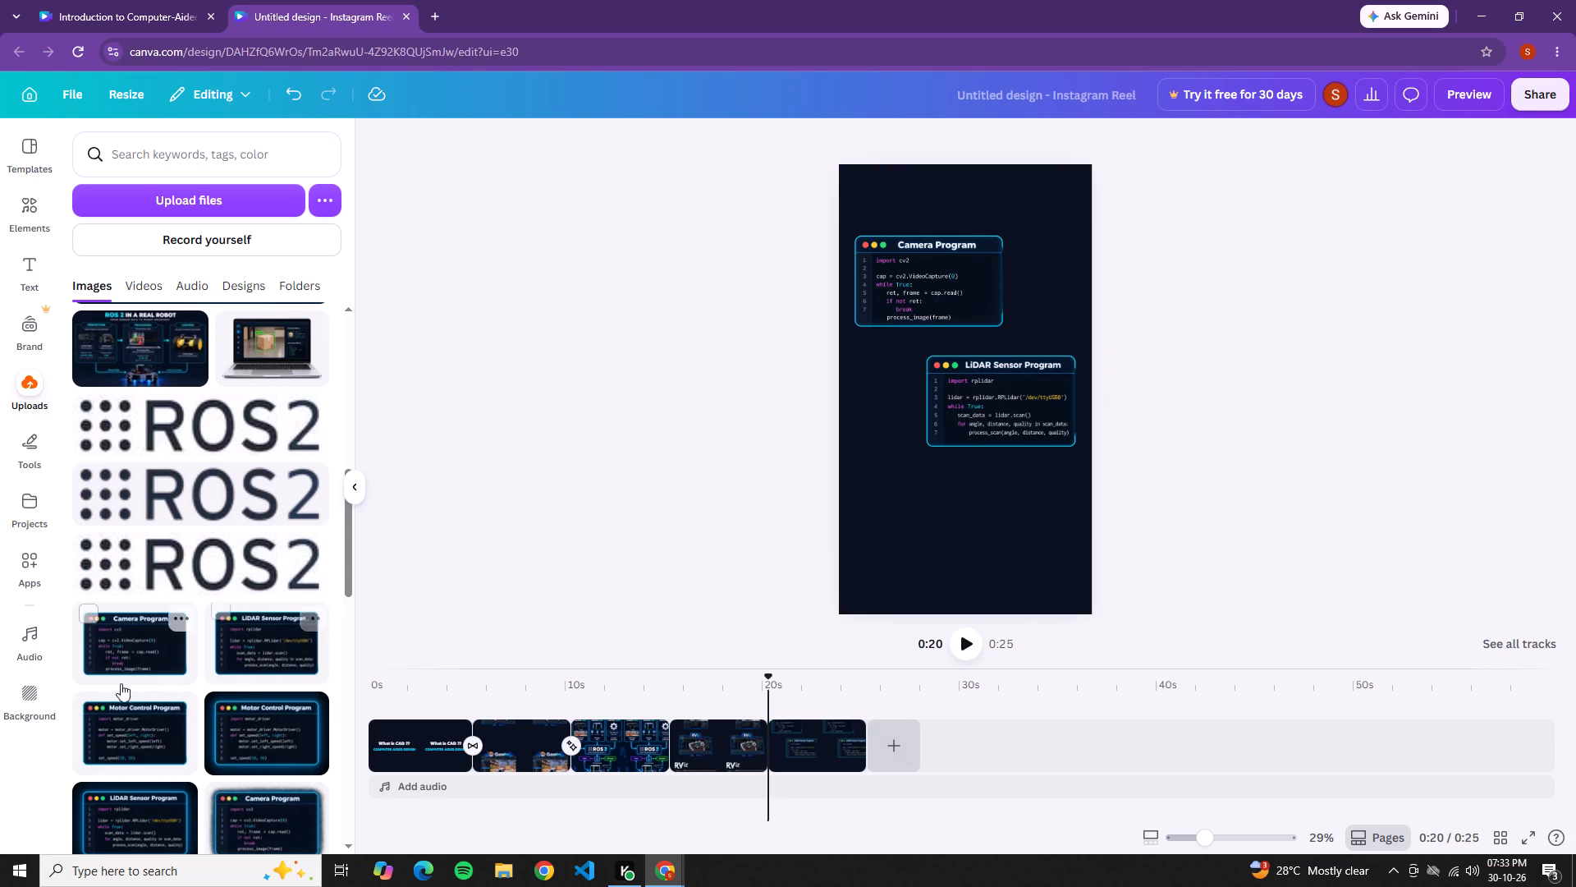
# Place the uploaded Motor Control Program image below the LiDAR image on the fifth page, left-aligned with the Camera Program image.
pyautogui.moveTo(102, 729); pyautogui.dragTo(885, 522)
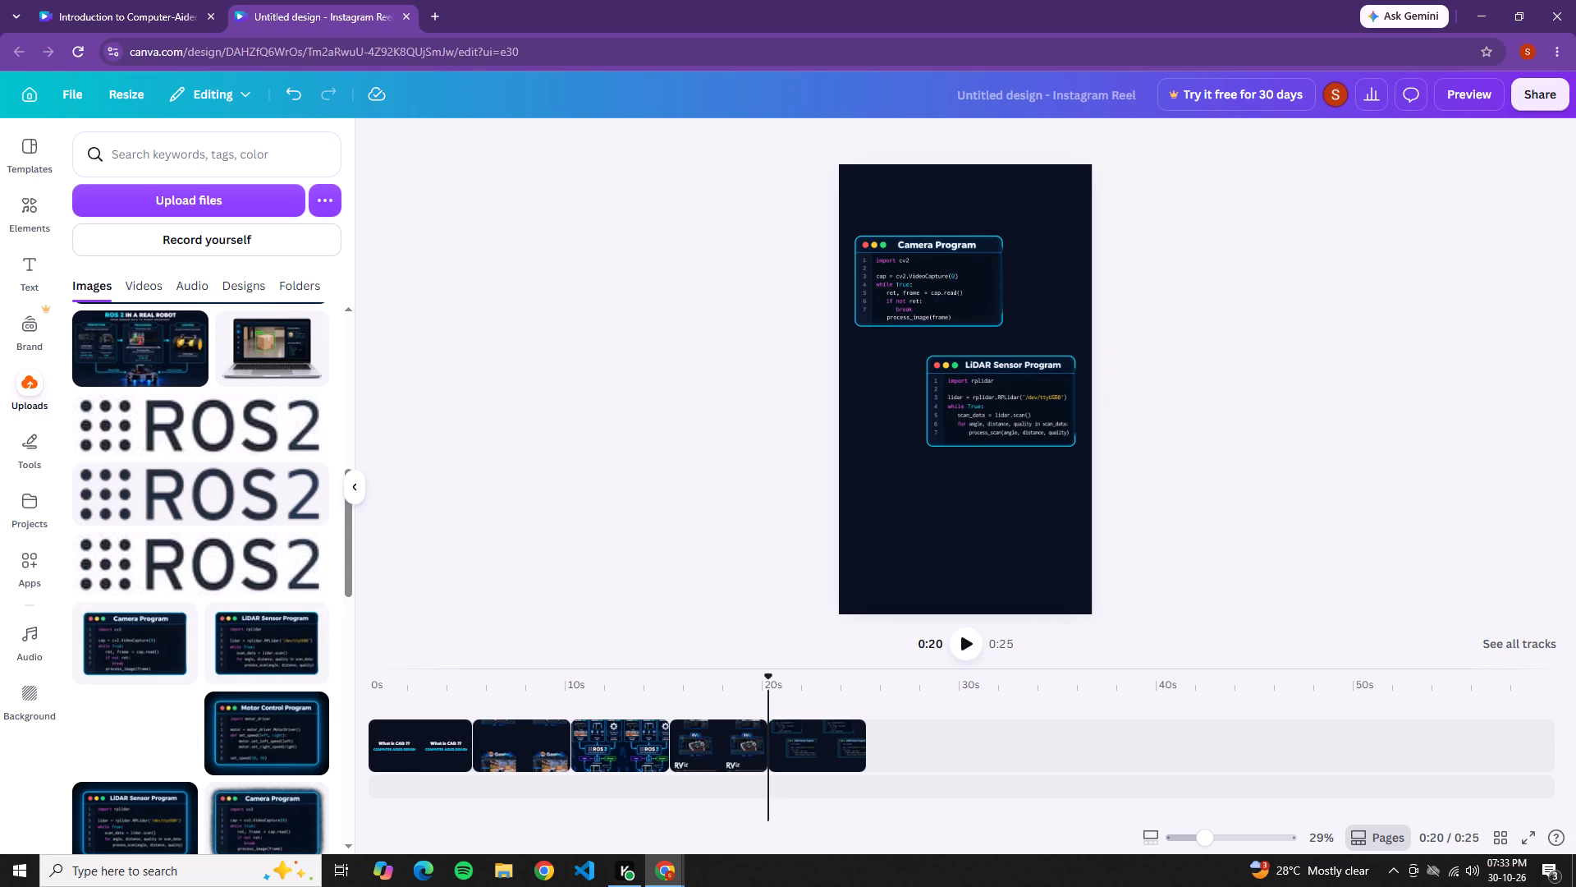
pyautogui.moveTo(885, 522); pyautogui.dragTo(927, 532)
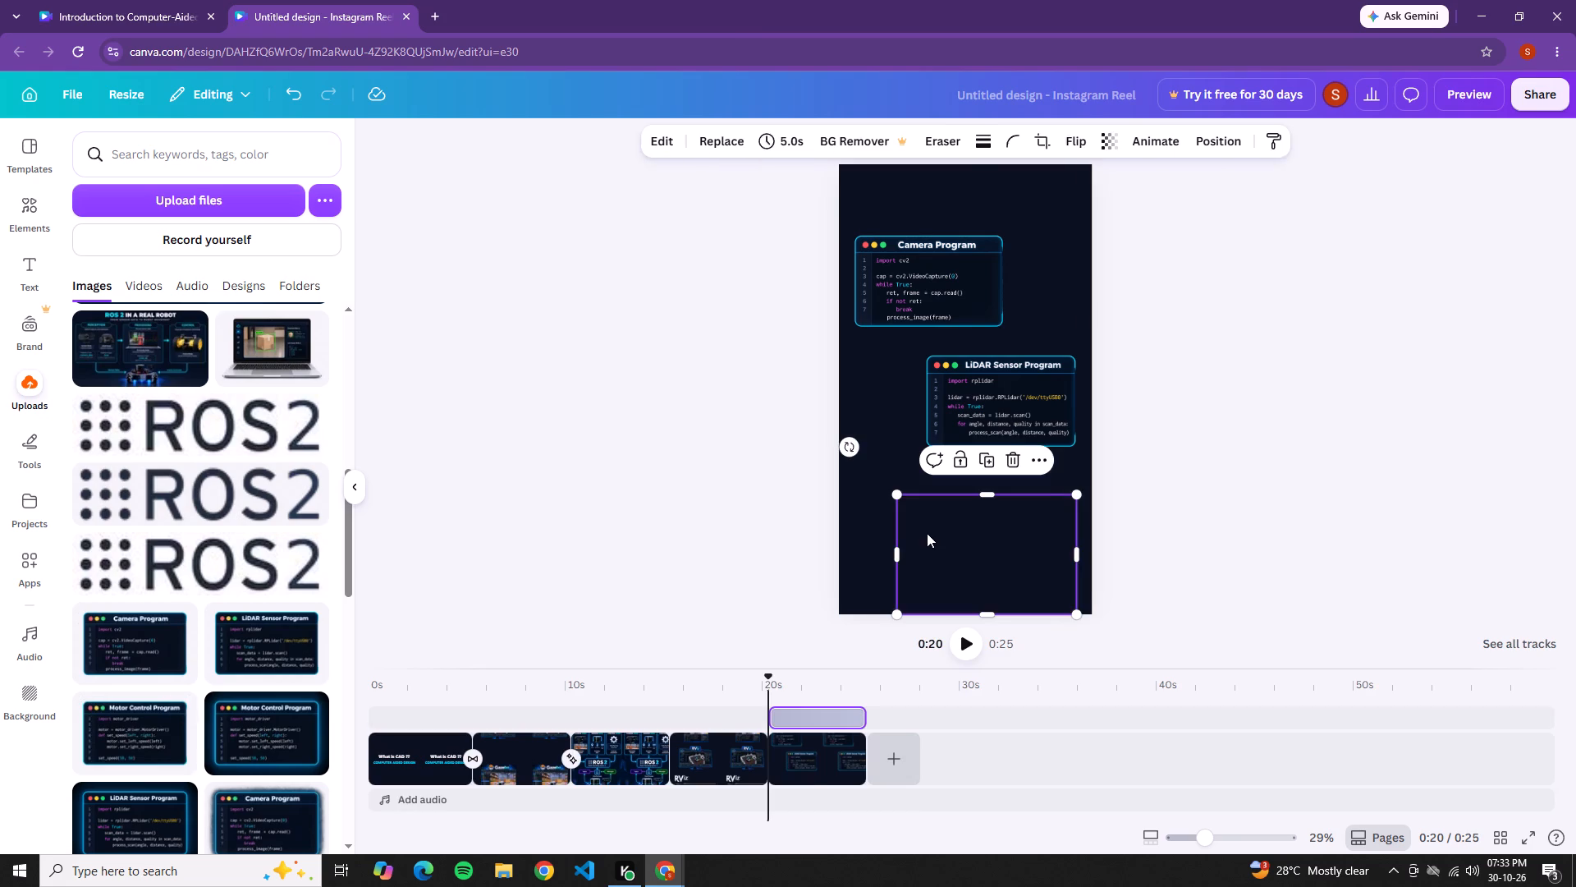
pyautogui.moveTo(927, 533); pyautogui.dragTo(867, 512)
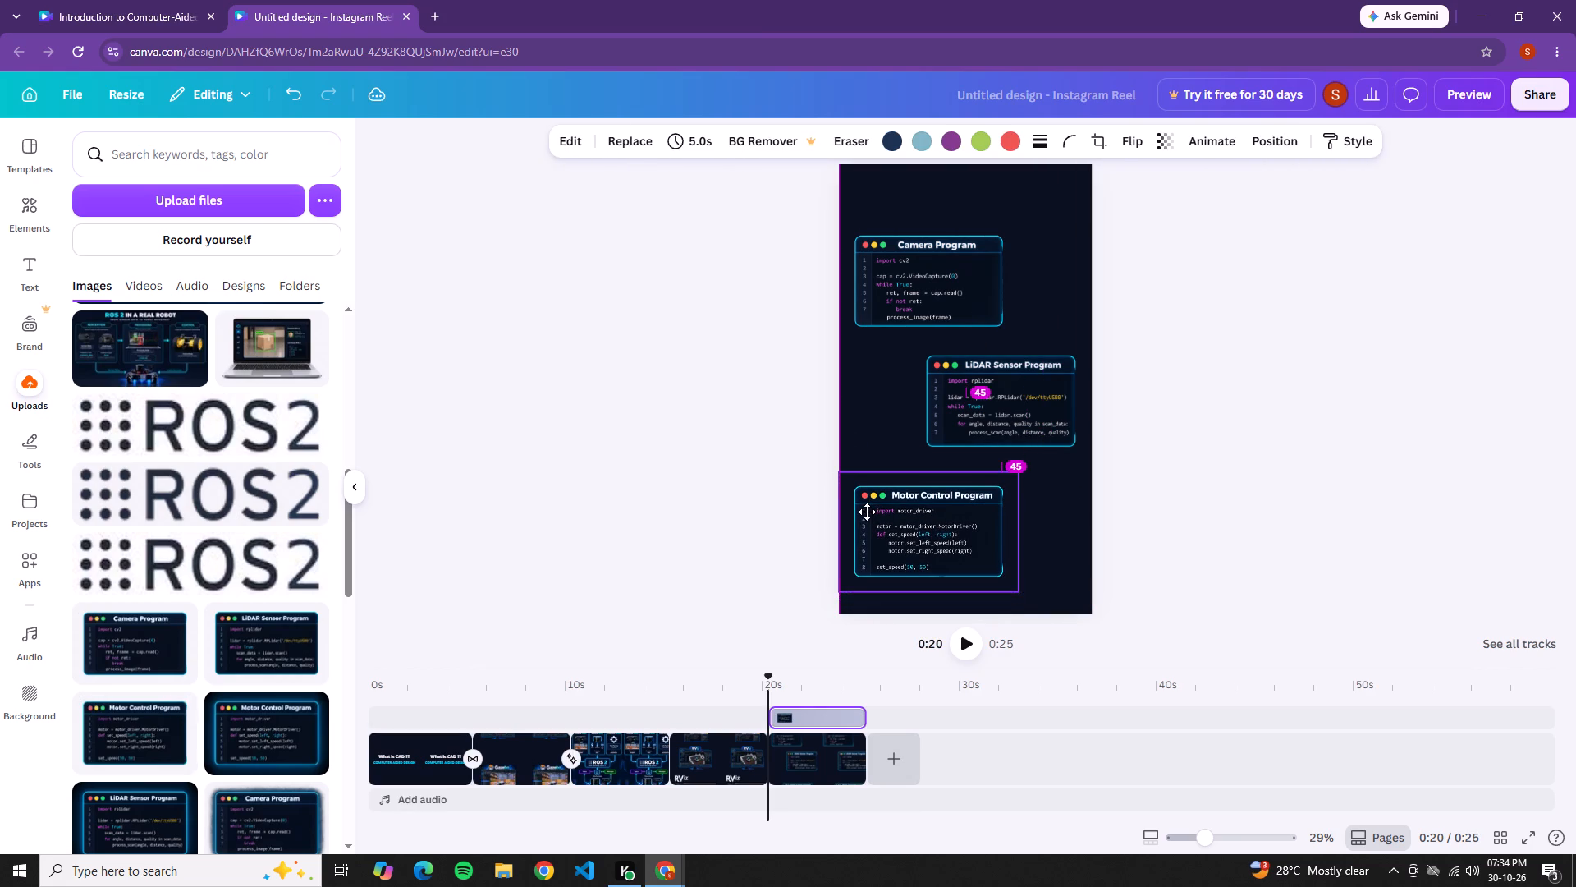
pyautogui.moveTo(867, 512); pyautogui.dragTo(865, 494)
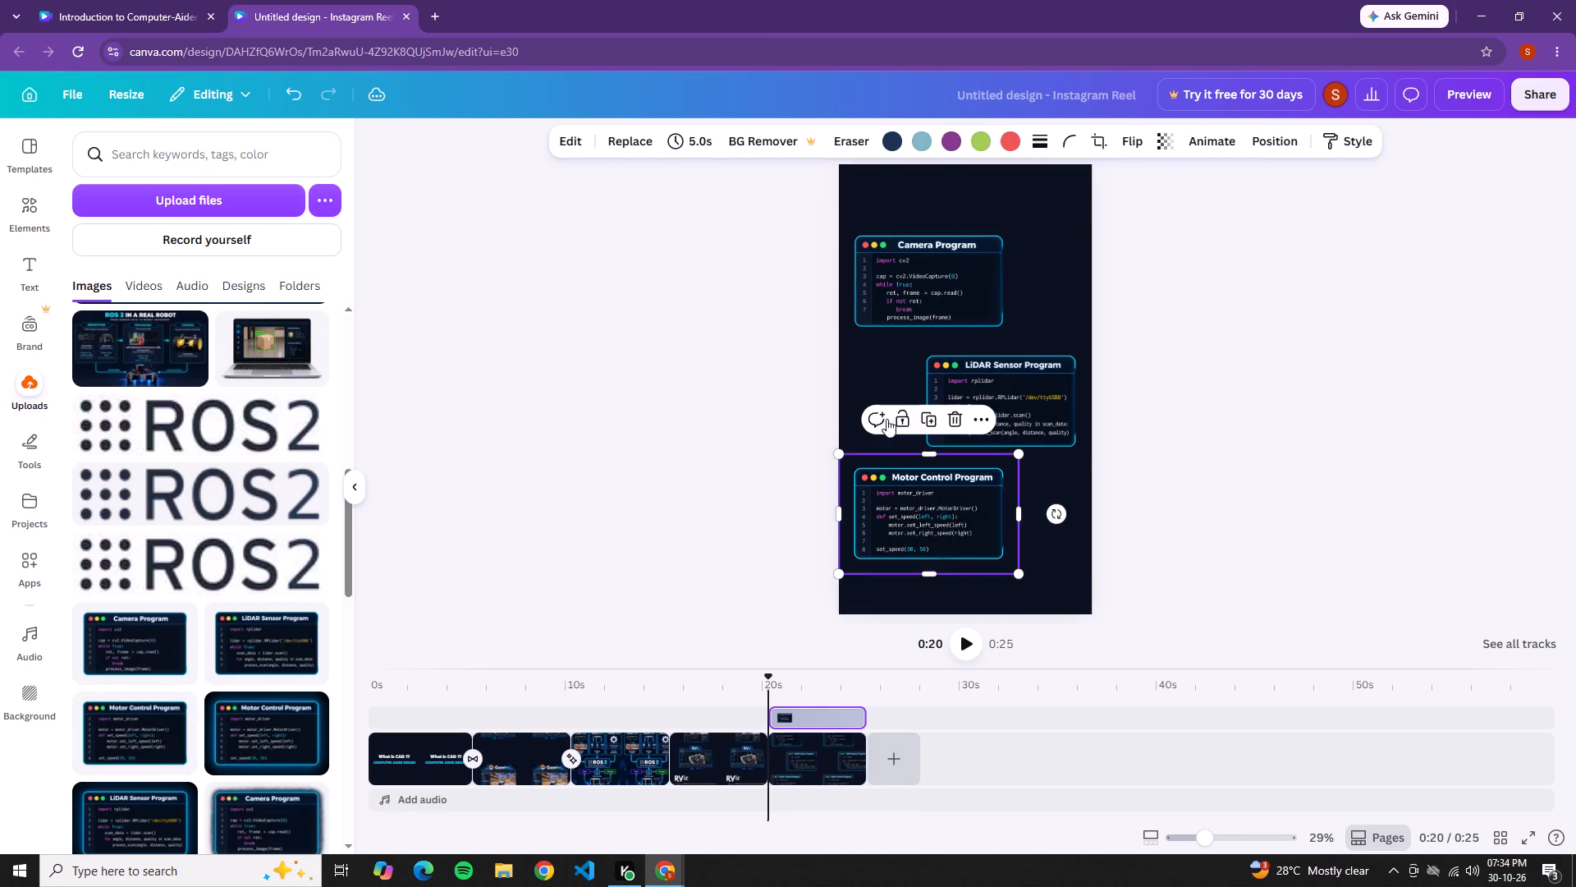
pyautogui.click(915, 273)
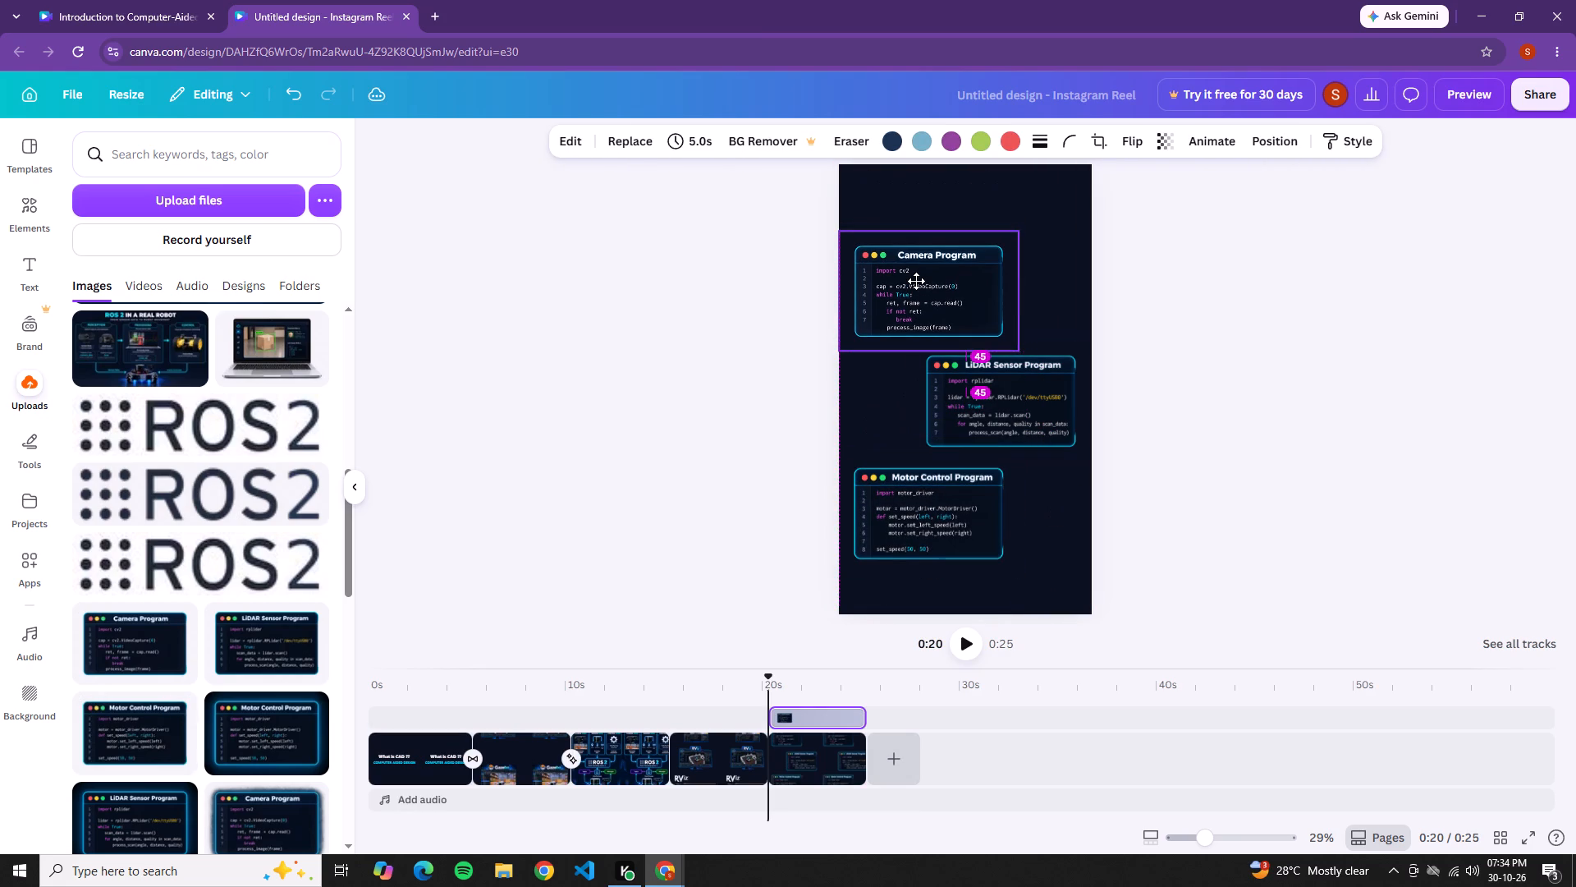
pyautogui.click(1153, 455)
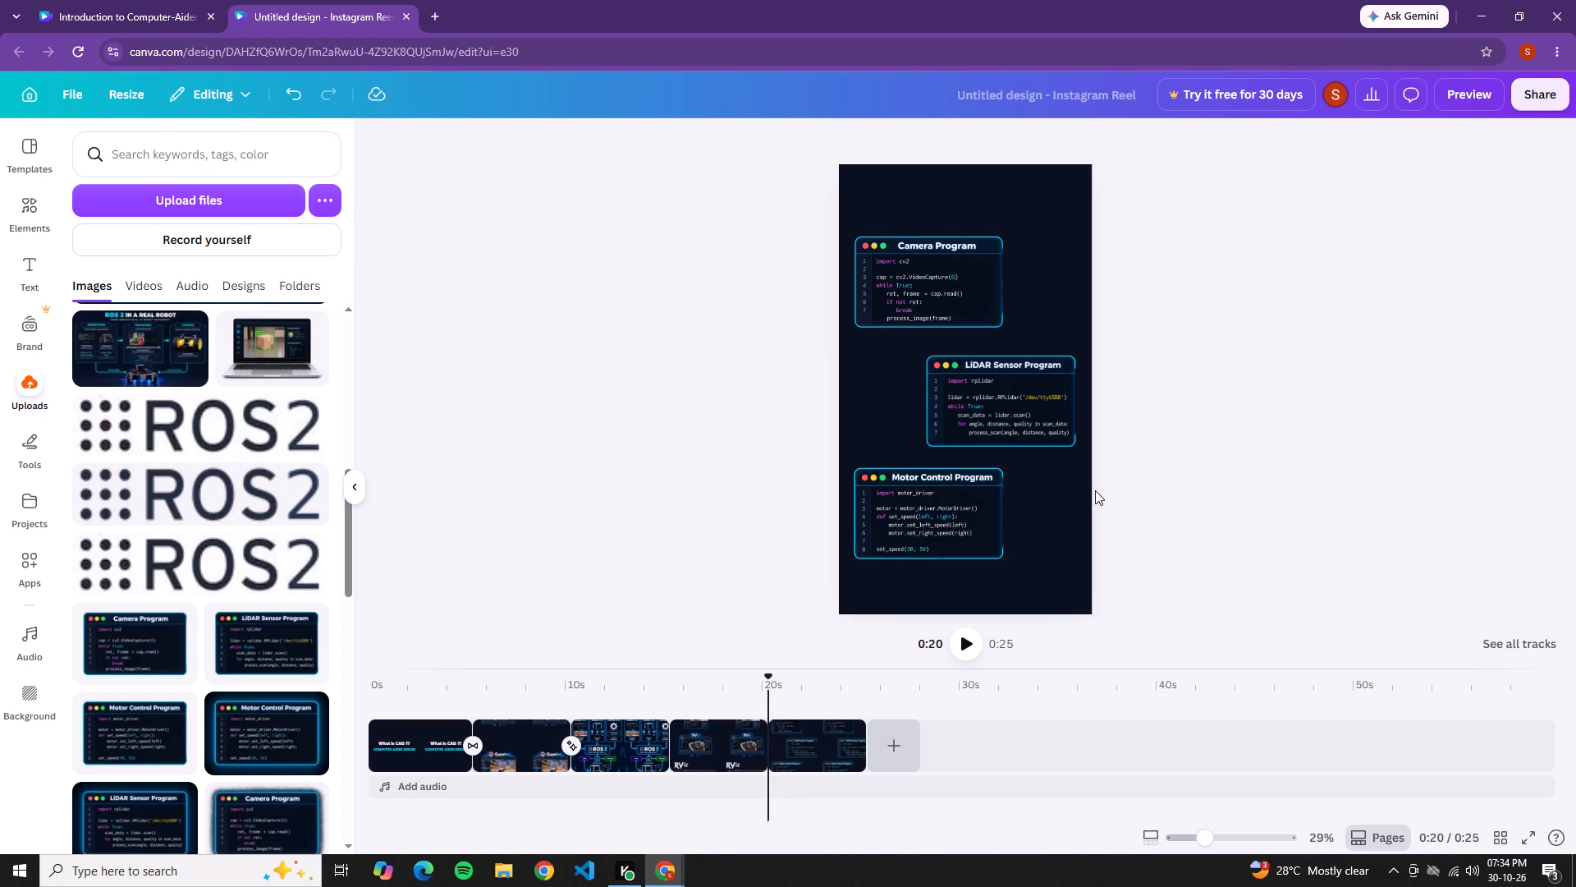
# Apply the Pan animation to the Camera Program image on the fifth page and play it back.
pyautogui.click(948, 269)
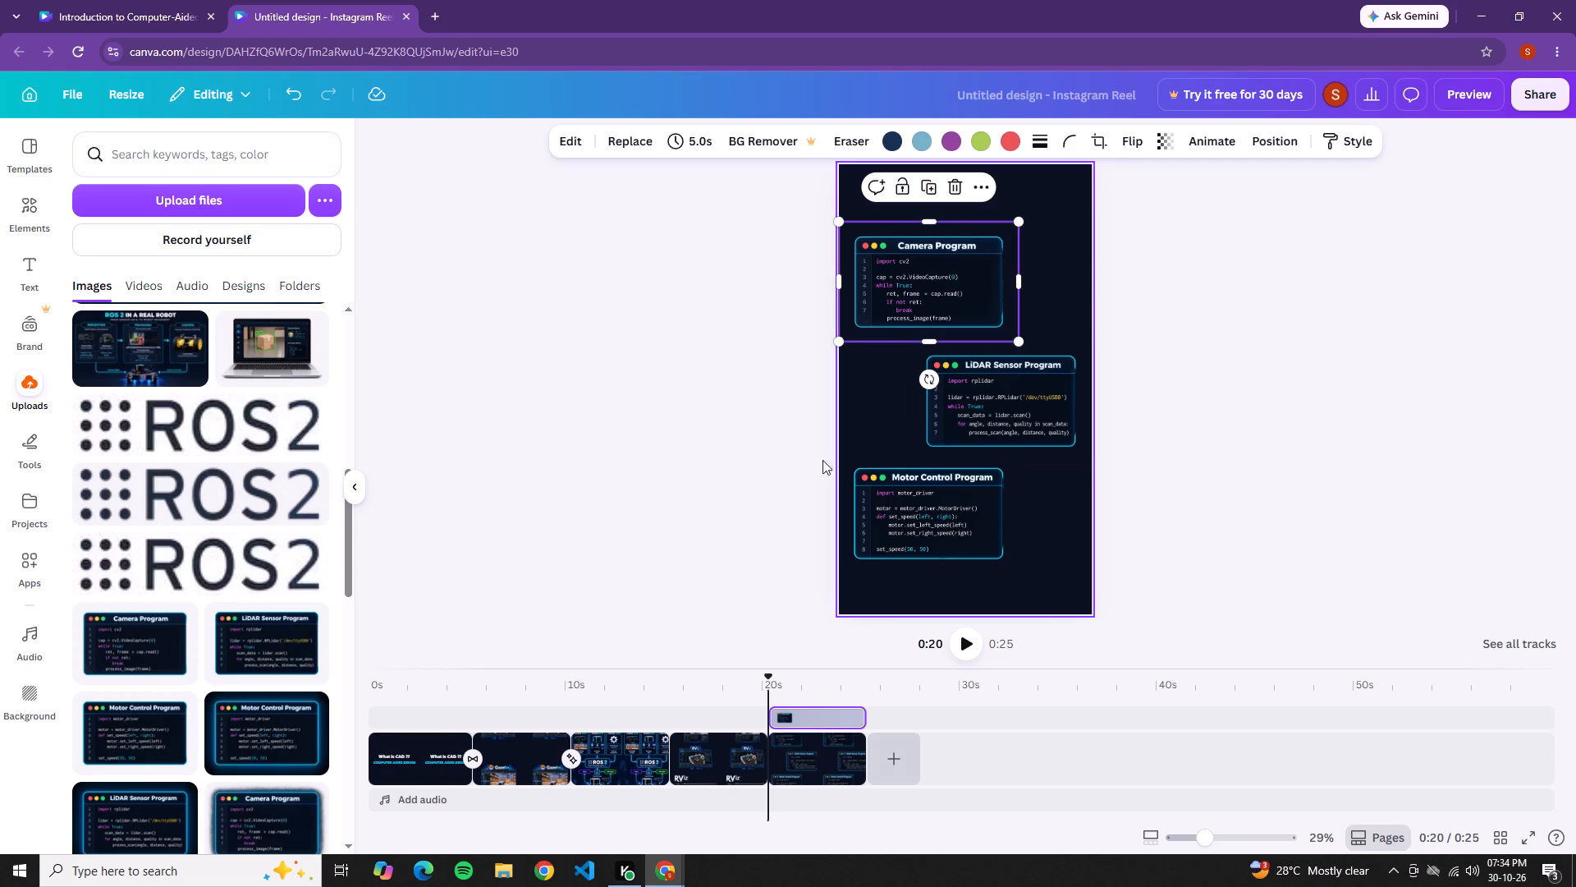
pyautogui.click(1226, 147)
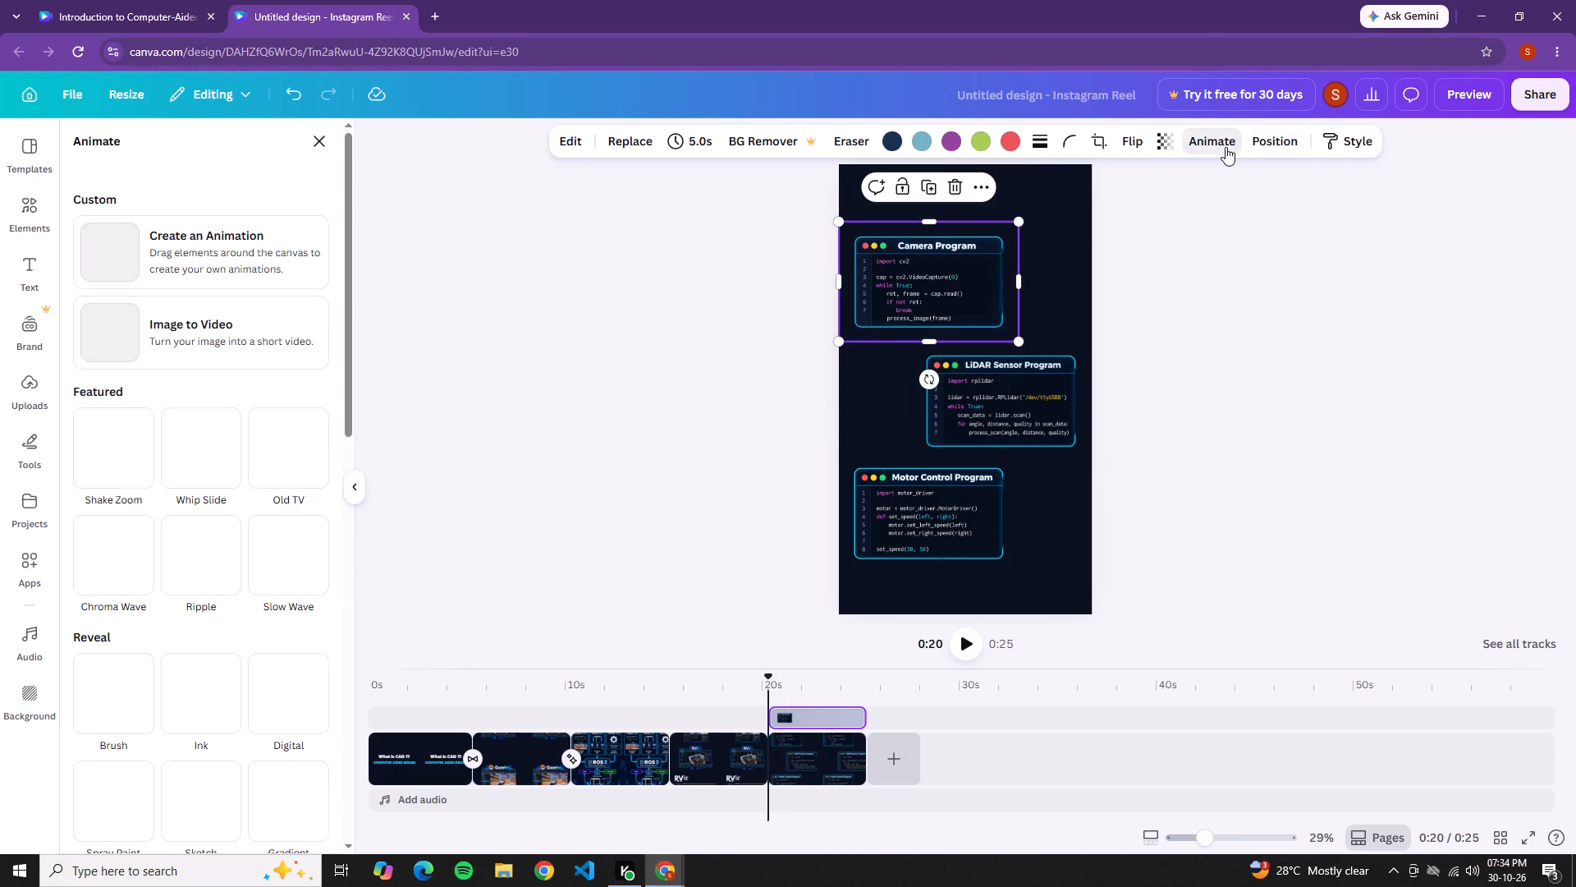
pyautogui.scroll(-2, 140, 712)
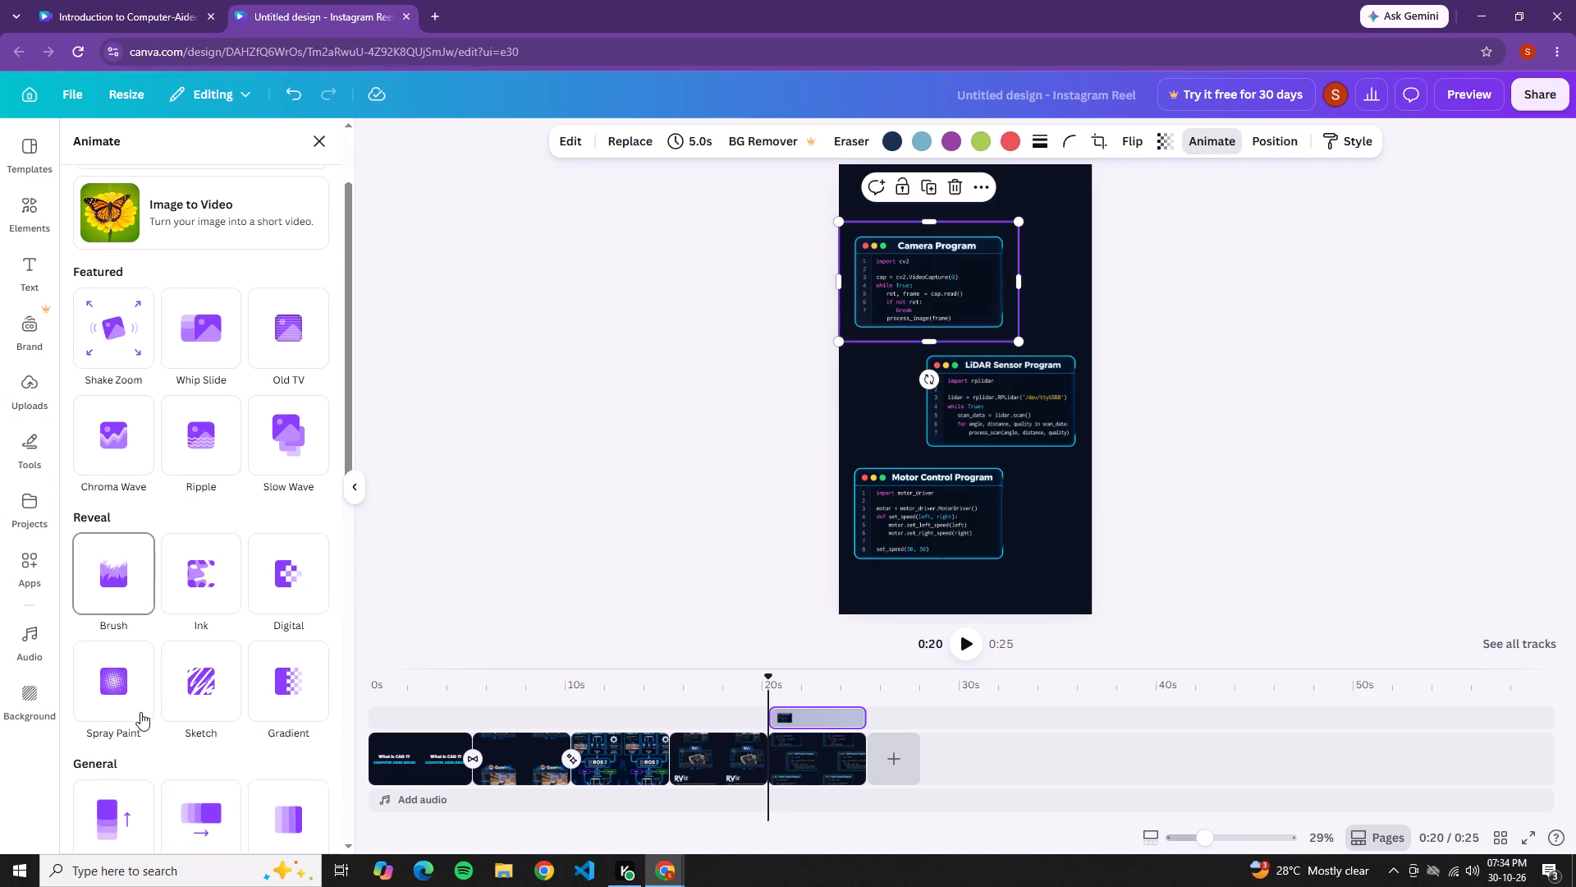
pyautogui.scroll(-2, 140, 712)
pyautogui.click(206, 624)
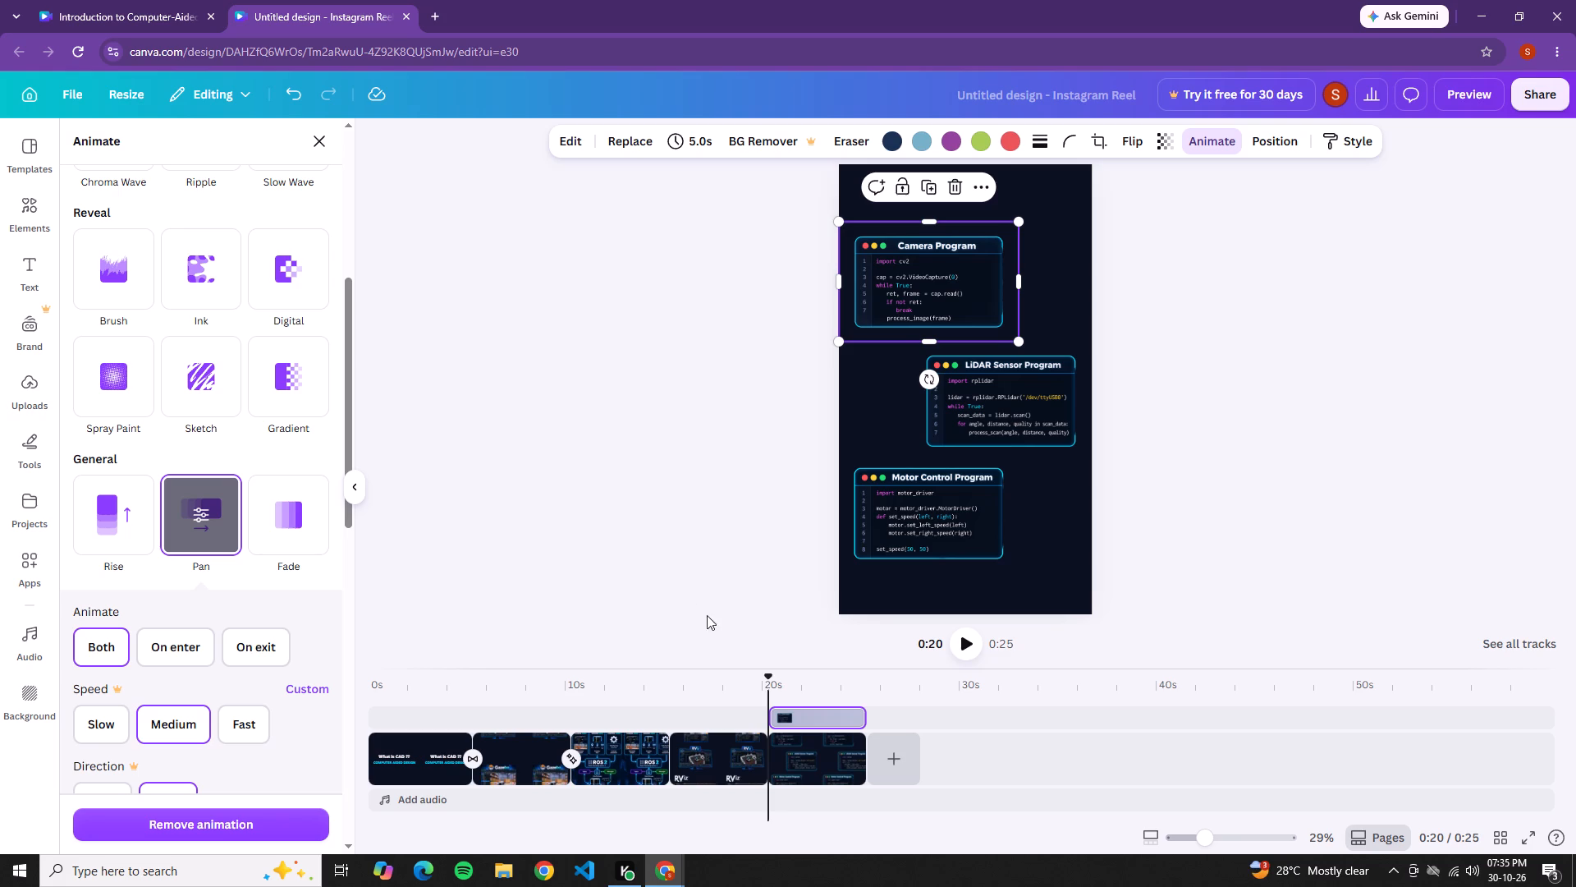
pyautogui.click(966, 634)
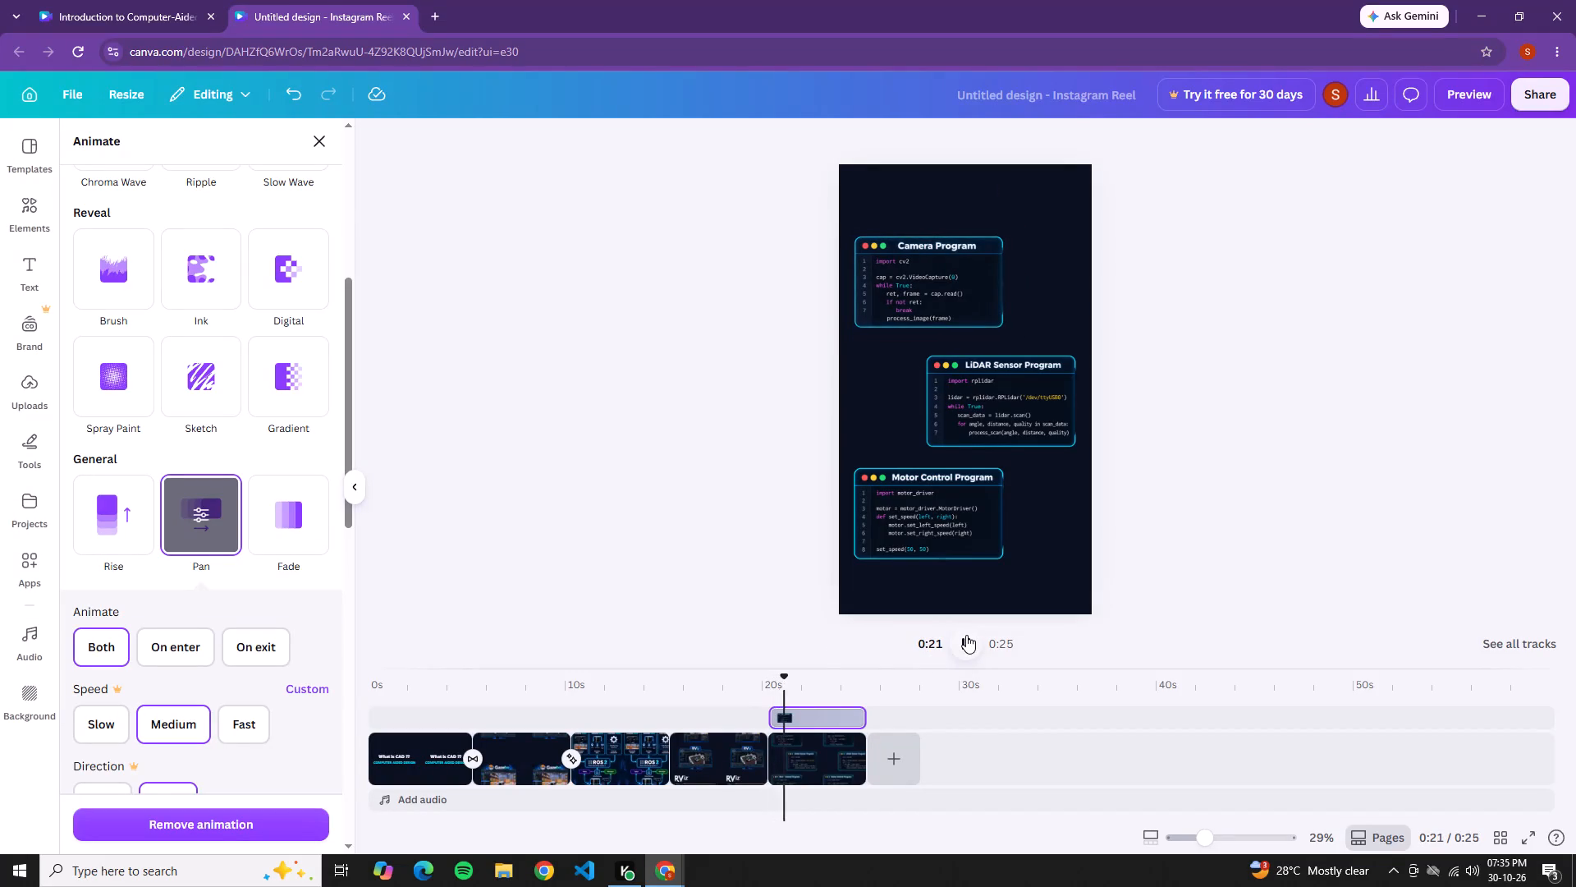
# Trim the LiDAR Sensor Program image's start so it lasts 3.7 s, and apply the Rise animation to it.
pyautogui.click(1002, 443)
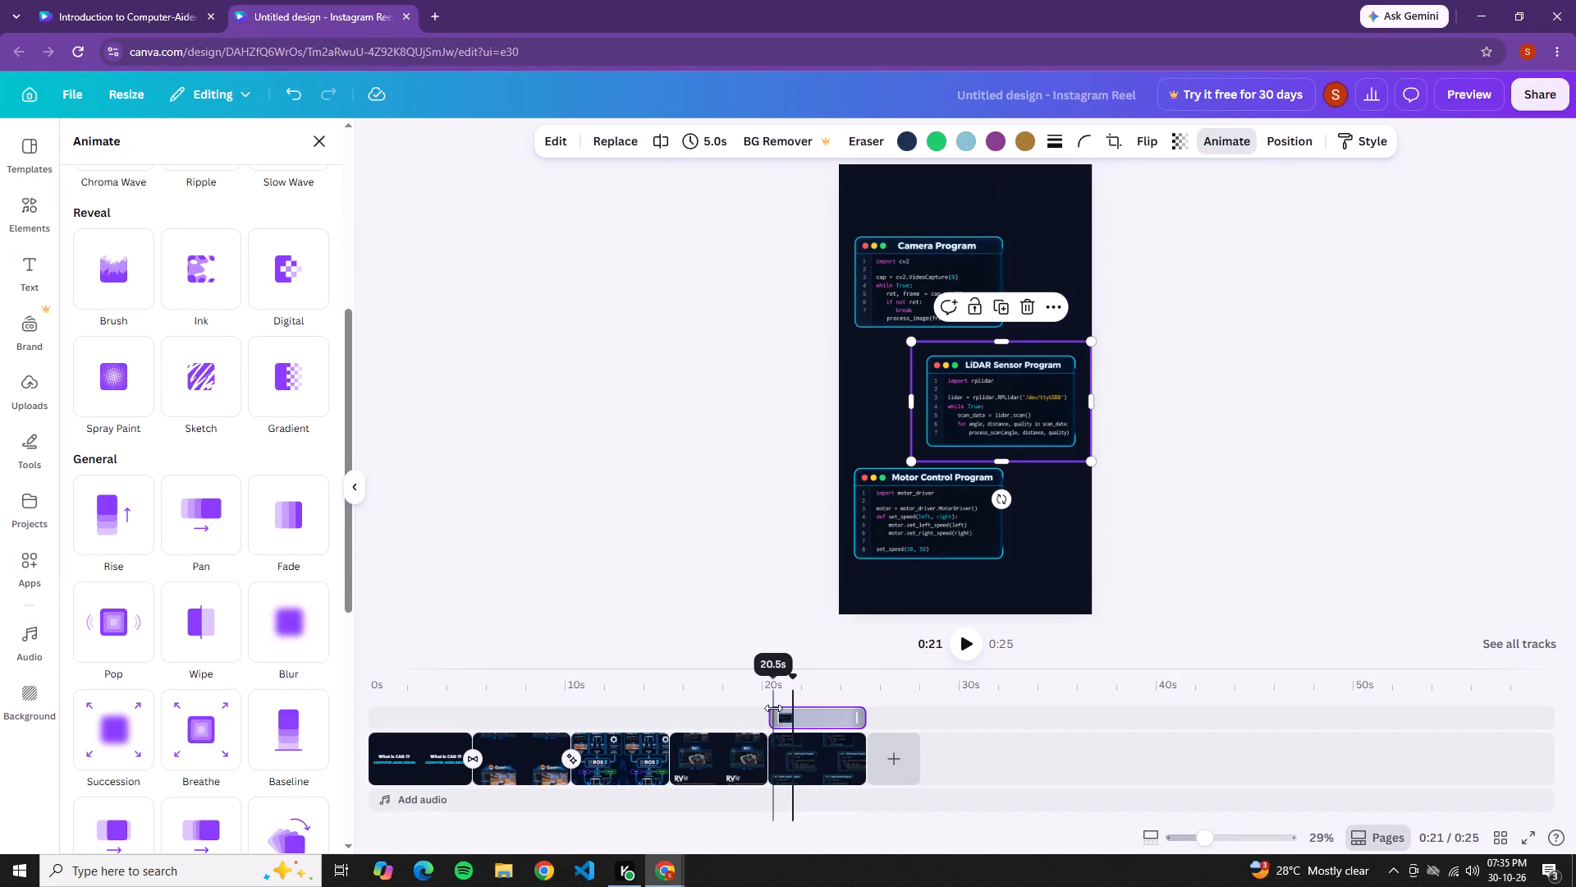
pyautogui.moveTo(773, 708); pyautogui.dragTo(794, 710)
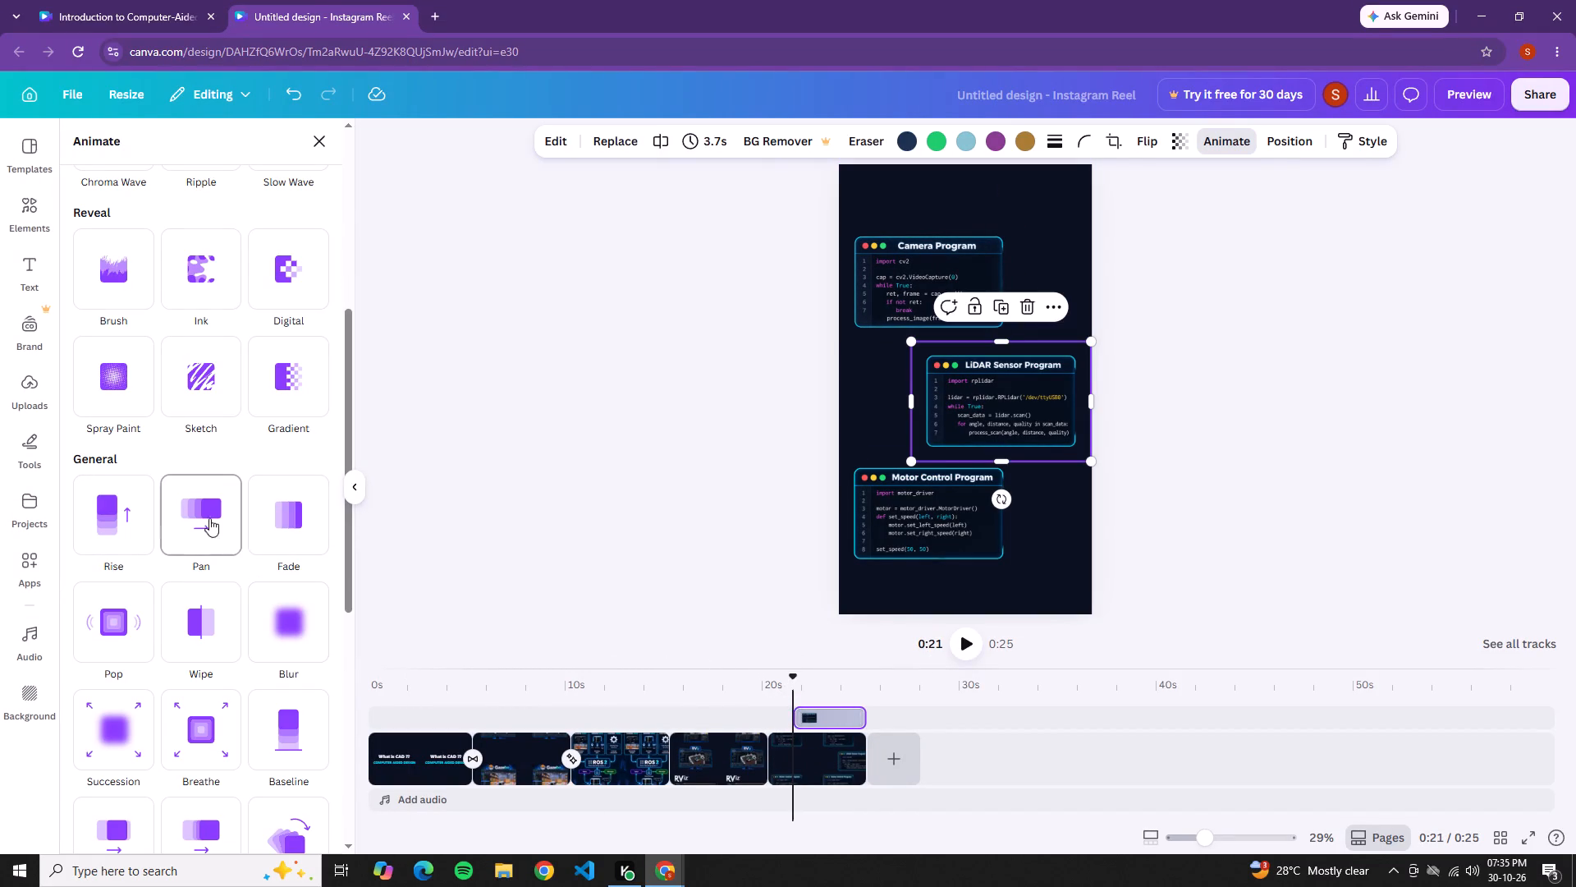
pyautogui.click(140, 519)
# Trim the Motor Control Program image's start so it lasts 3.2 s, and apply the Pan animation to it.
pyautogui.click(896, 555)
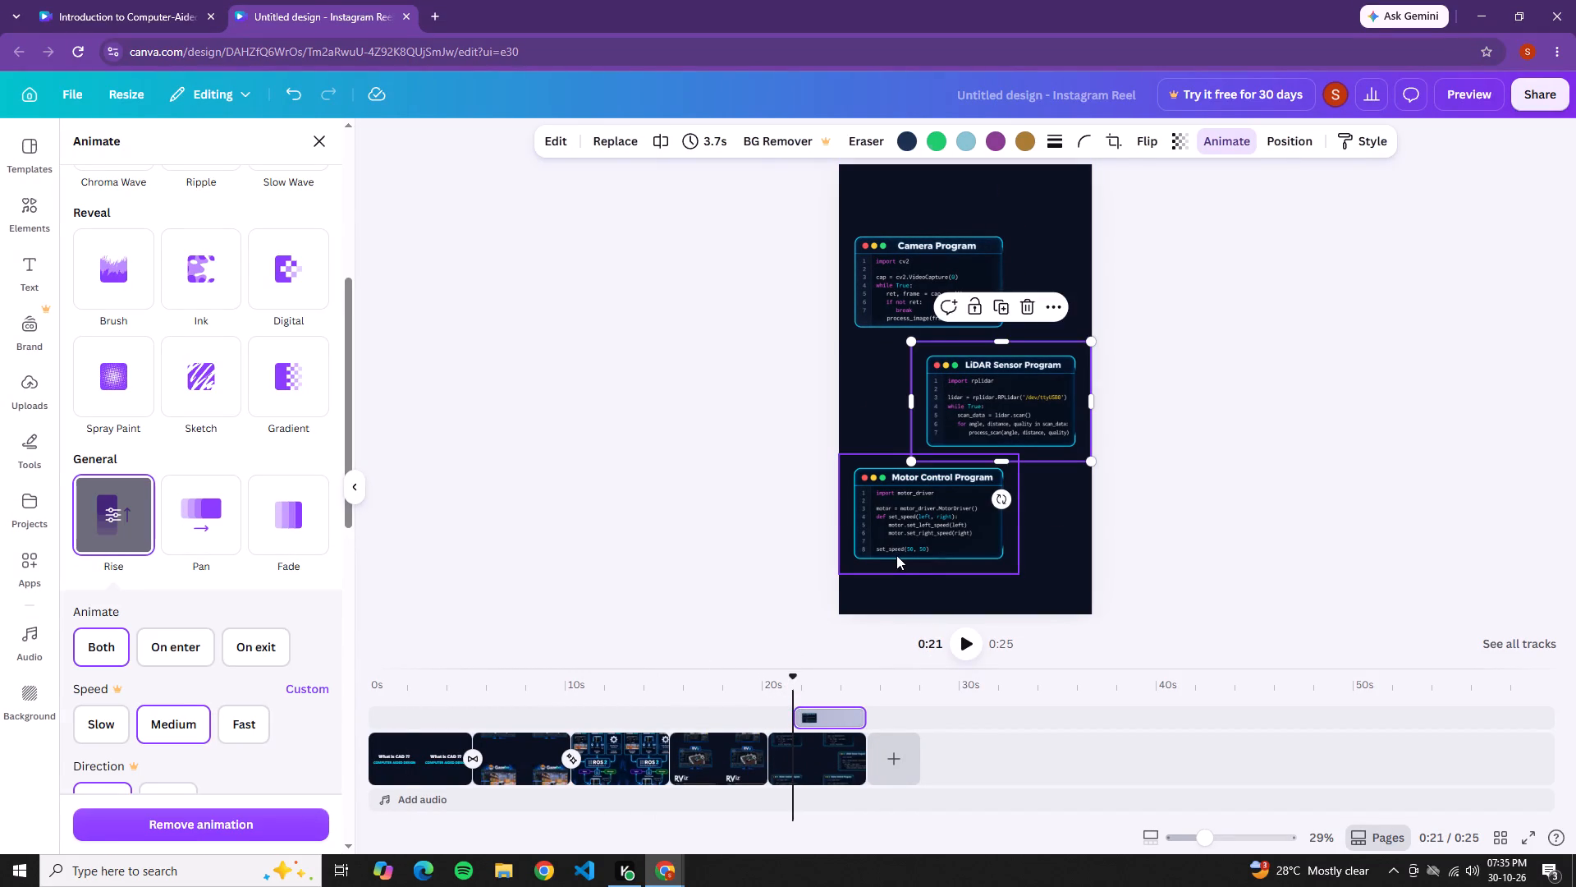
pyautogui.moveTo(770, 715); pyautogui.dragTo(785, 715)
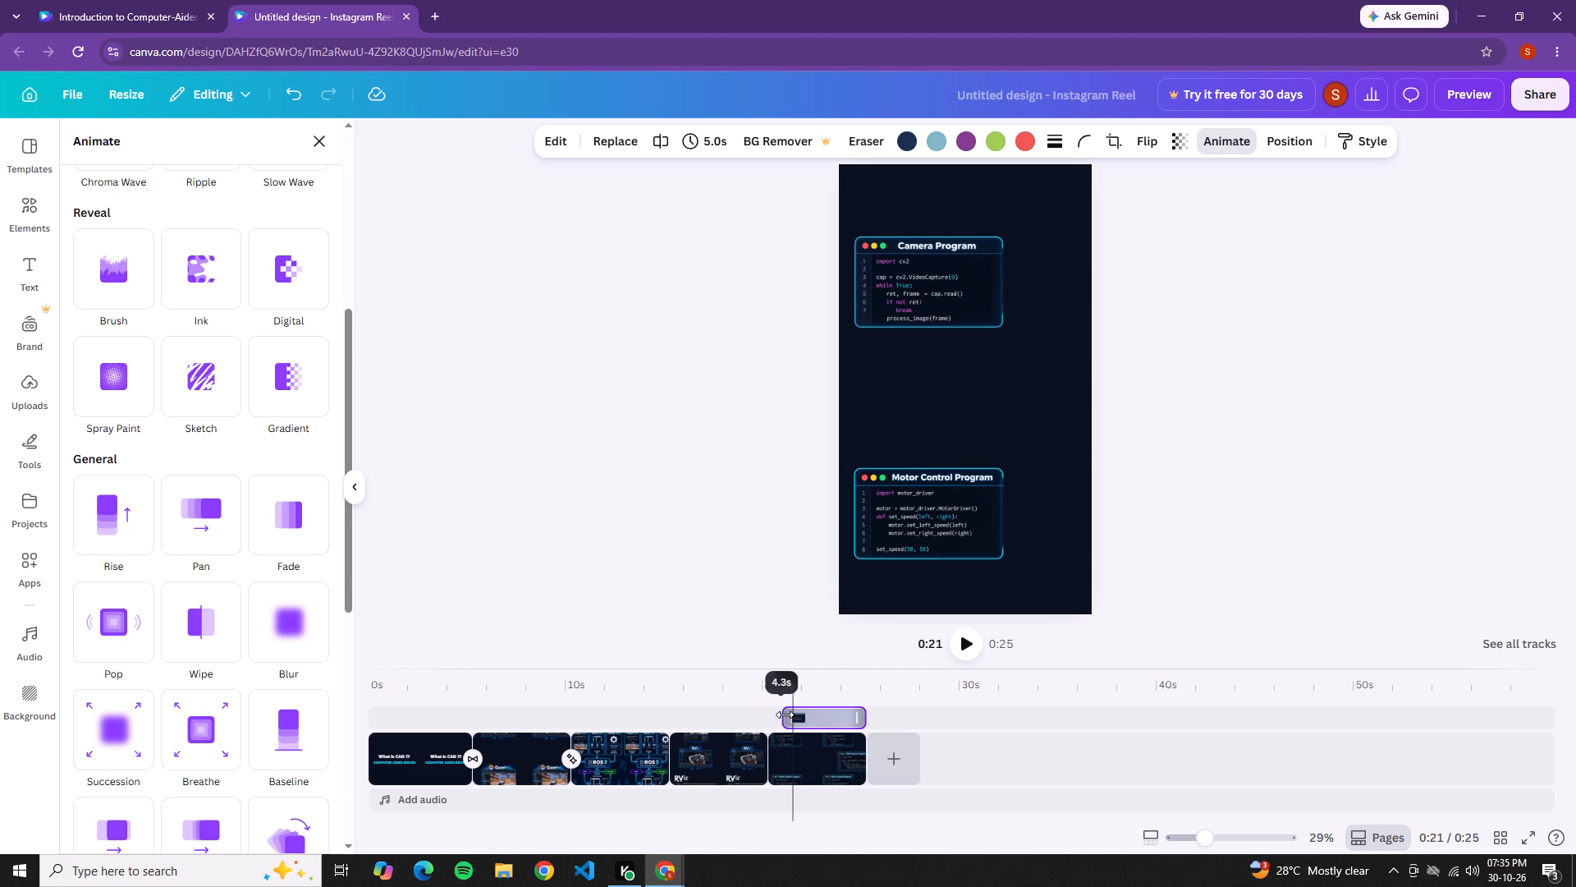
pyautogui.moveTo(785, 715); pyautogui.dragTo(803, 718)
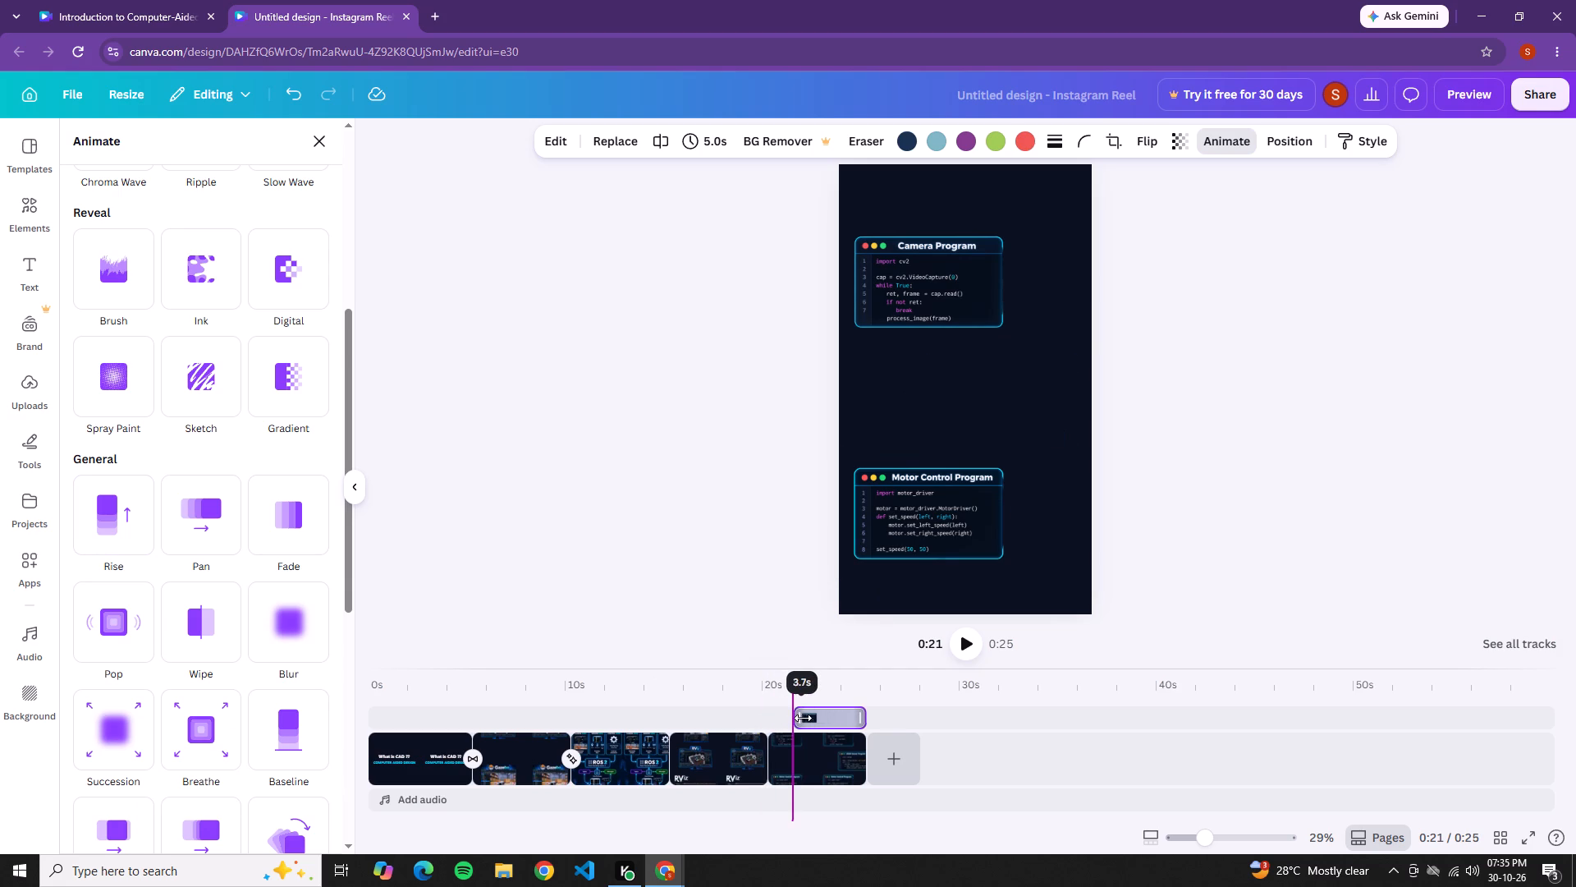
pyautogui.moveTo(803, 718); pyautogui.dragTo(804, 718)
pyautogui.click(186, 542)
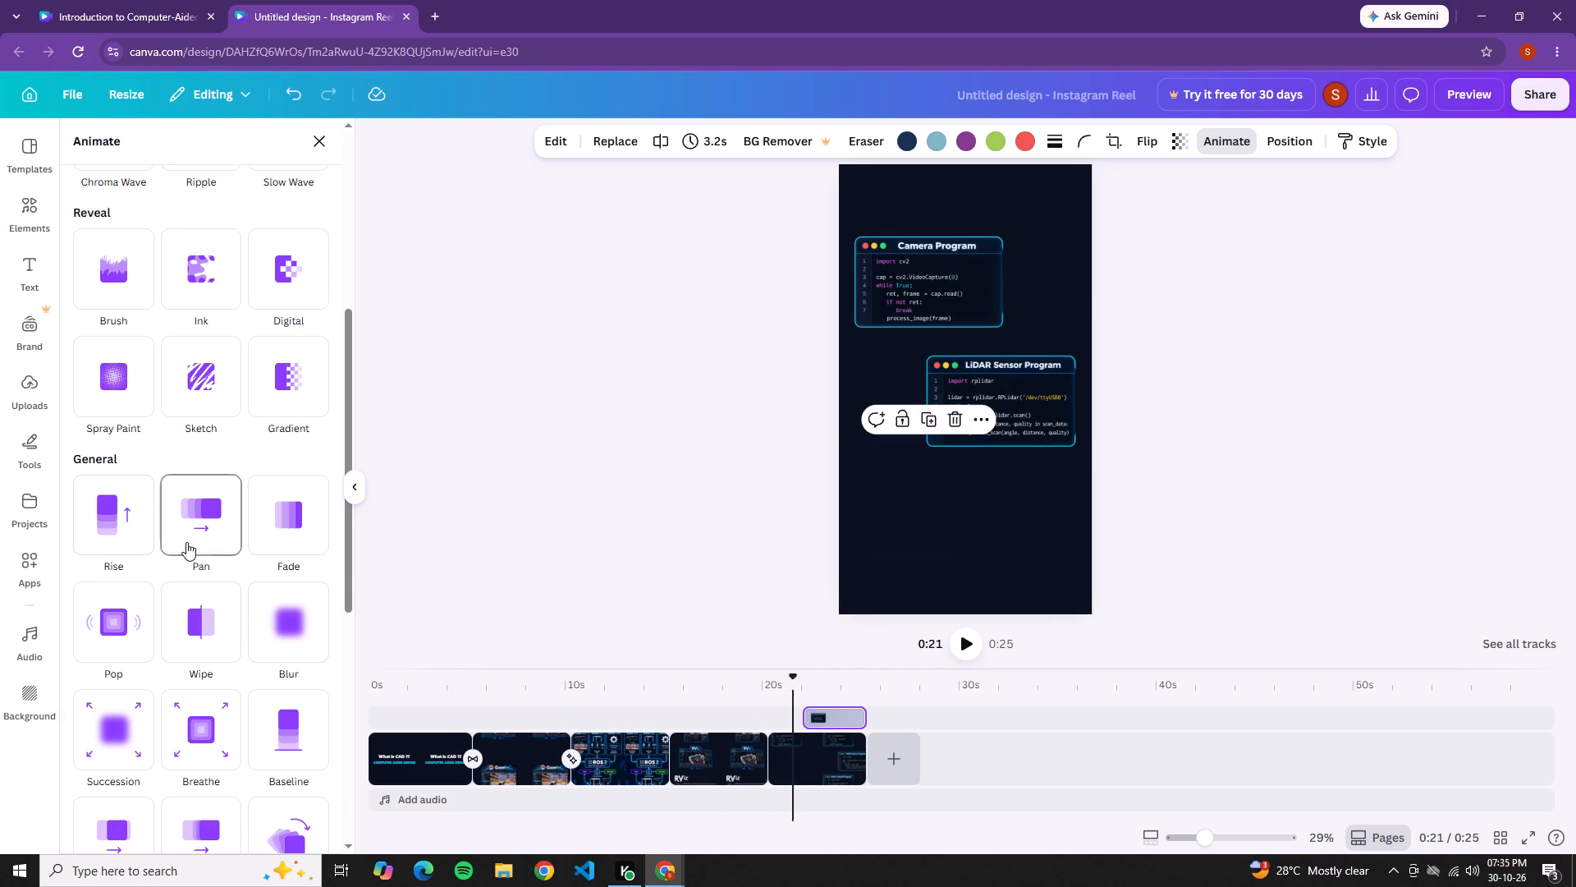
# Play back the move from the fourth page into the fifth page to check the staggered image animations.
pyautogui.click(763, 696)
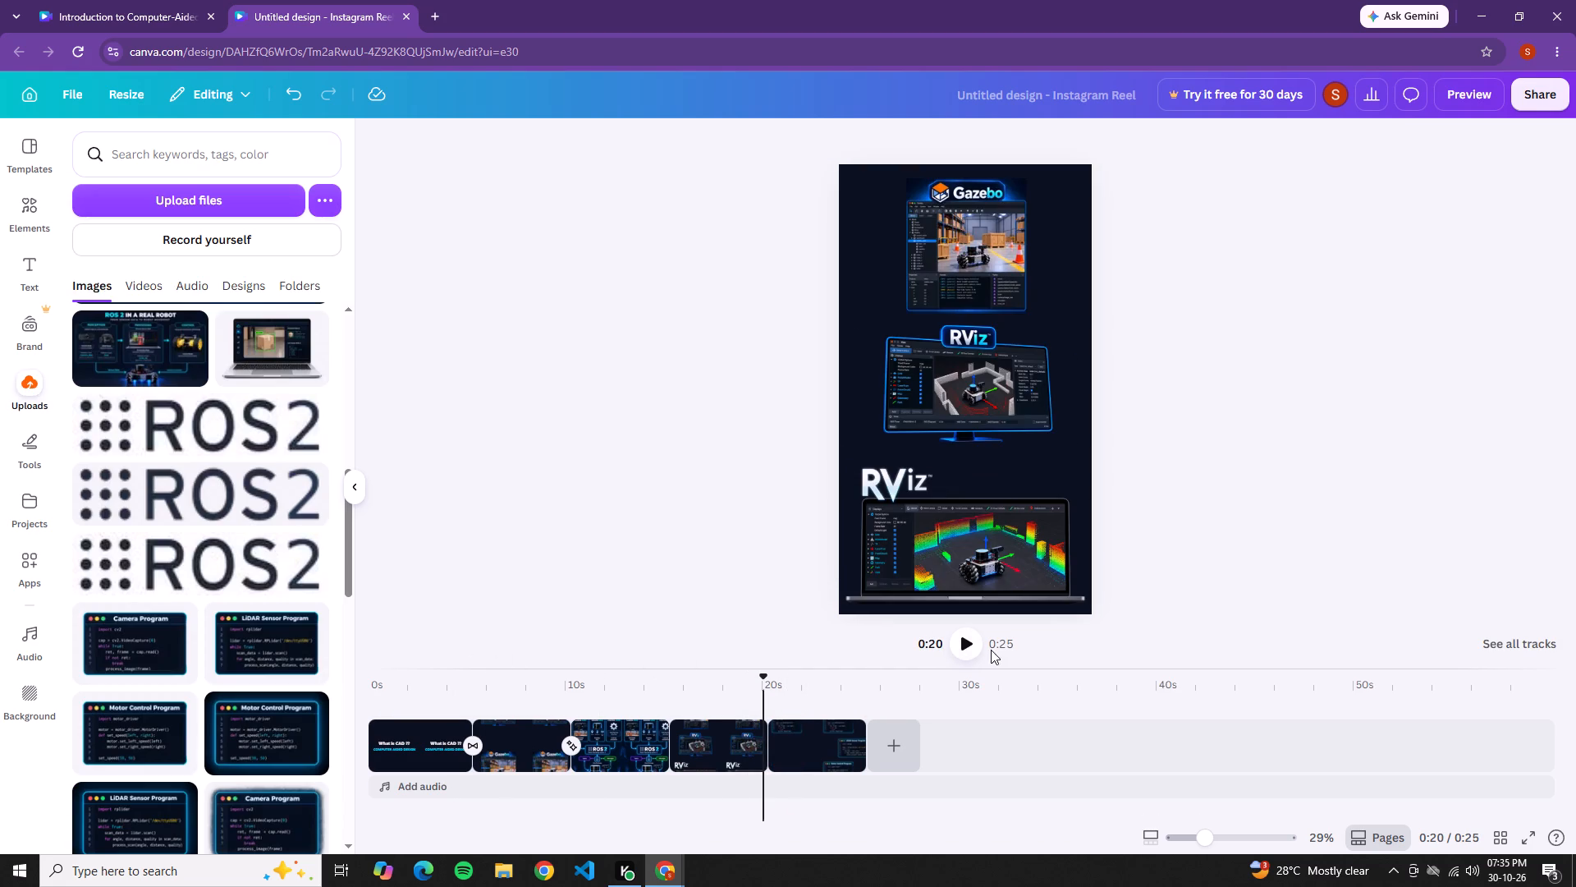
pyautogui.click(975, 640)
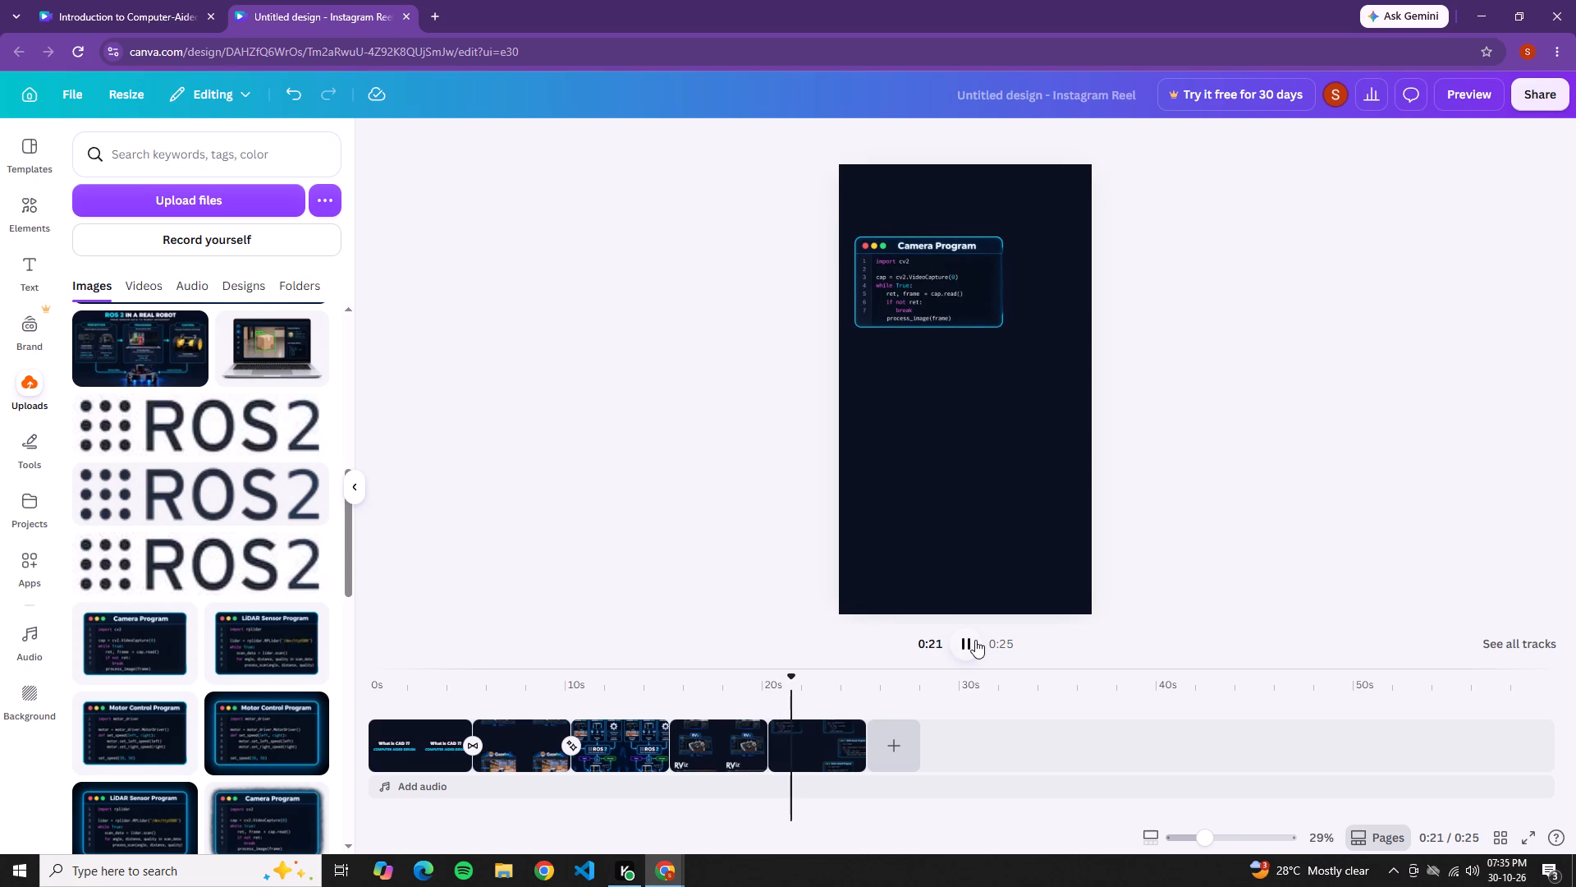
pyautogui.click(976, 638)
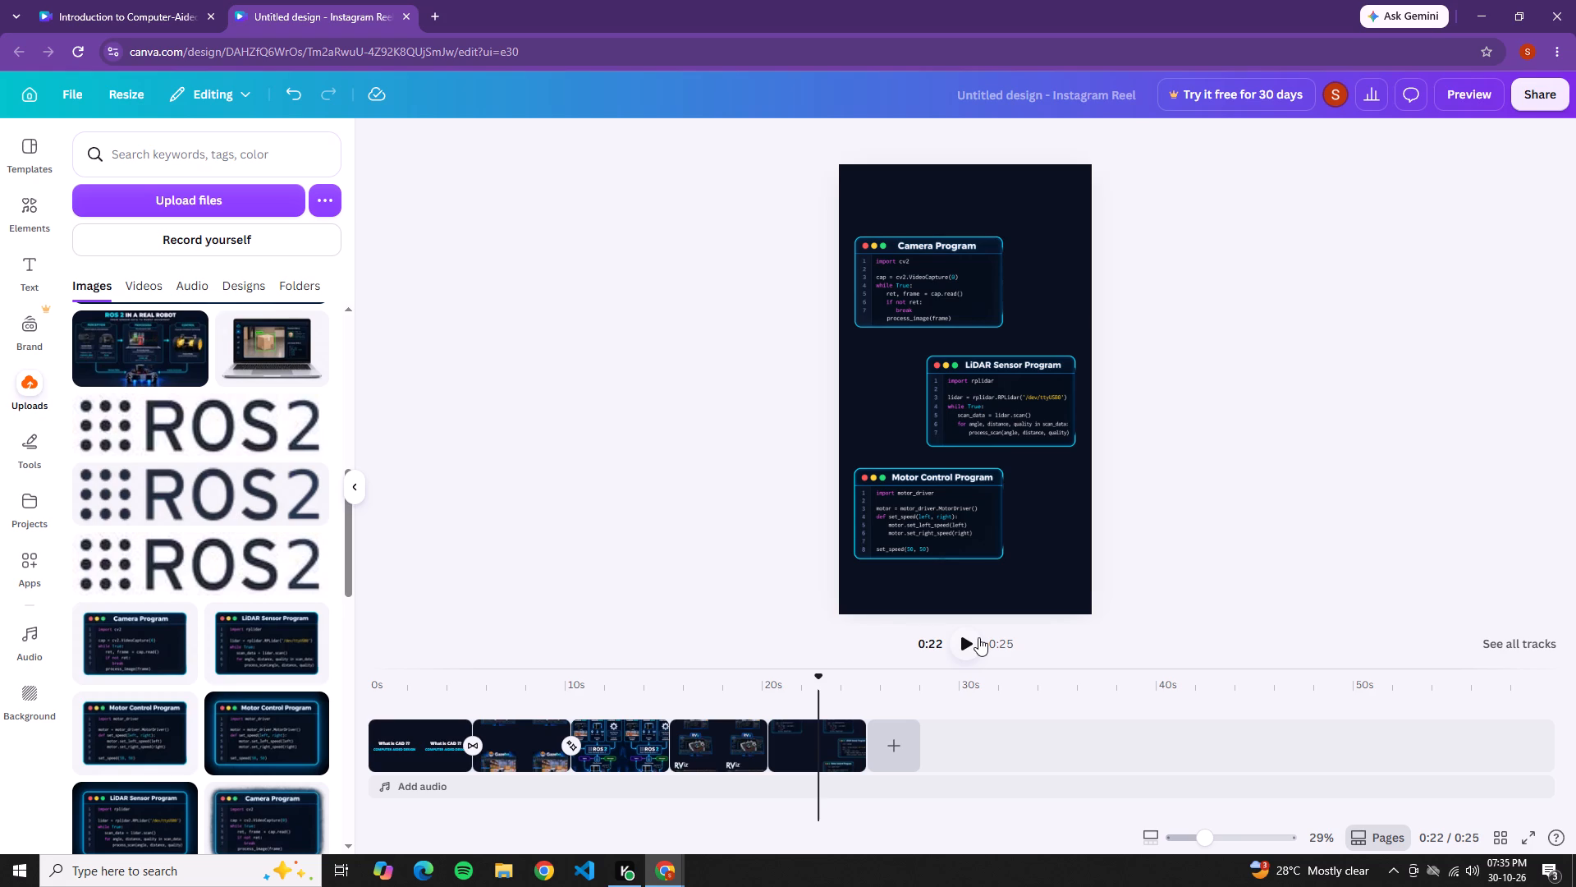
# Add a blank sixth page after the fifth page.
pyautogui.click(911, 724)
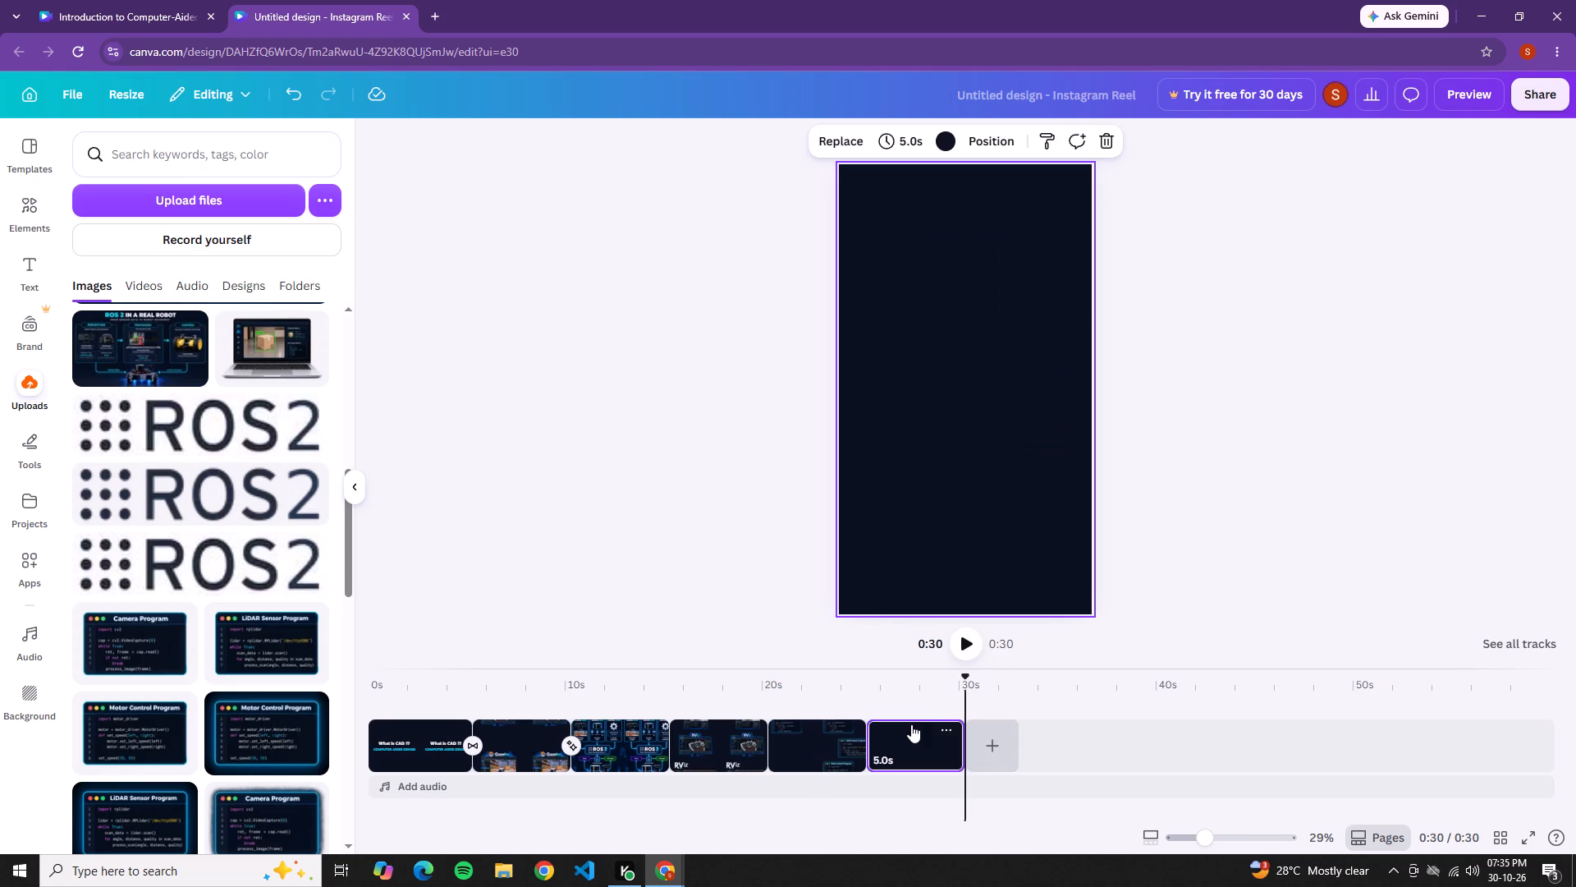
# Play back the end of the fifth page to check the images' exit animations.
pyautogui.click(827, 703)
pyautogui.click(957, 656)
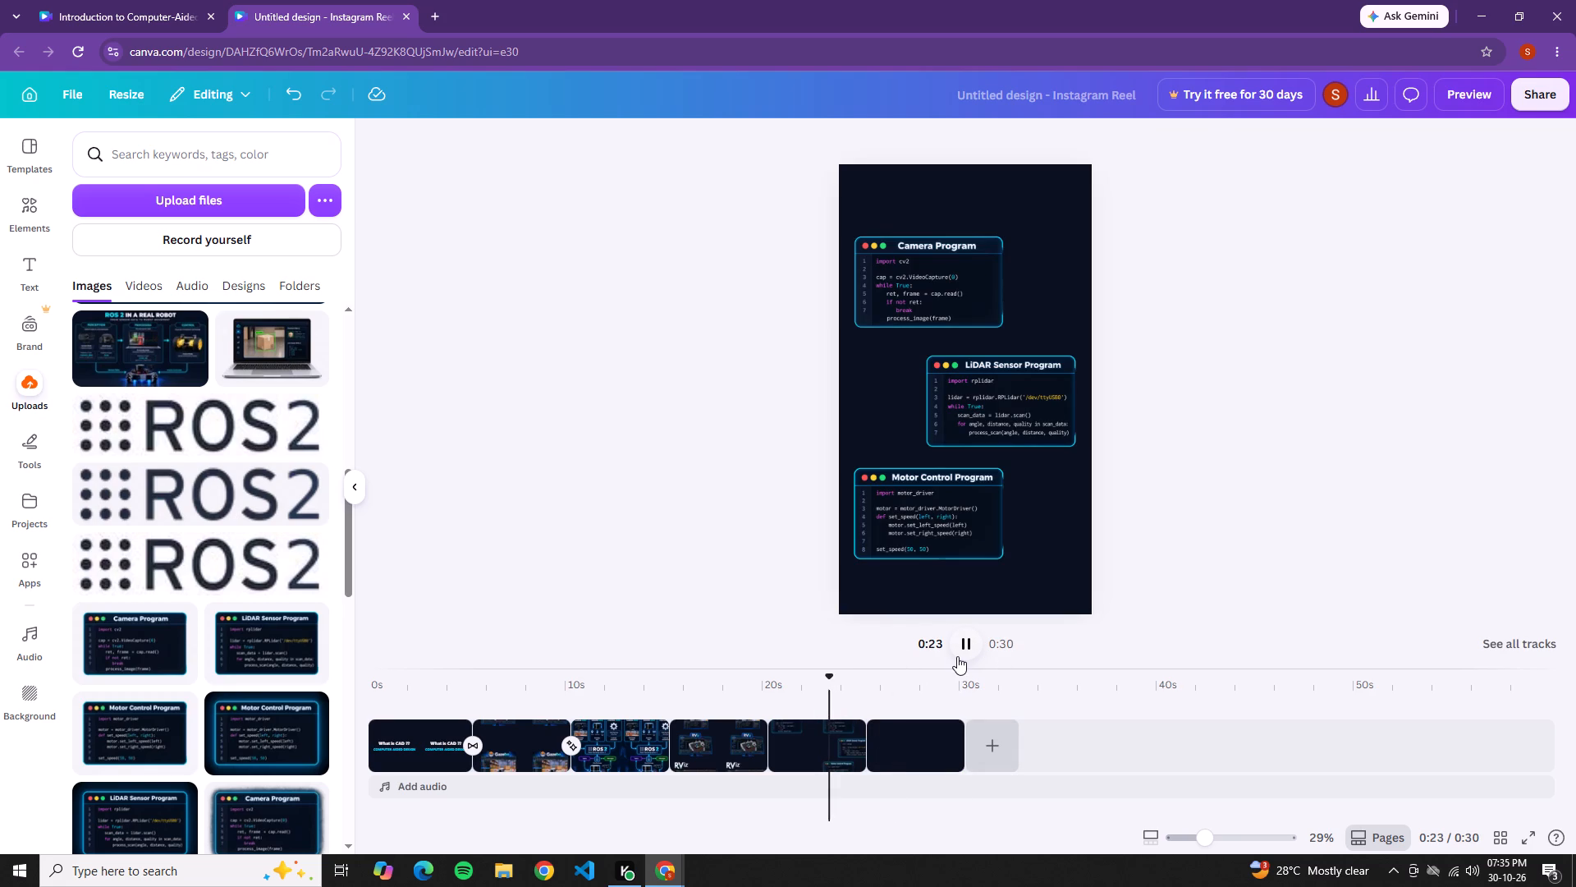
pyautogui.click(957, 656)
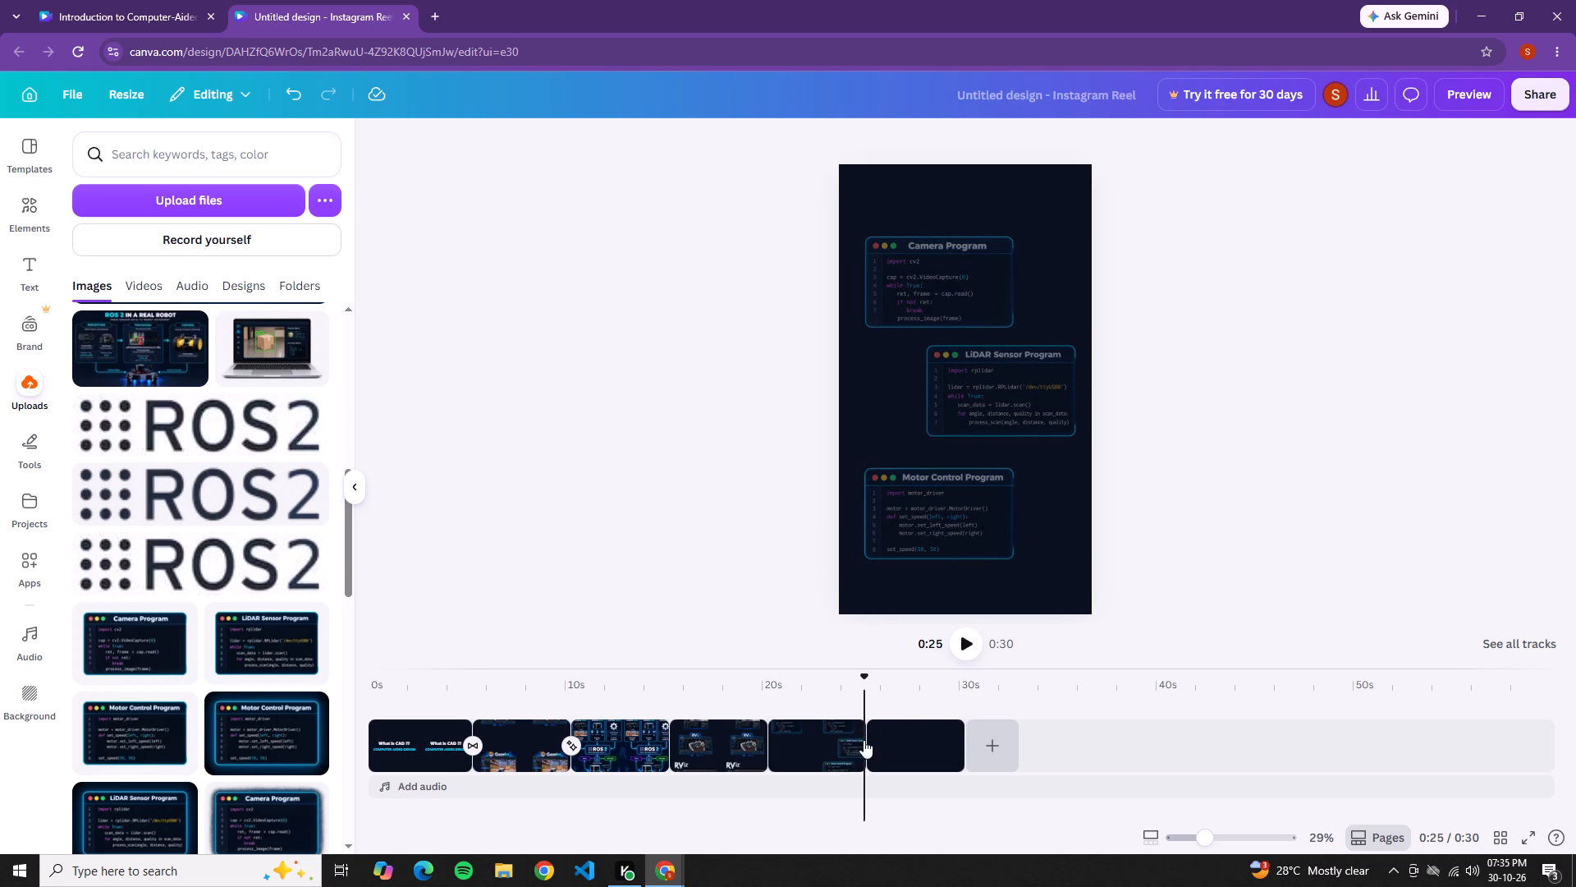
# Apply a Chop transition between the fifth and sixth pages, with clockwise direction and the bottom-right corner as origin.
pyautogui.click(864, 755)
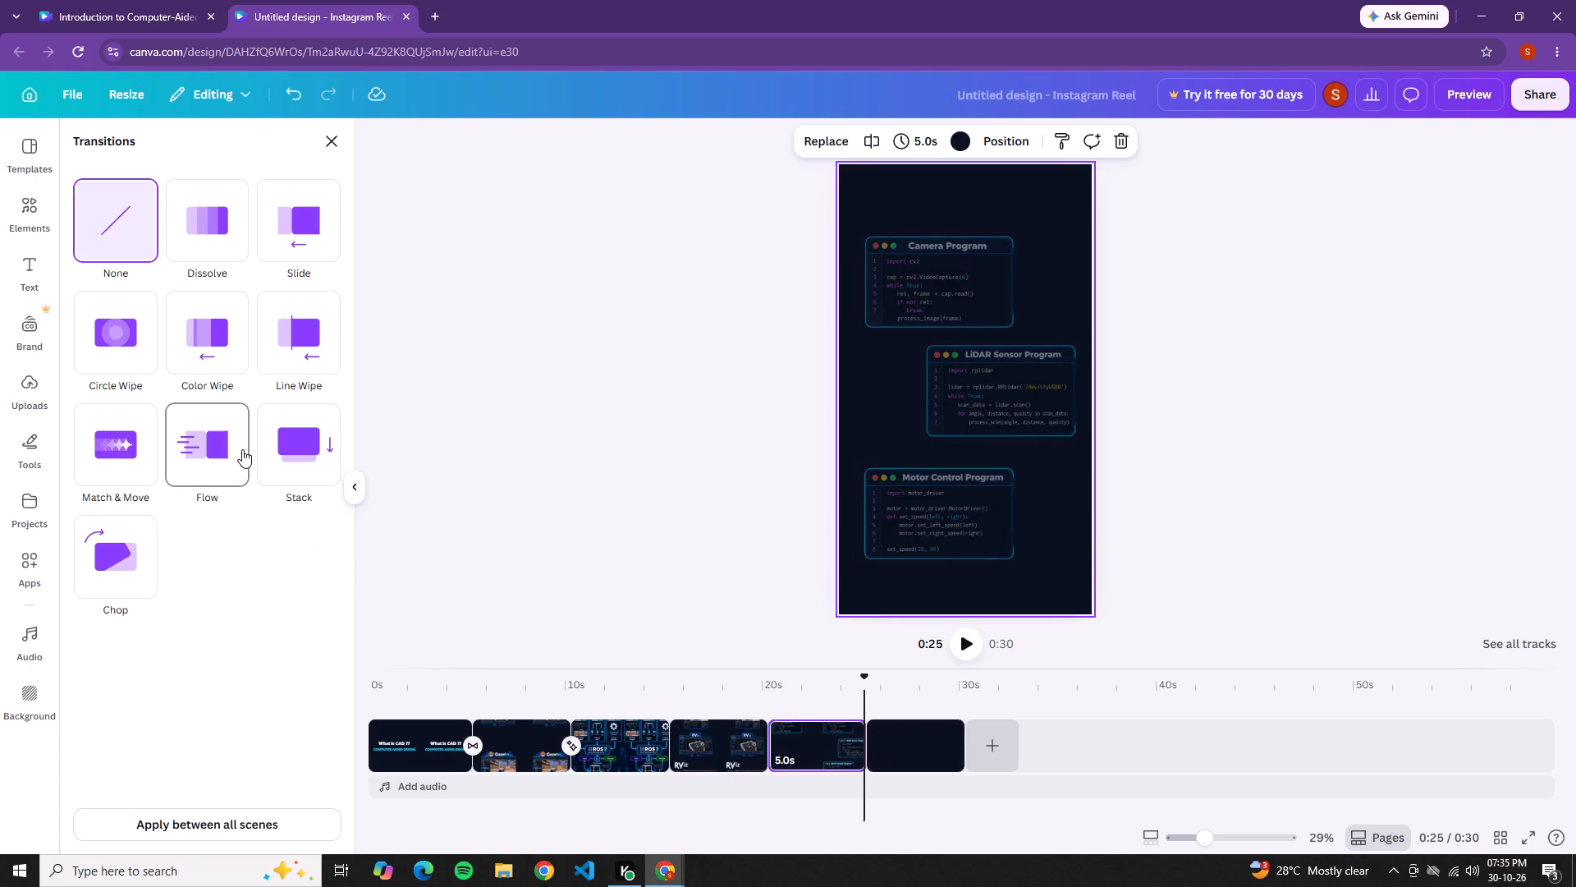
pyautogui.click(134, 558)
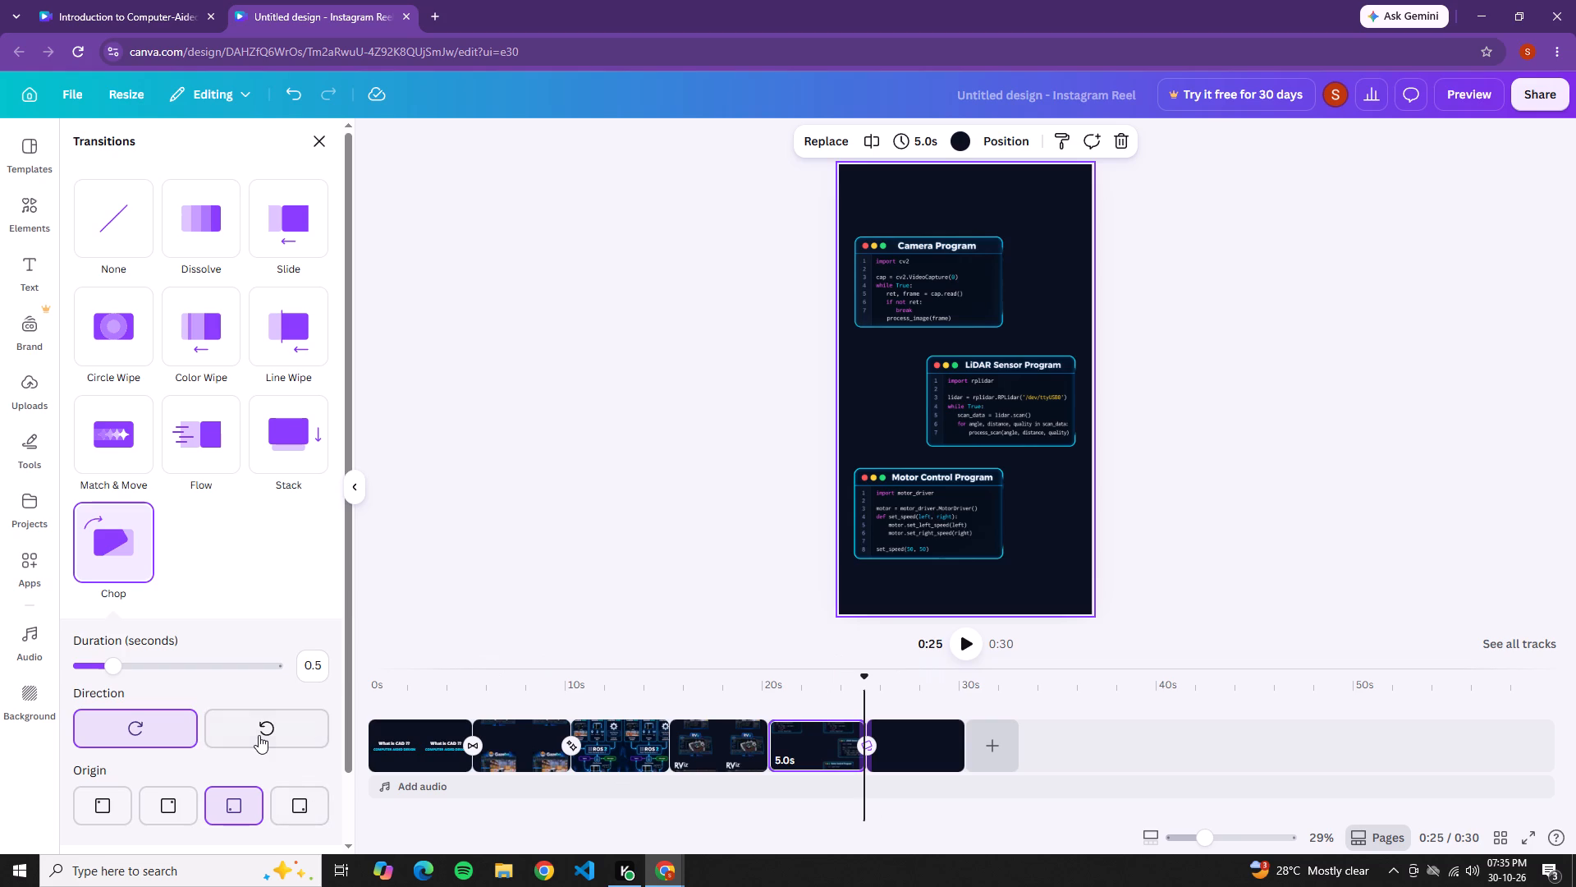
pyautogui.click(259, 735)
pyautogui.click(183, 719)
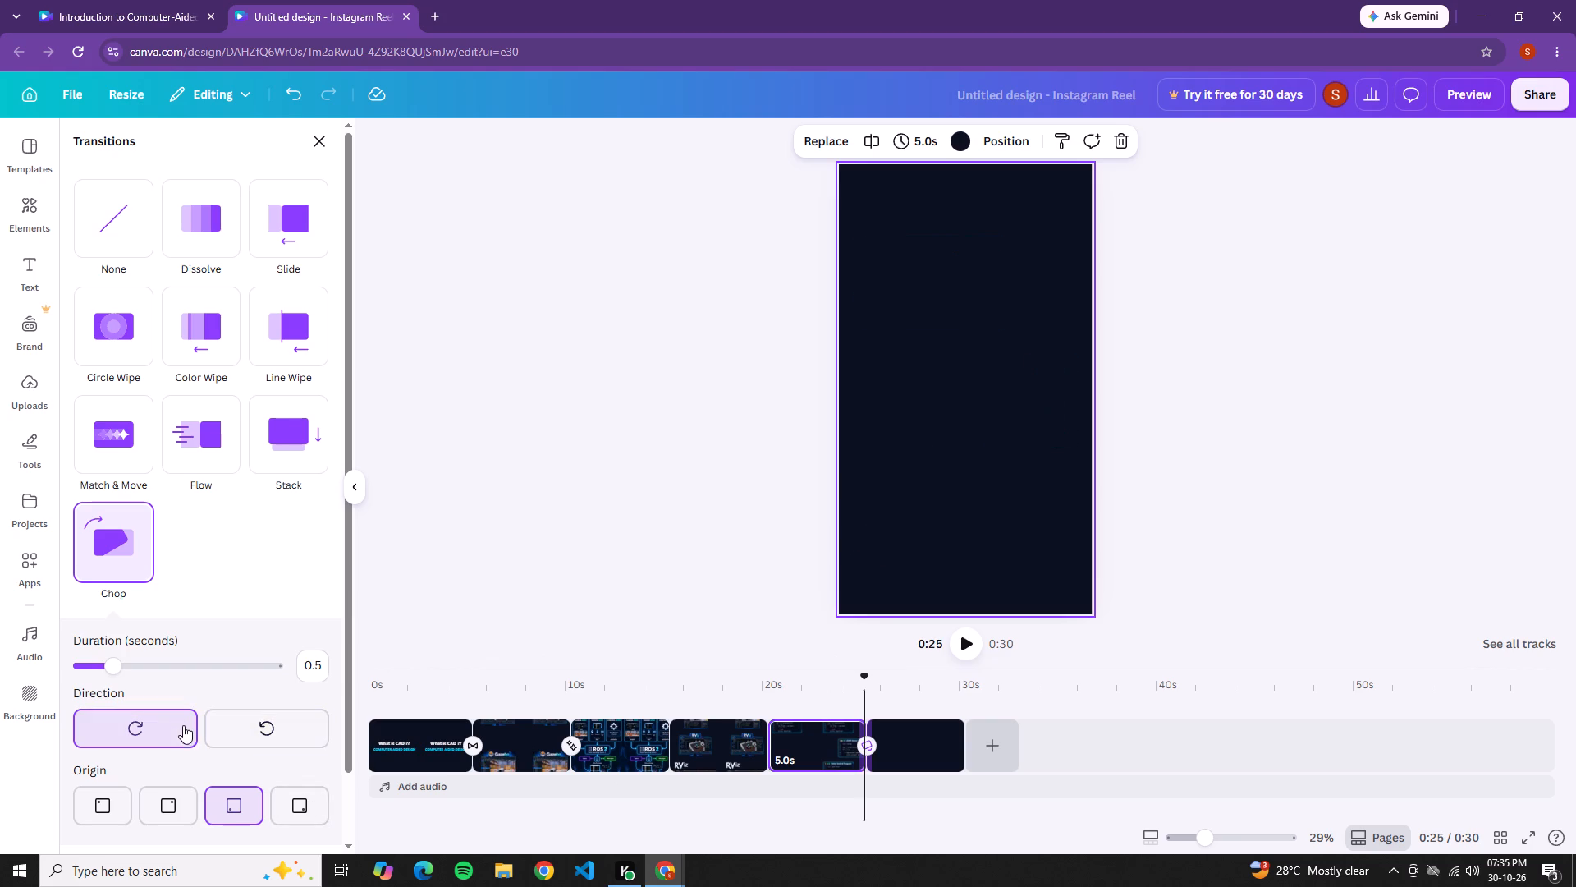
pyautogui.click(186, 808)
pyautogui.click(96, 797)
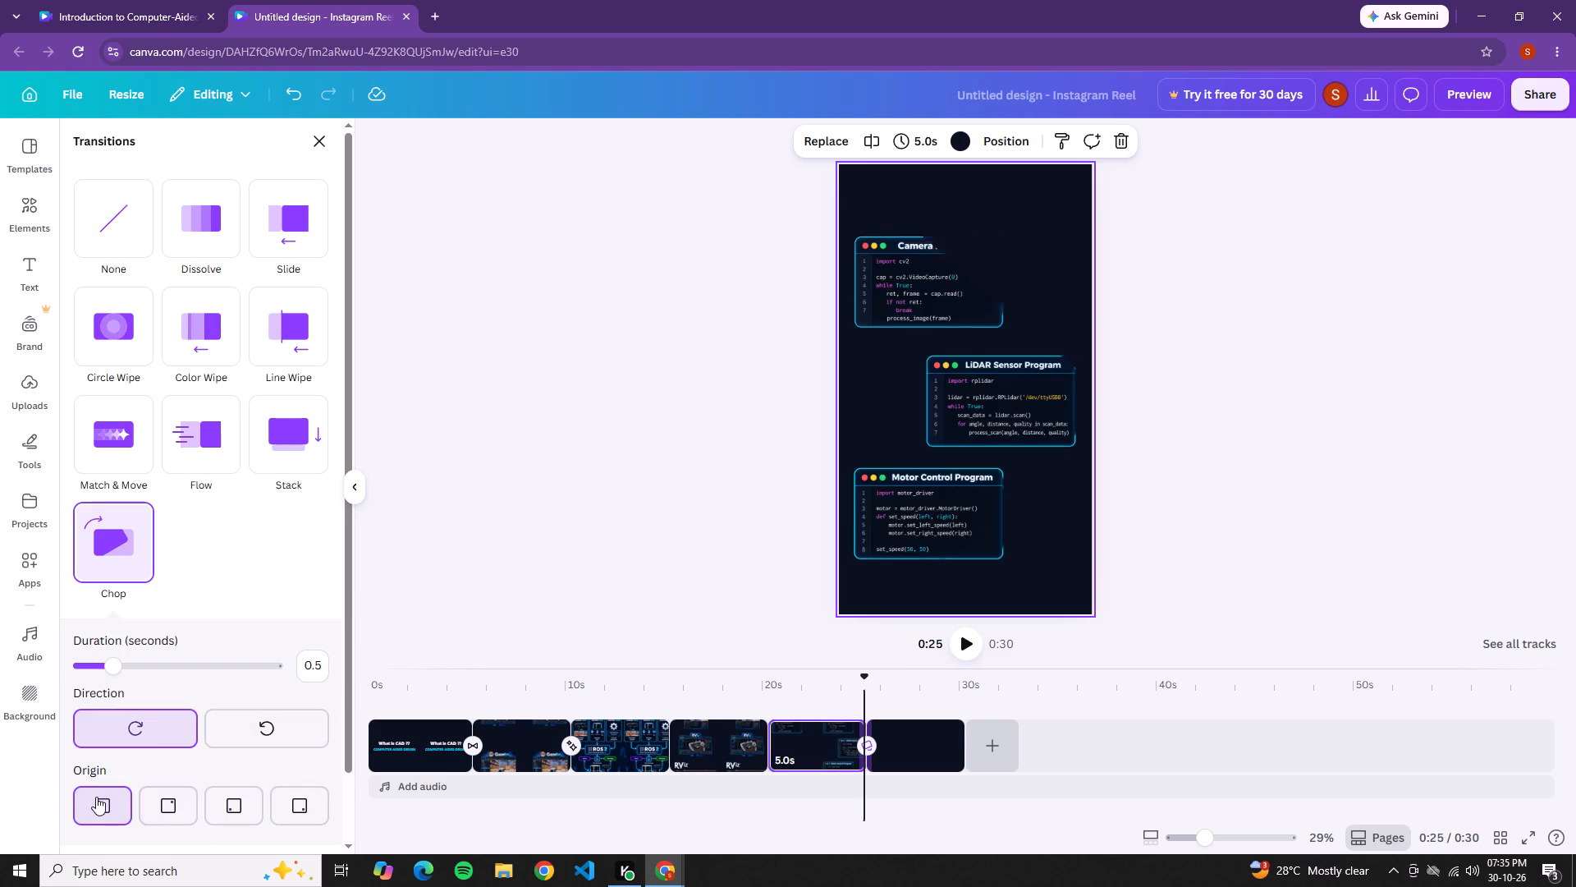
pyautogui.click(241, 806)
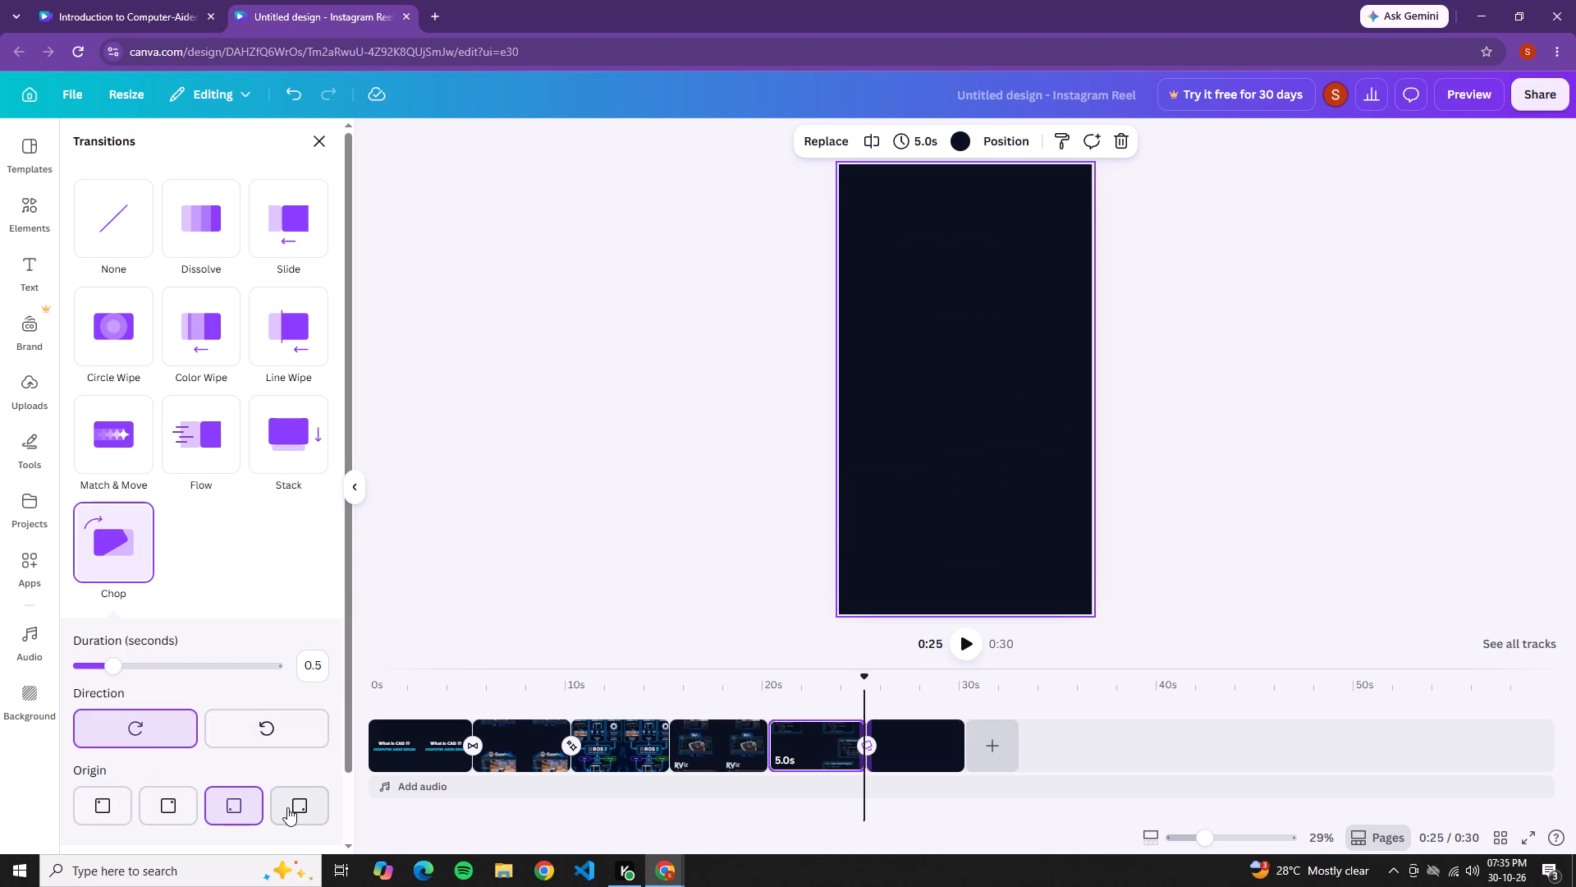
pyautogui.click(287, 807)
pyautogui.scroll(-3, 286, 803)
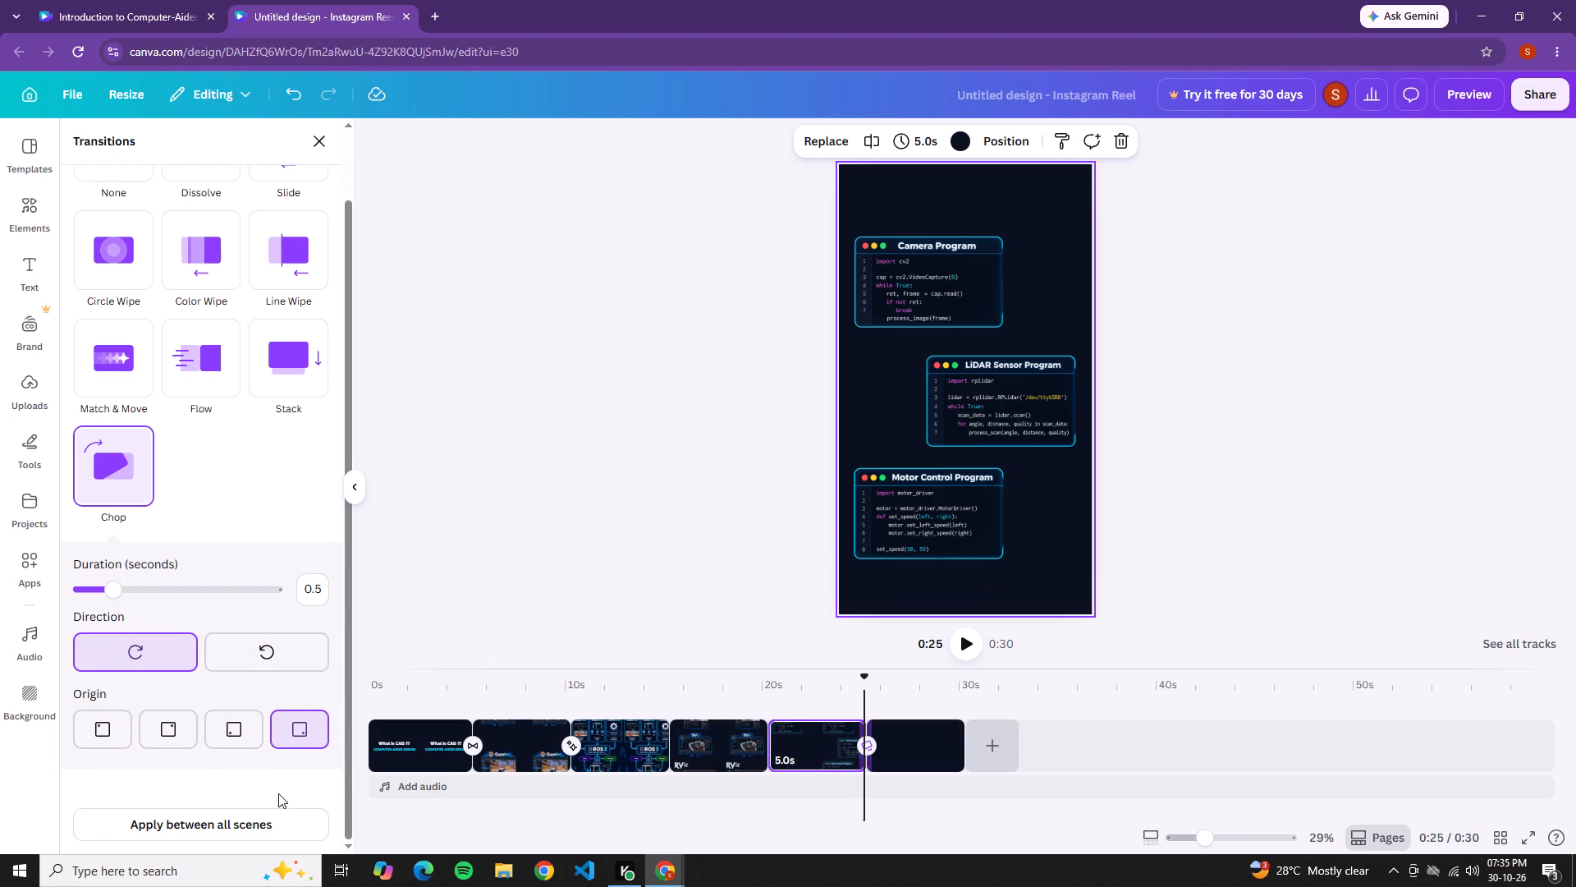
# Play back from the end of the fourth page through the sixth page to check the Chop transition.
pyautogui.click(767, 684)
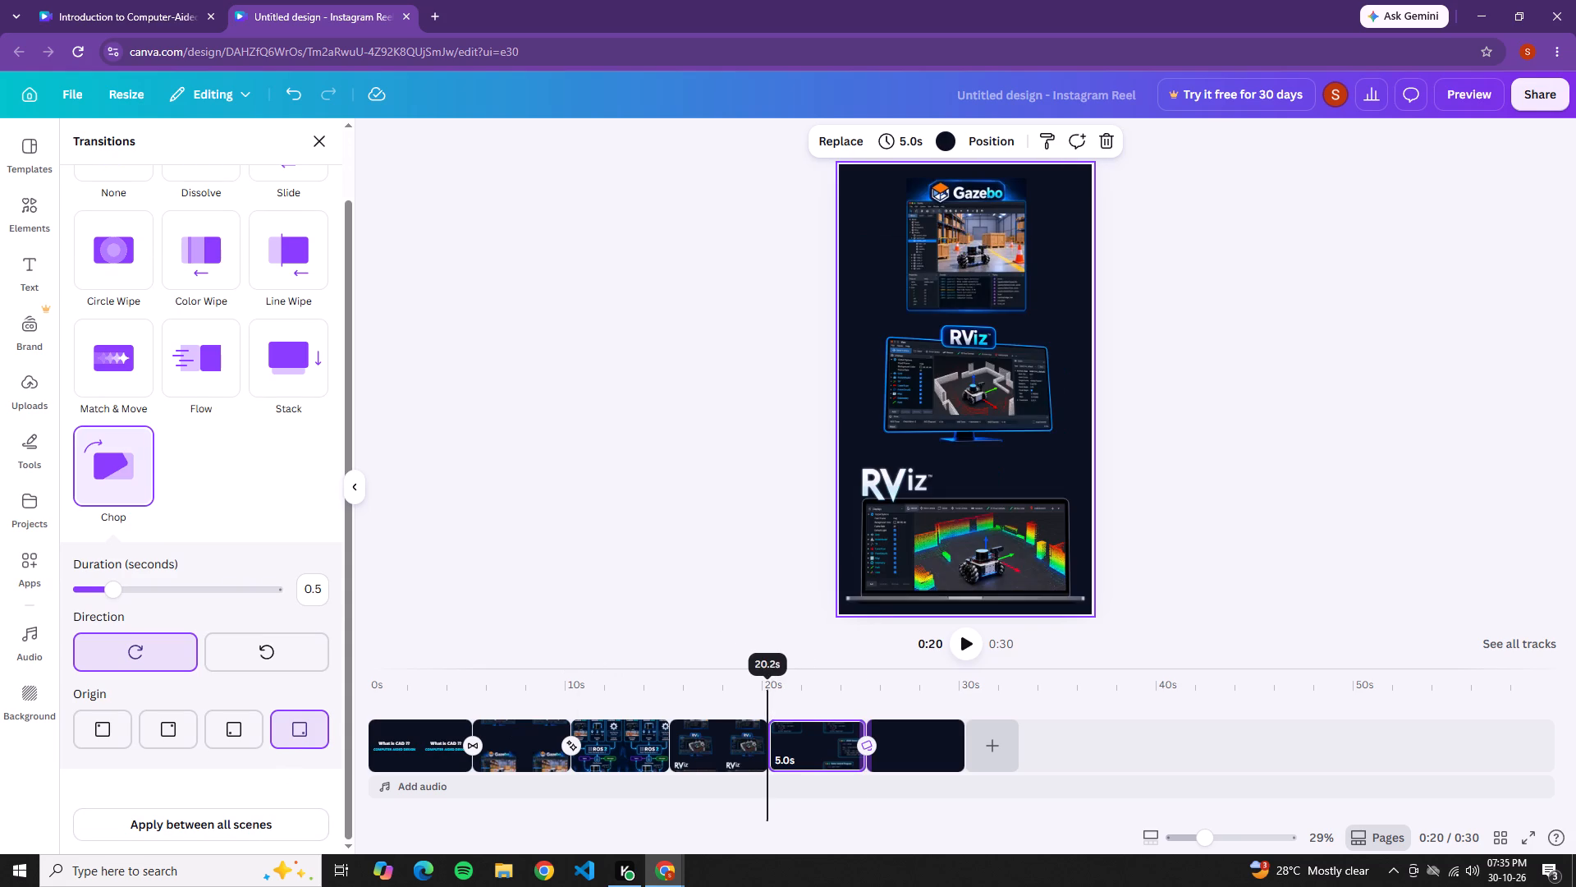
pyautogui.click(963, 638)
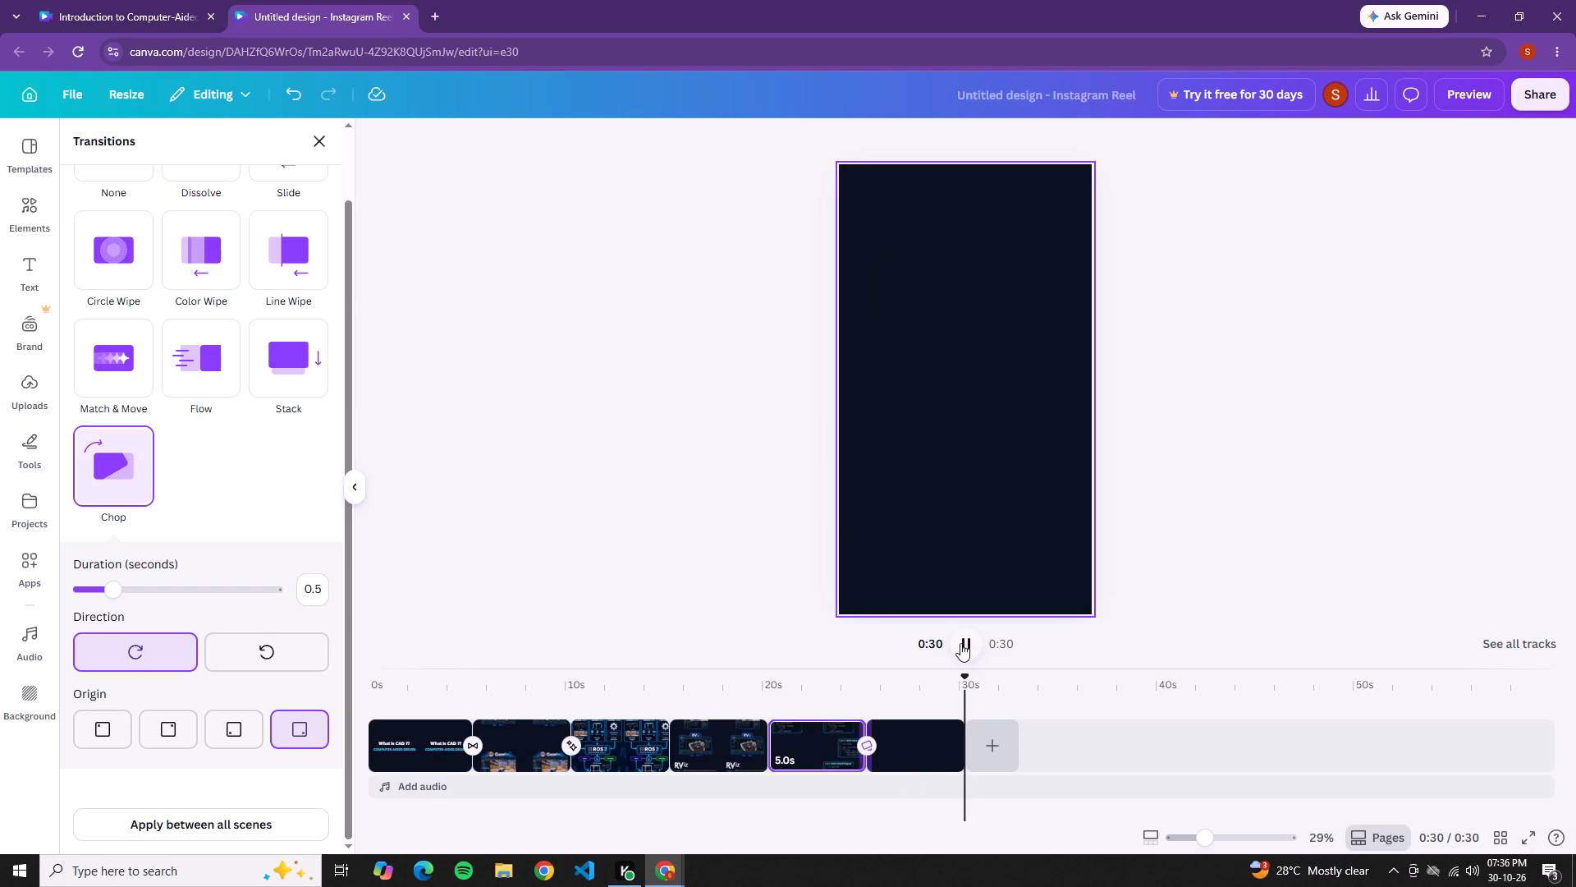
# Place the uploaded ROS2 logo with the white background on the blank sixth page, centred horizontally and slightly above the middle.
pyautogui.click(940, 738)
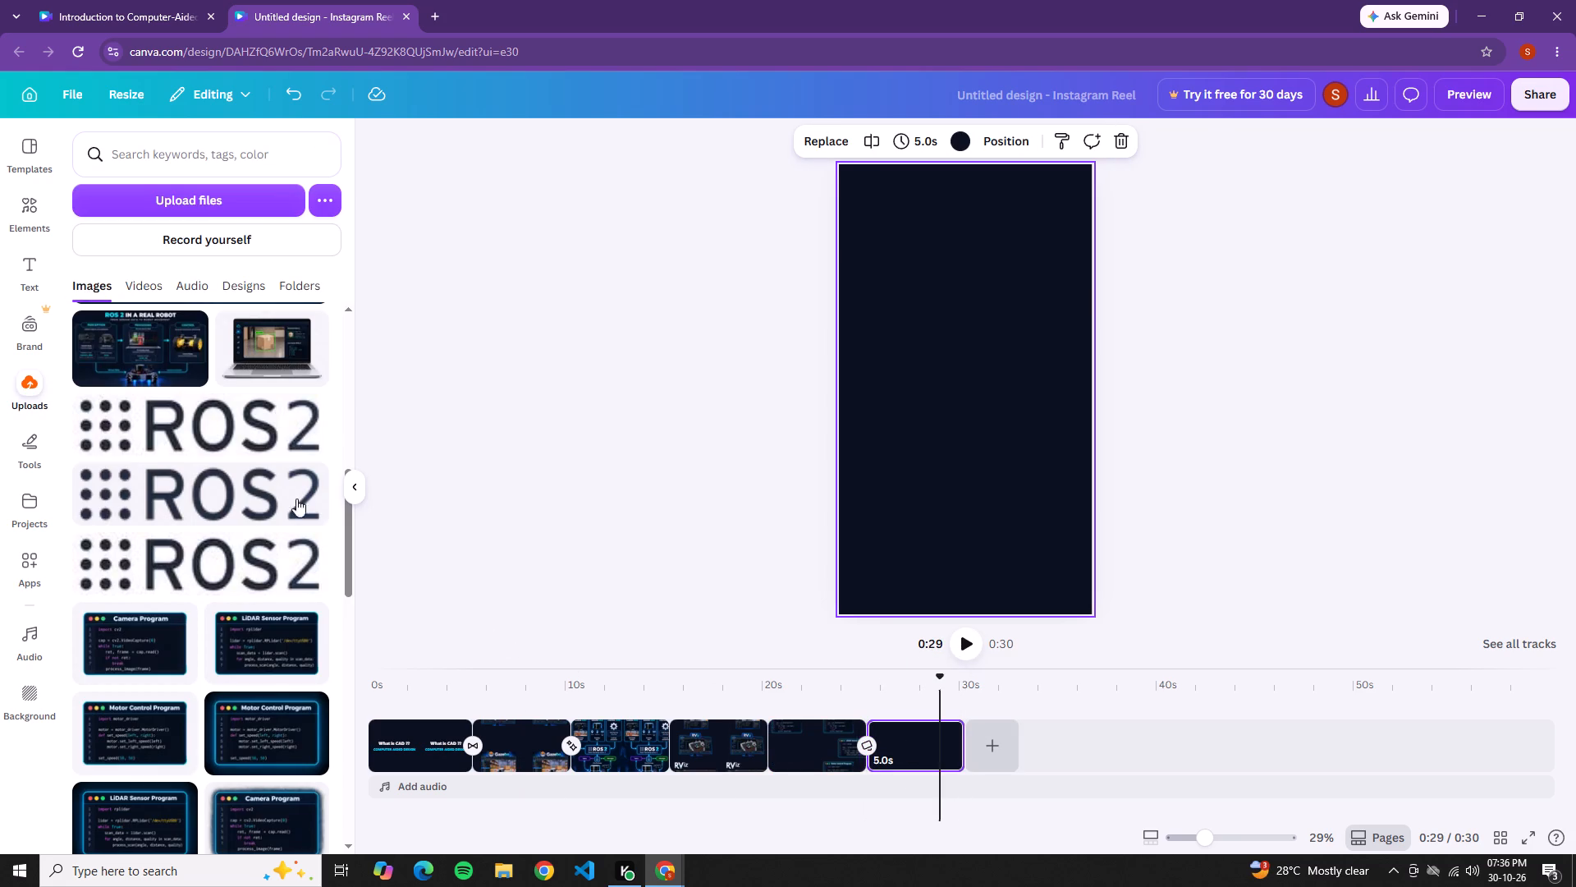
pyautogui.moveTo(228, 524); pyautogui.dragTo(1060, 439)
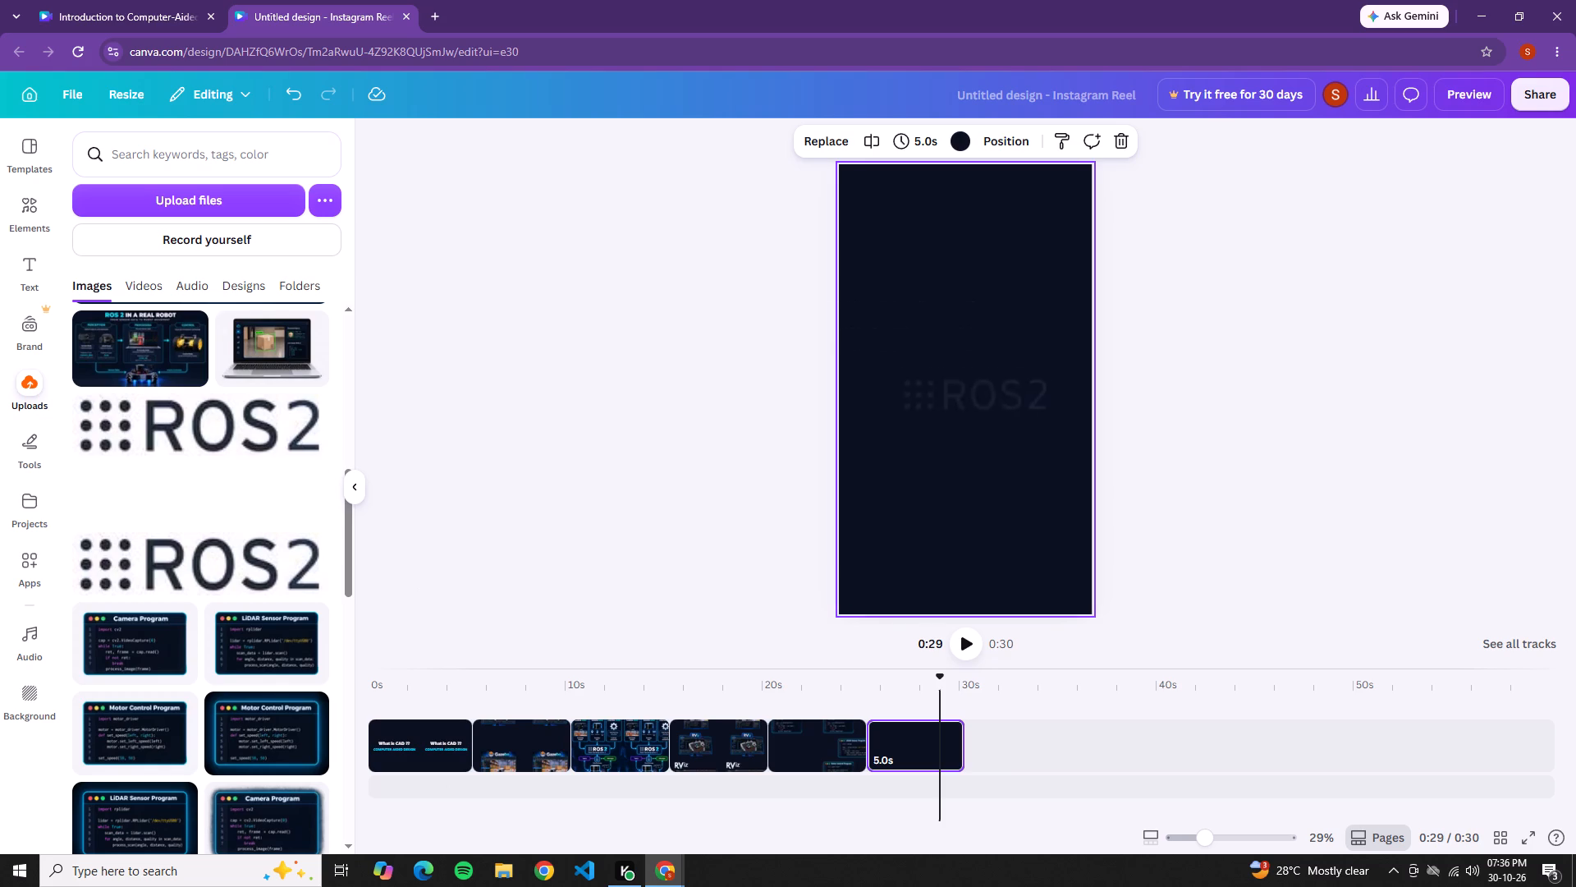
pyautogui.moveTo(1060, 439); pyautogui.dragTo(175, 534)
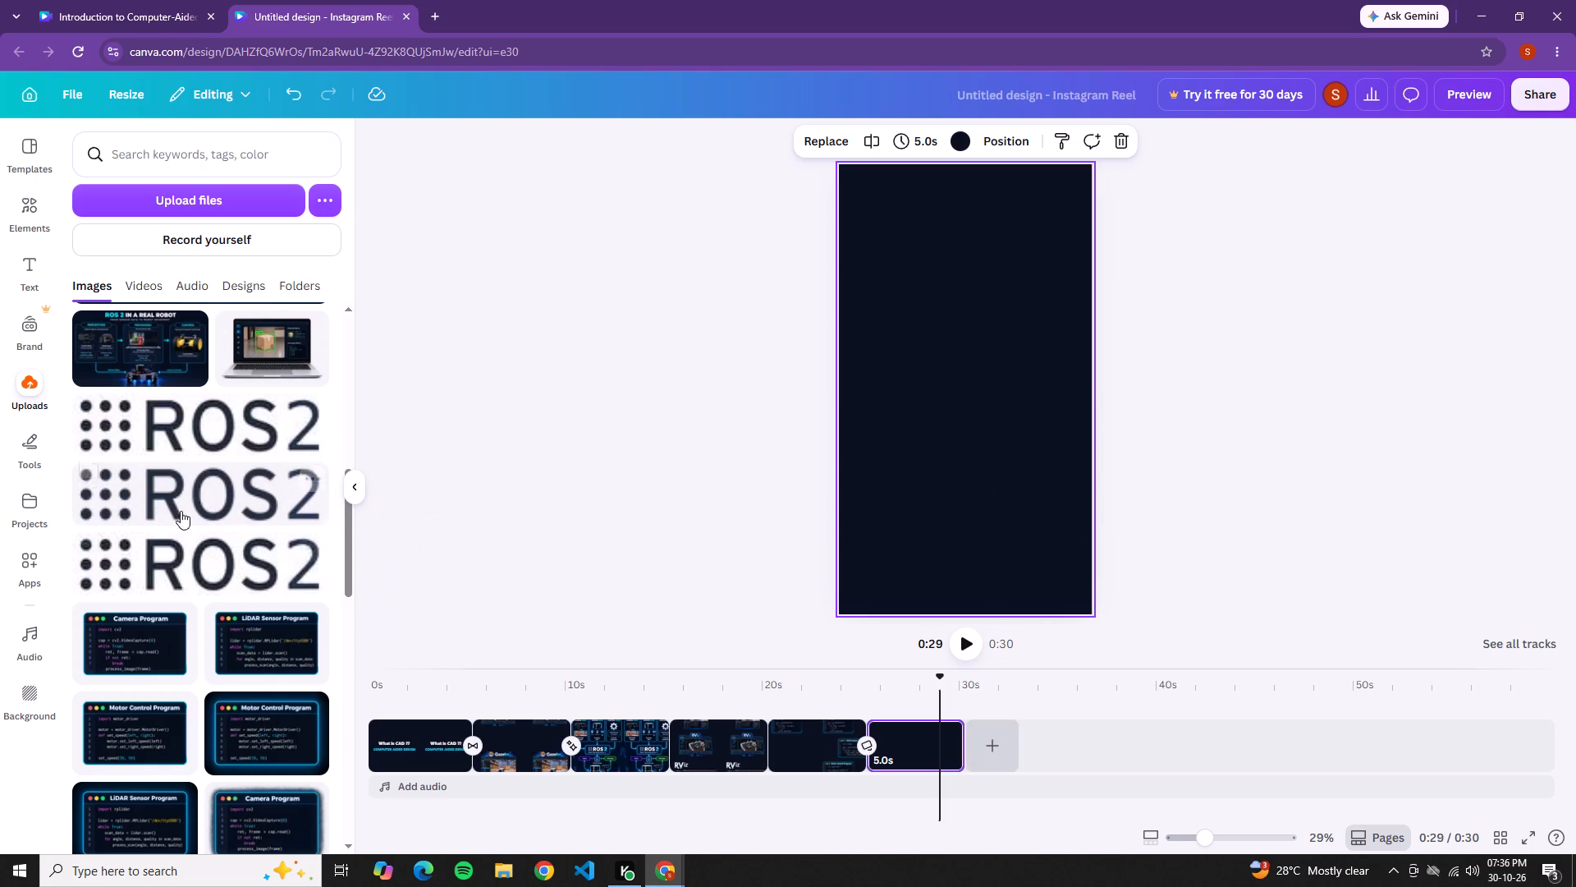
pyautogui.moveTo(161, 439); pyautogui.dragTo(949, 371)
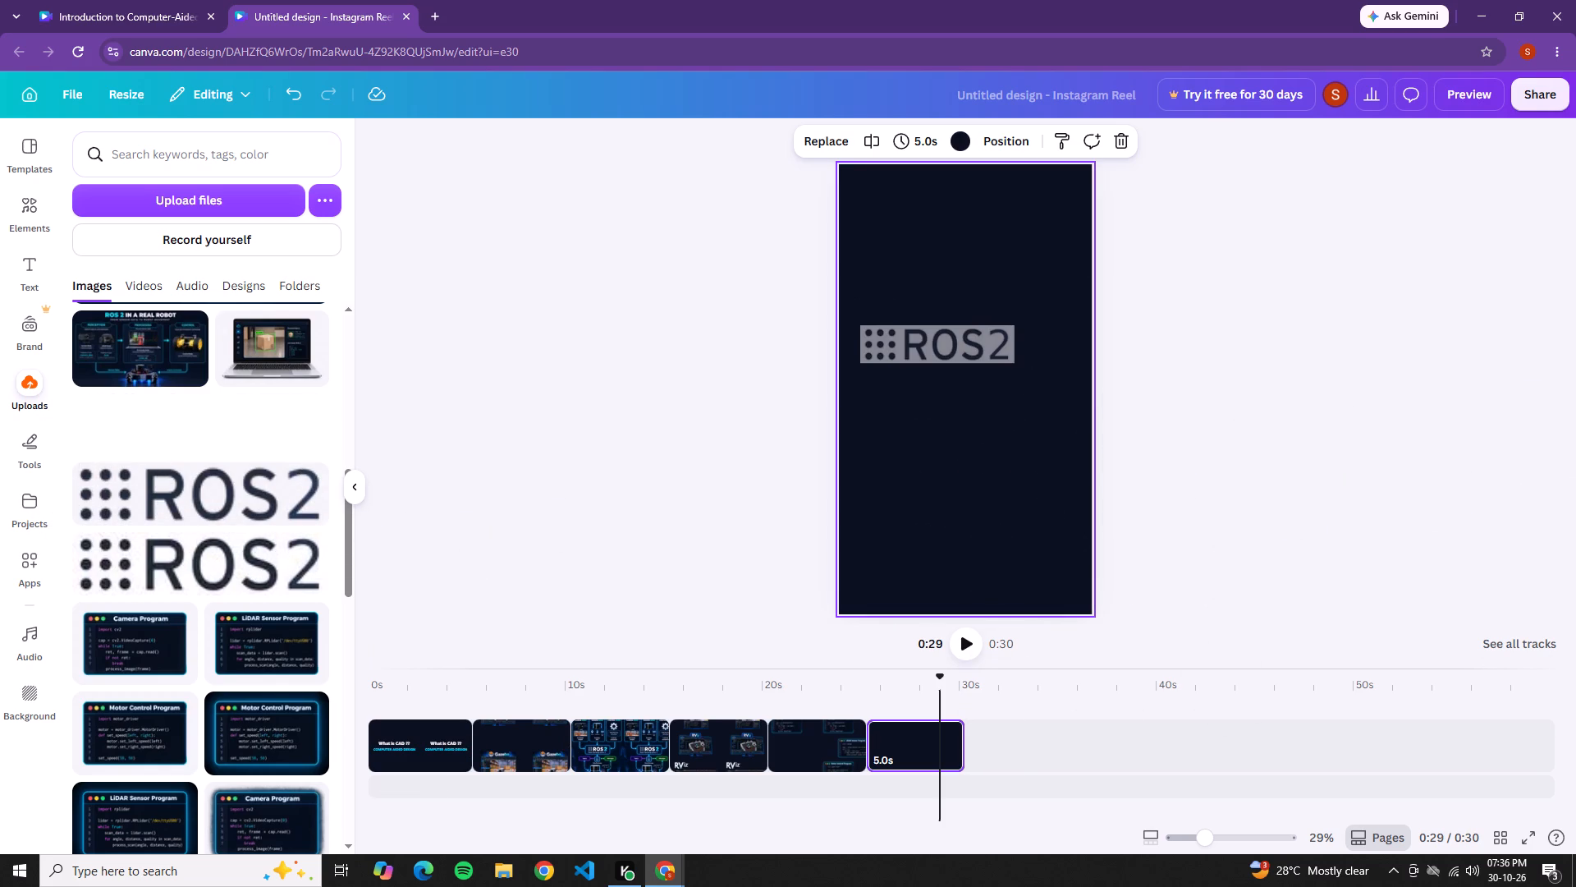
pyautogui.moveTo(949, 371); pyautogui.dragTo(974, 385)
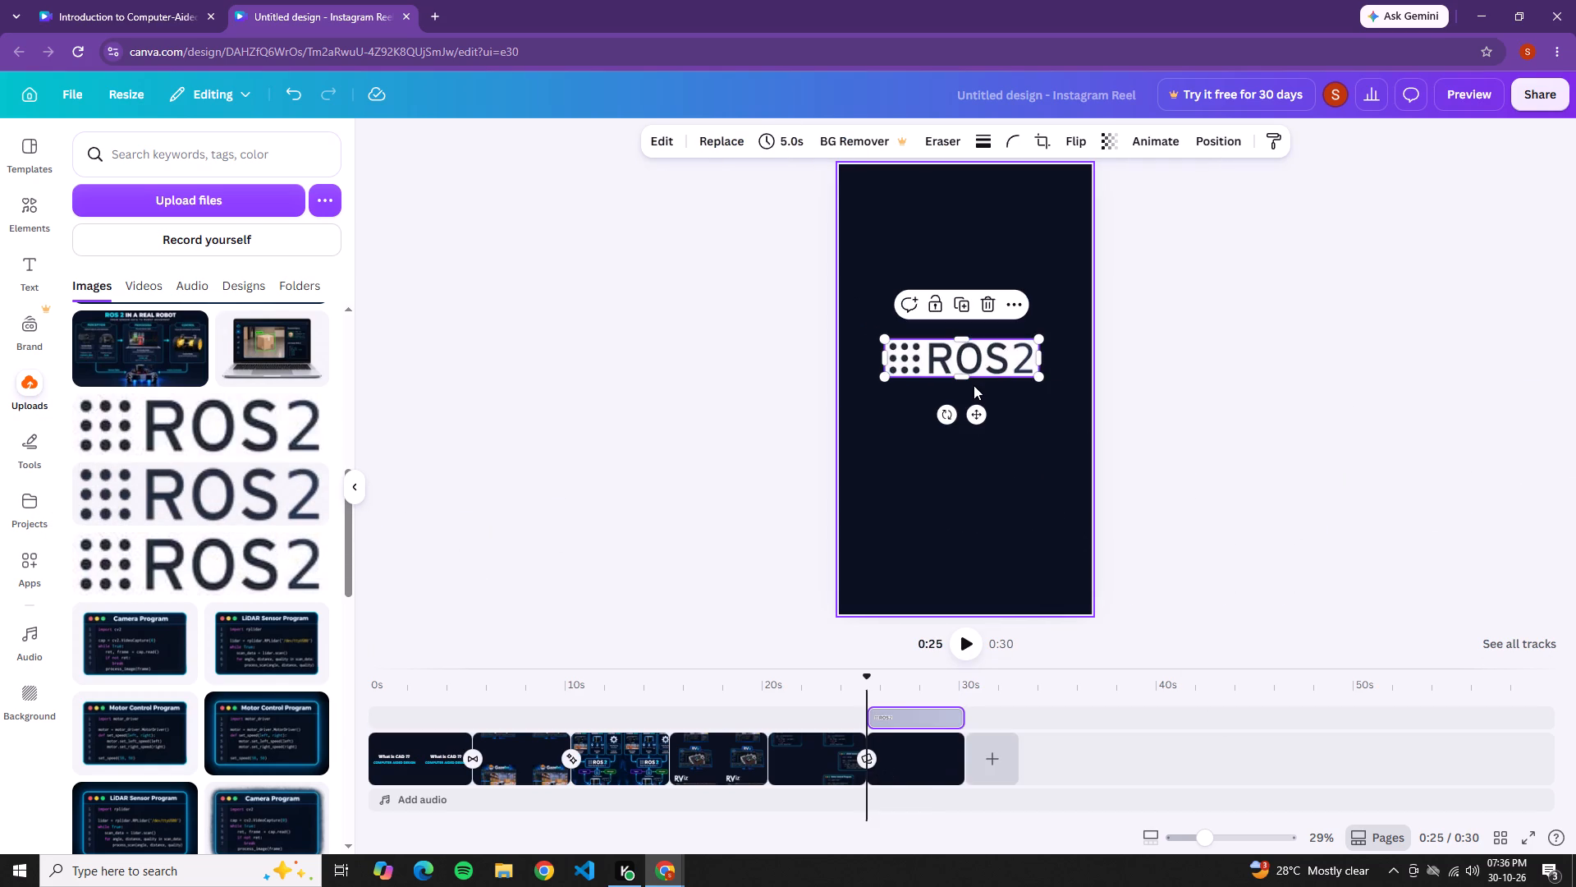
# Enlarge the ROS2 logo on the sixth page to about four-fifths of the page width and recentre it horizontally.
pyautogui.moveTo(1040, 379); pyautogui.dragTo(1076, 410)
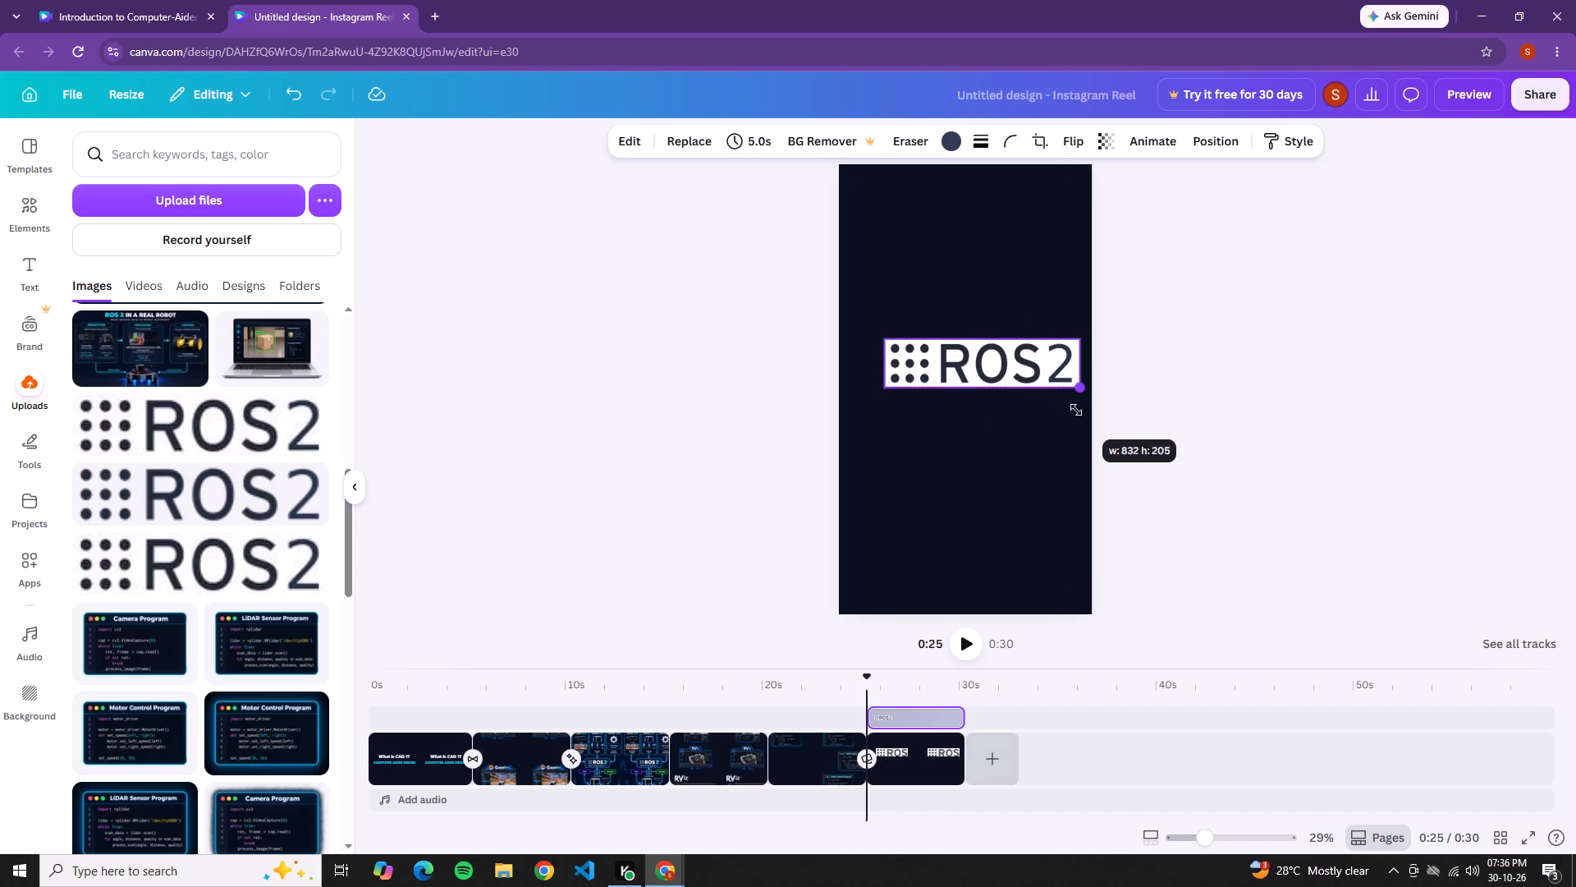
pyautogui.moveTo(1076, 410); pyautogui.dragTo(1081, 411)
pyautogui.moveTo(1006, 358); pyautogui.dragTo(989, 357)
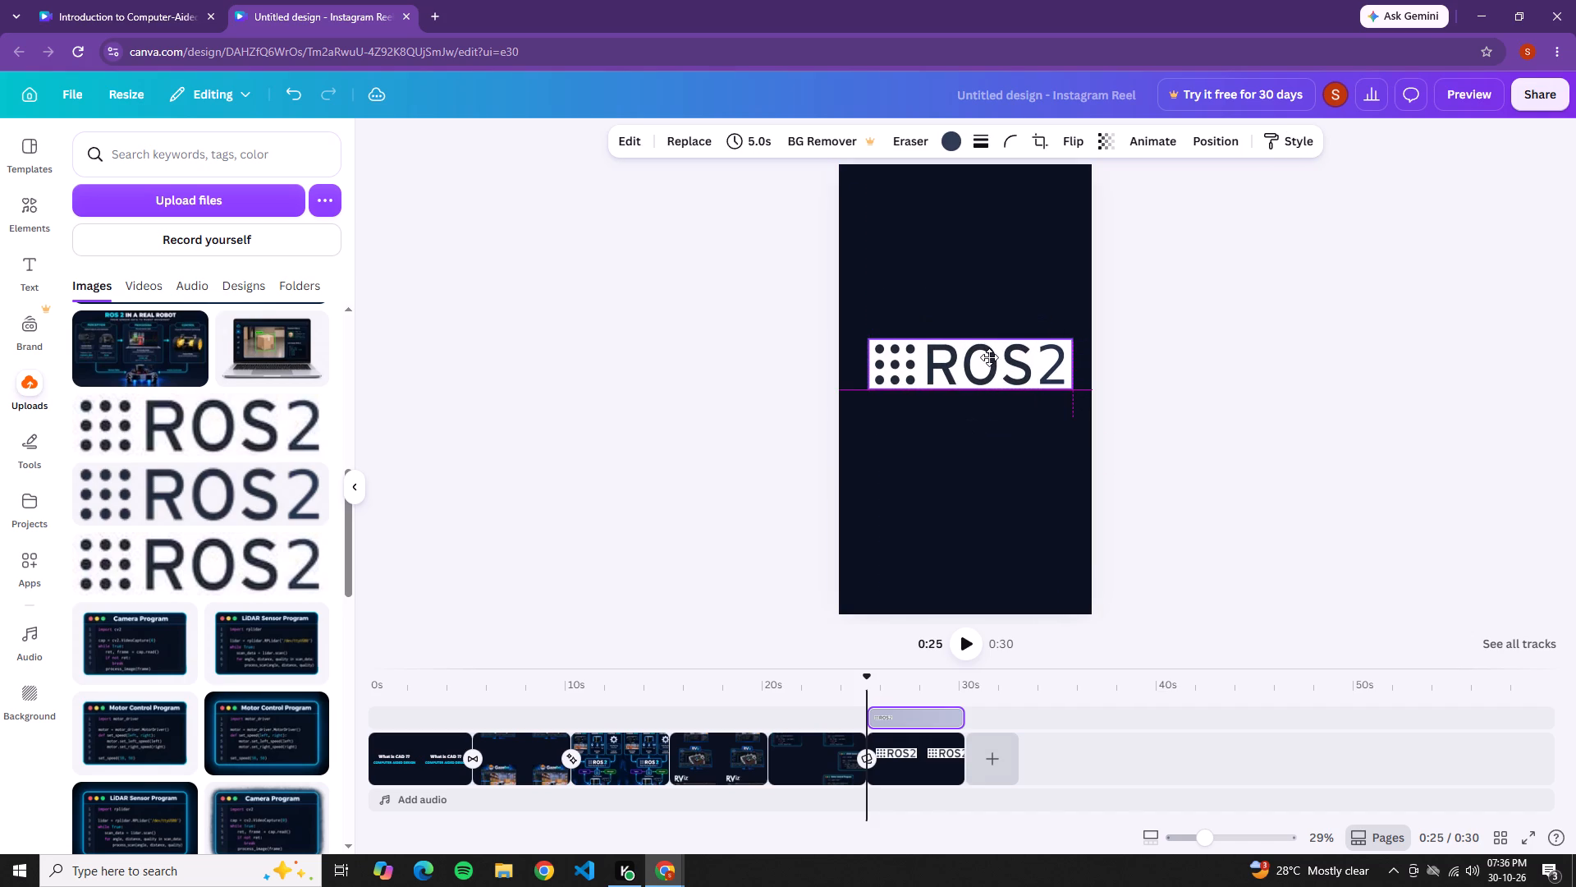
pyautogui.moveTo(989, 357); pyautogui.dragTo(987, 357)
pyautogui.click(1052, 525)
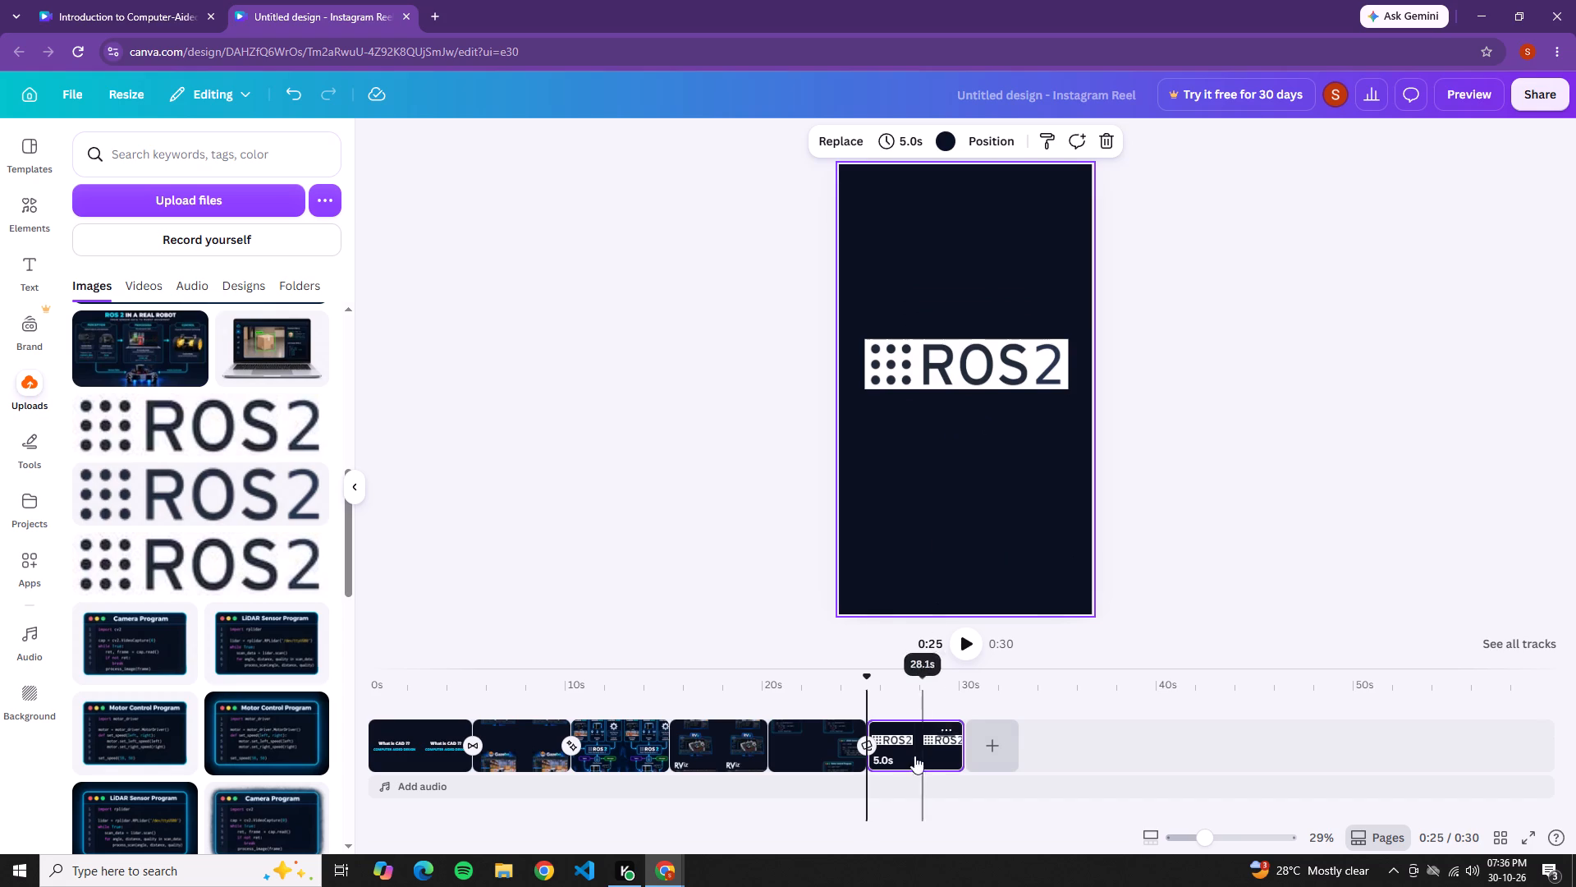
# Add a blank seventh page after the ROS2 logo page.
pyautogui.click(969, 751)
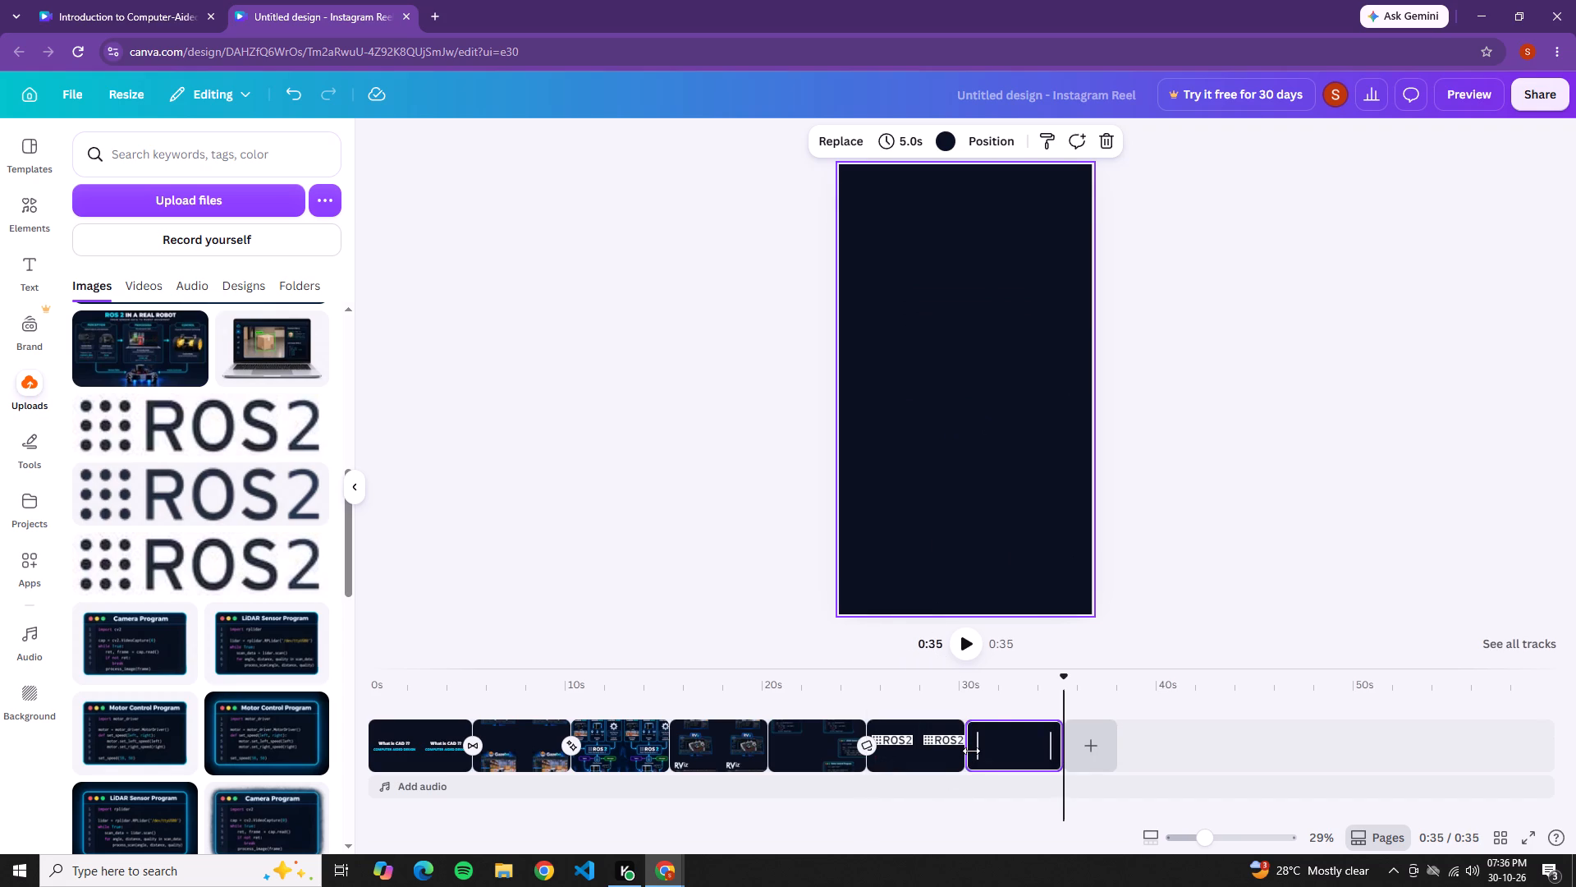
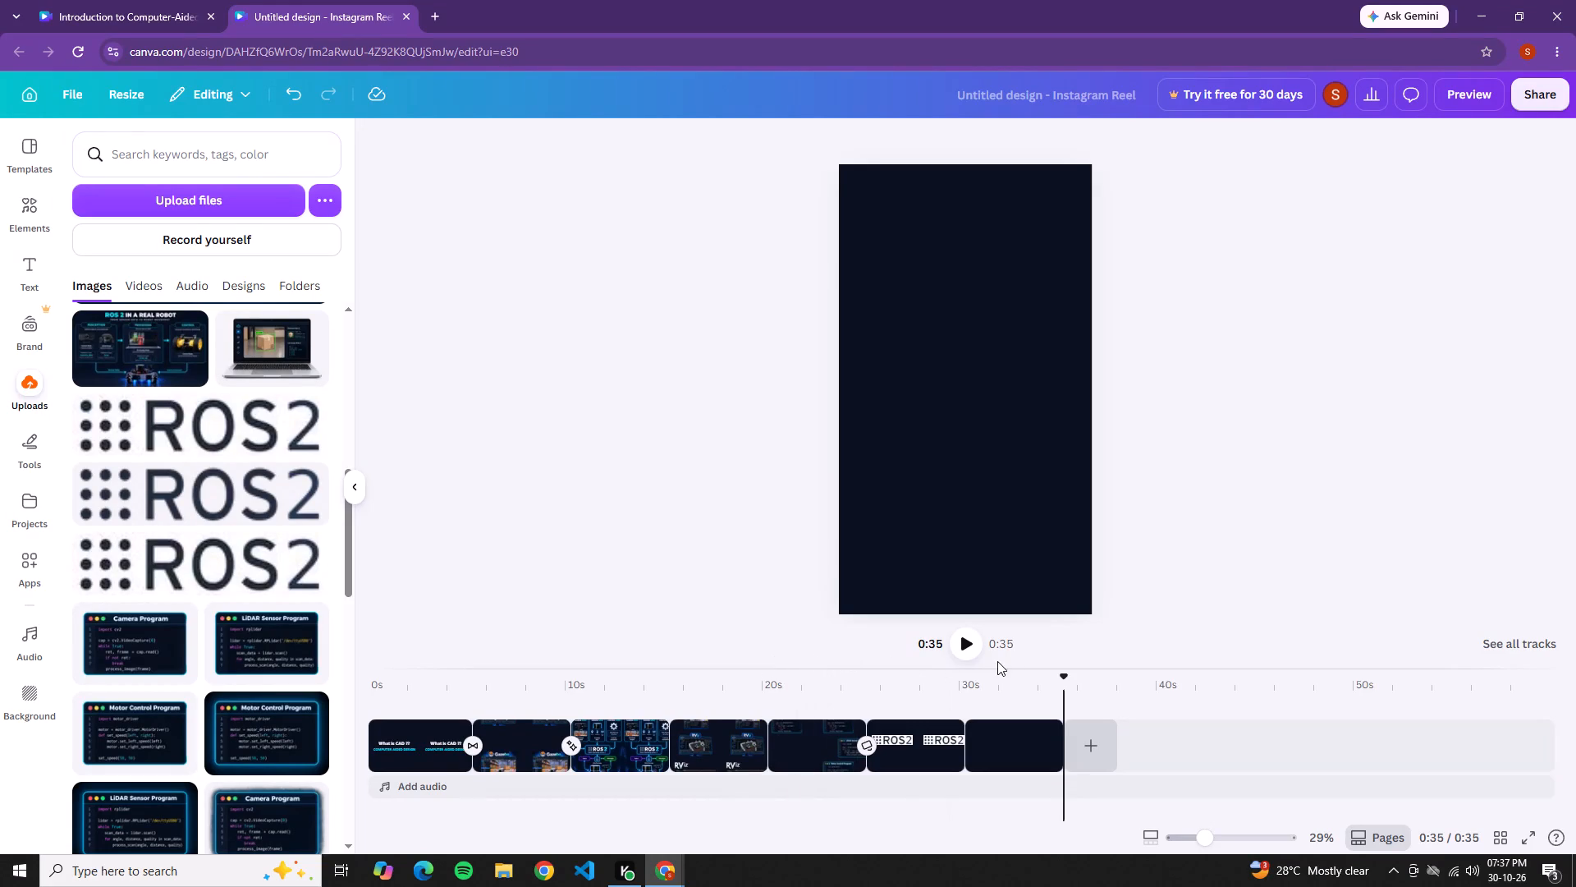
# Go back to about 0:22 on the fifth page to review the video from the code program images onward.
pyautogui.click(968, 644)
pyautogui.click(815, 682)
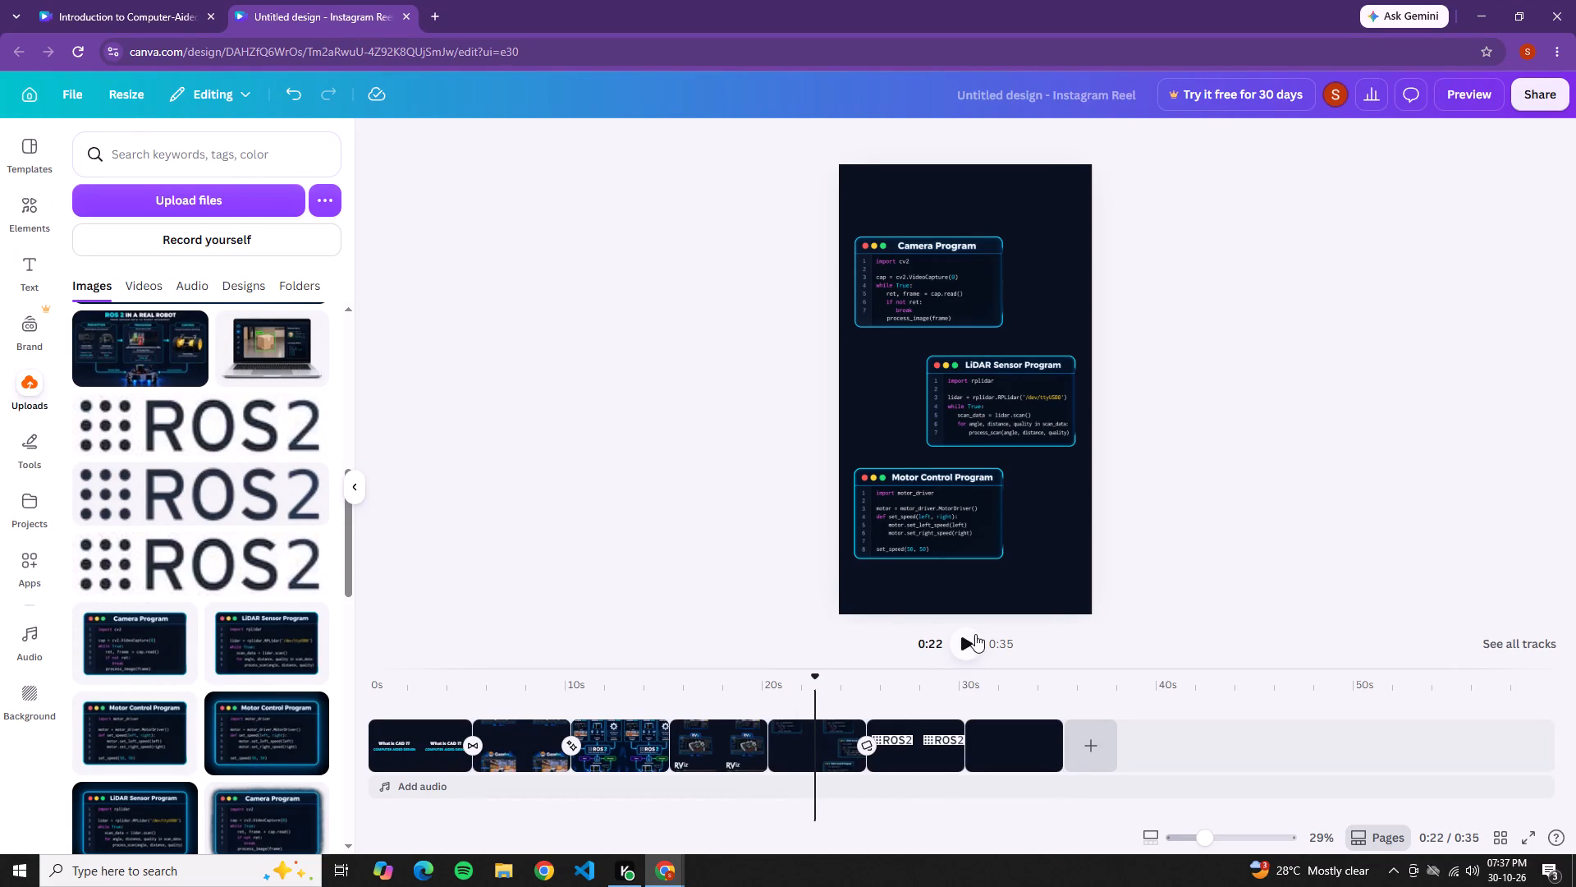
# Play back from the fifth page into the sixth page to check the transition to the ROS2 logo.
pyautogui.click(975, 634)
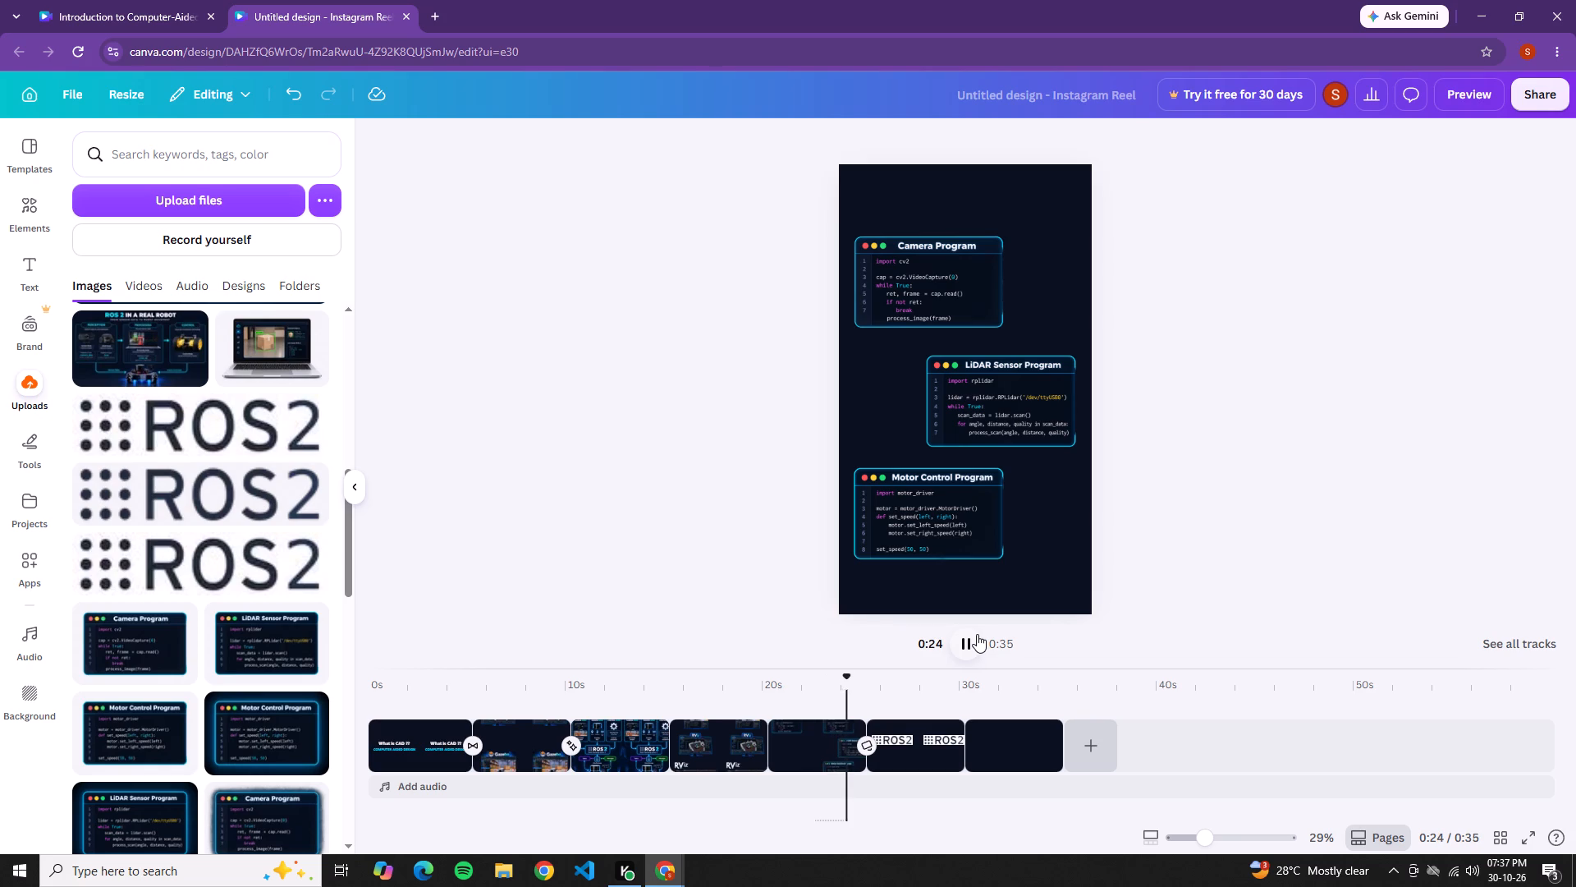
pyautogui.click(977, 634)
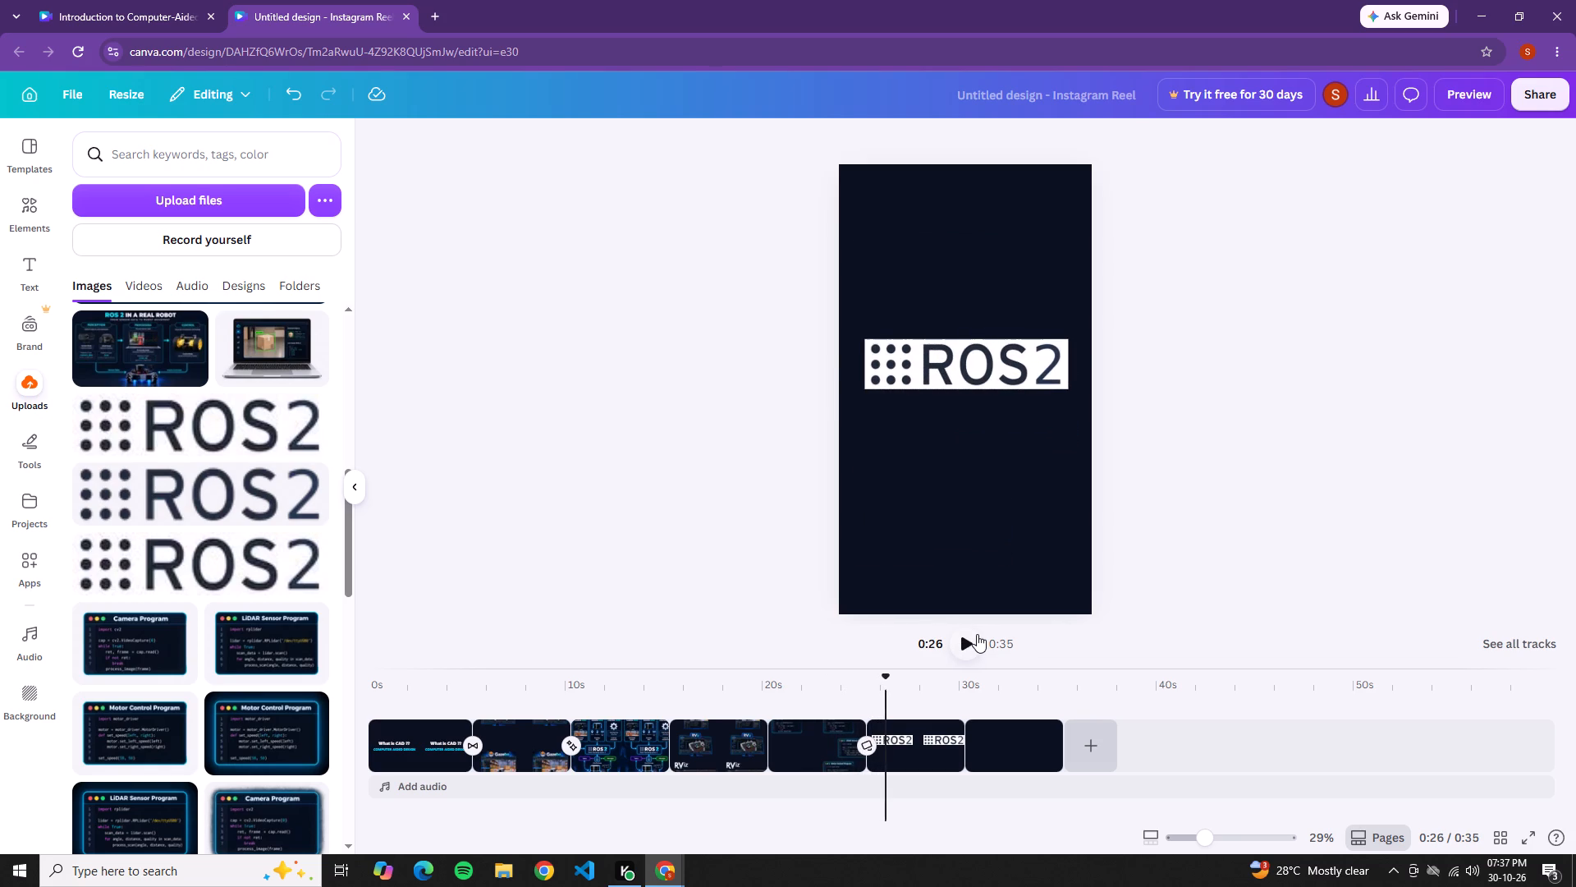
# Apply the Brush reveal animation to the ROS2 logo on the sixth page.
pyautogui.click(948, 363)
pyautogui.click(1178, 138)
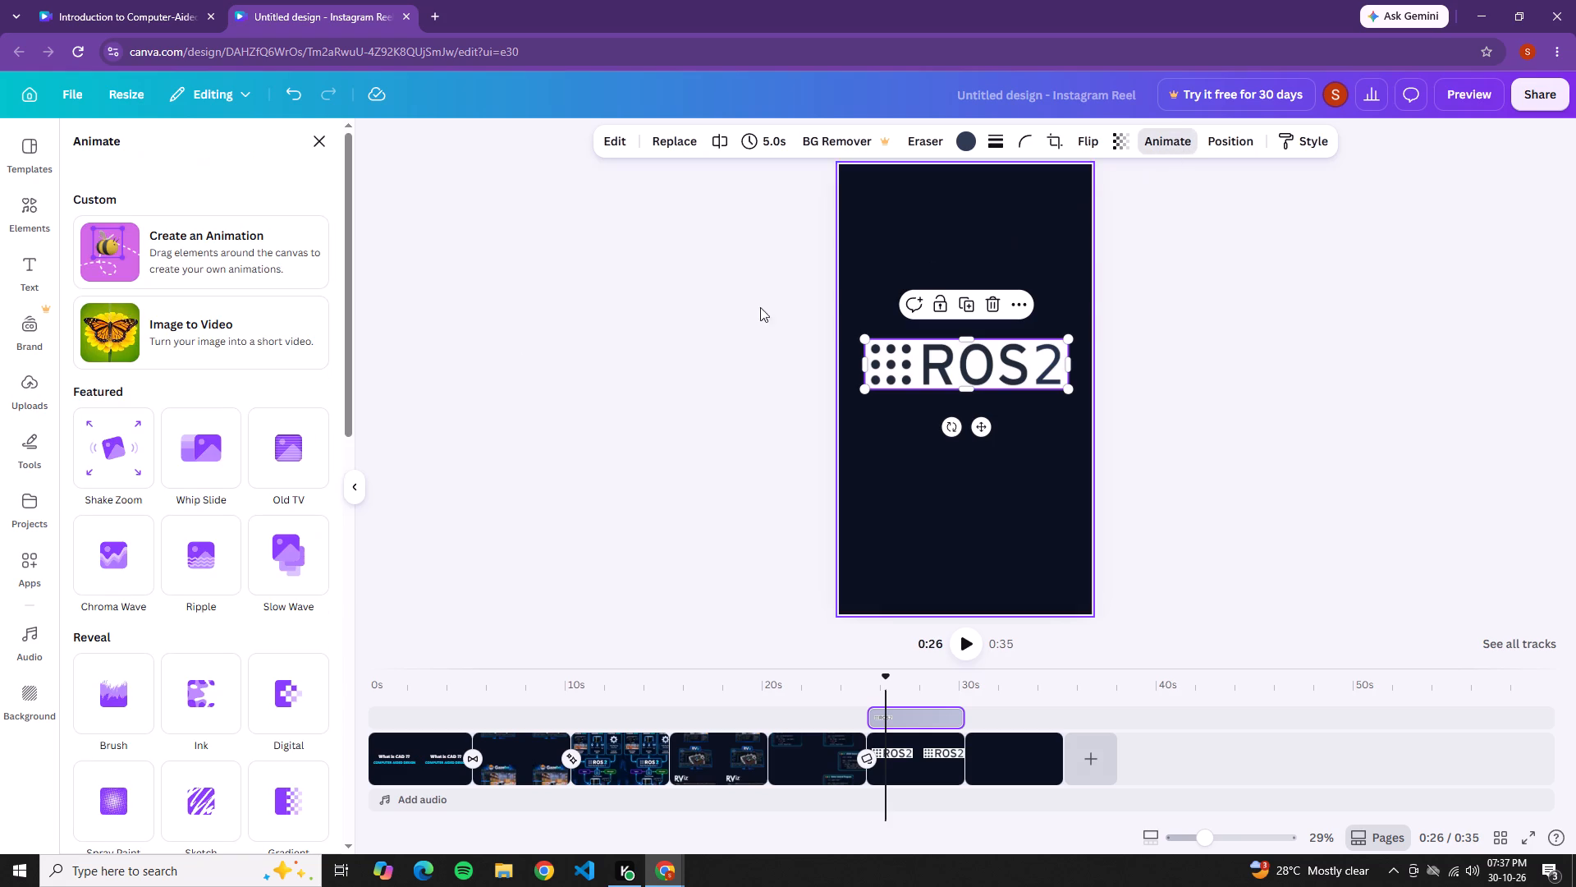
pyautogui.click(127, 725)
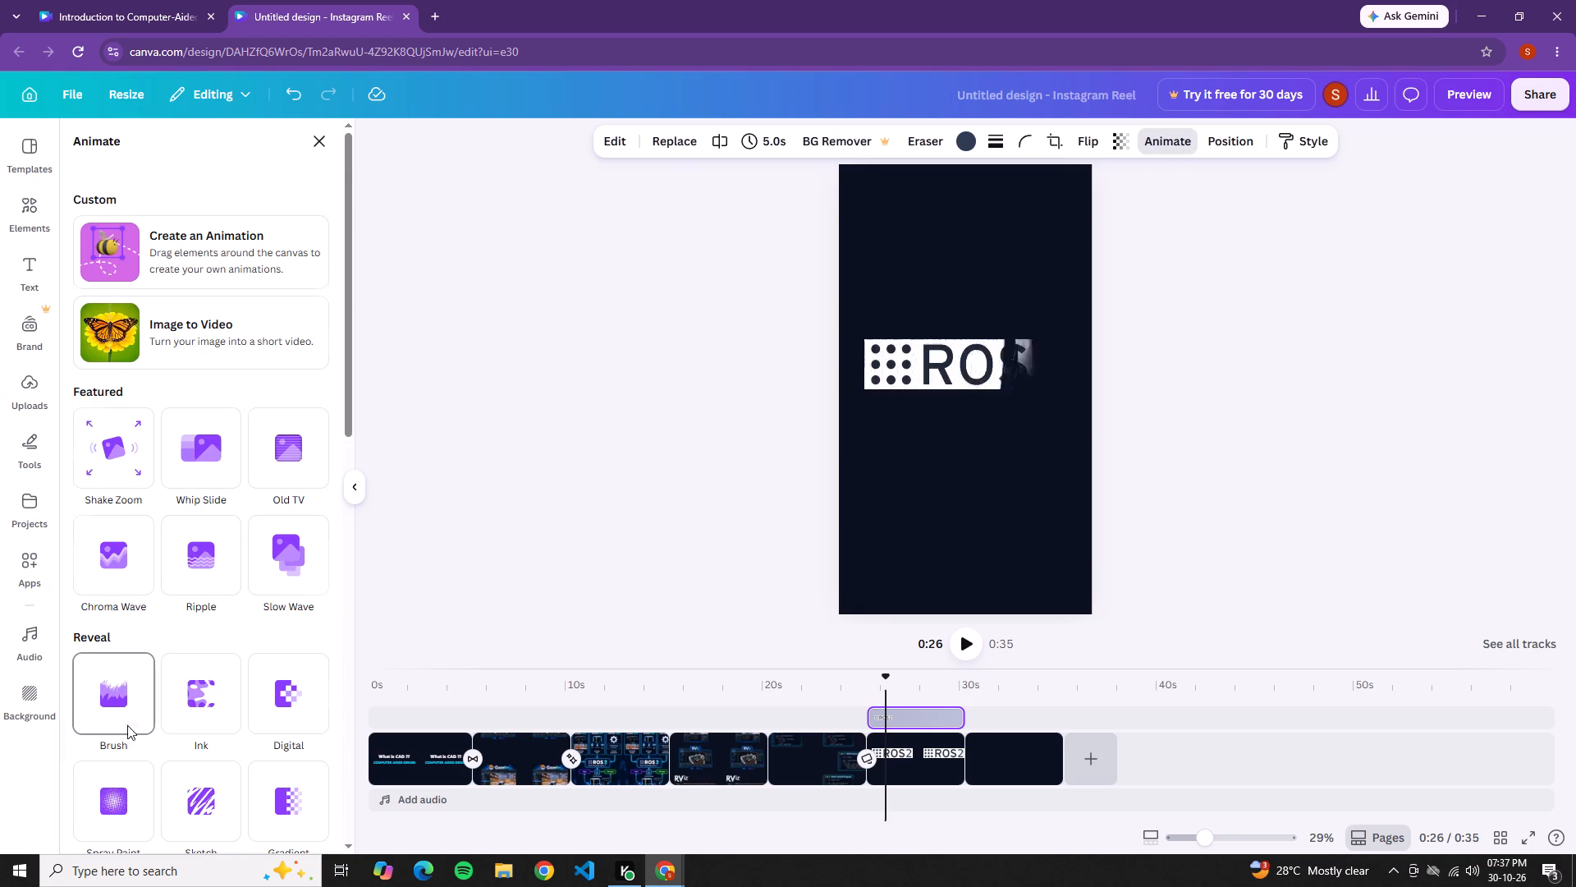
# Play back from the end of the fifth page into the sixth page to check the ROS2 logo's Brush animation.
pyautogui.moveTo(878, 713); pyautogui.dragTo(886, 713)
pyautogui.click(851, 701)
pyautogui.click(957, 641)
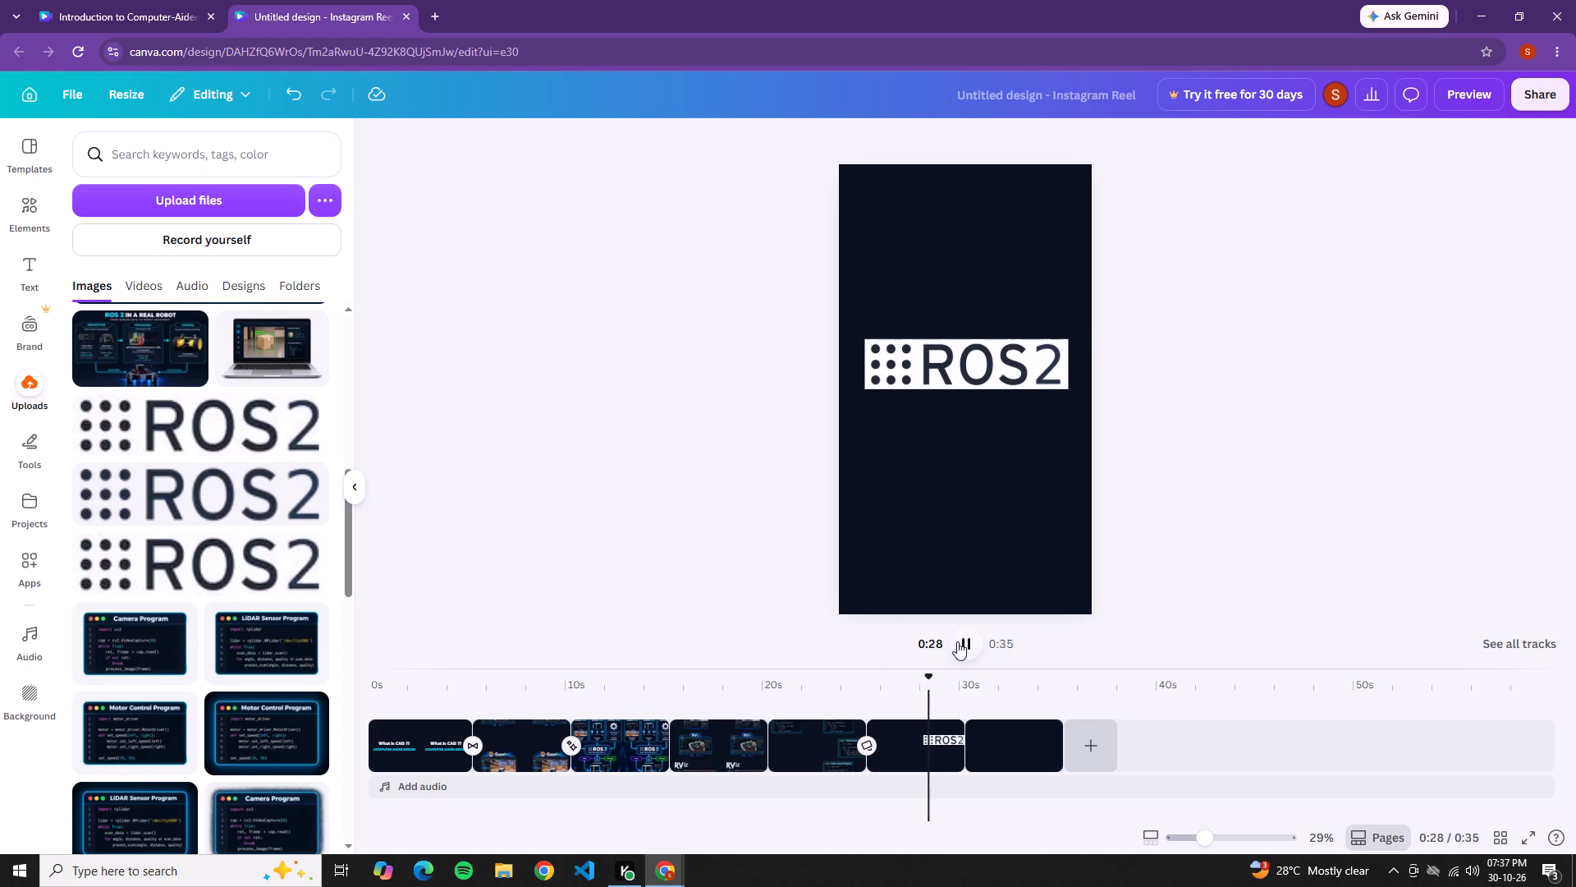
pyautogui.click(957, 641)
# Place the uploaded YANTRAIX logo with the "Learn • Build • Create" tagline at the centre of the blank seventh page.
pyautogui.click(987, 763)
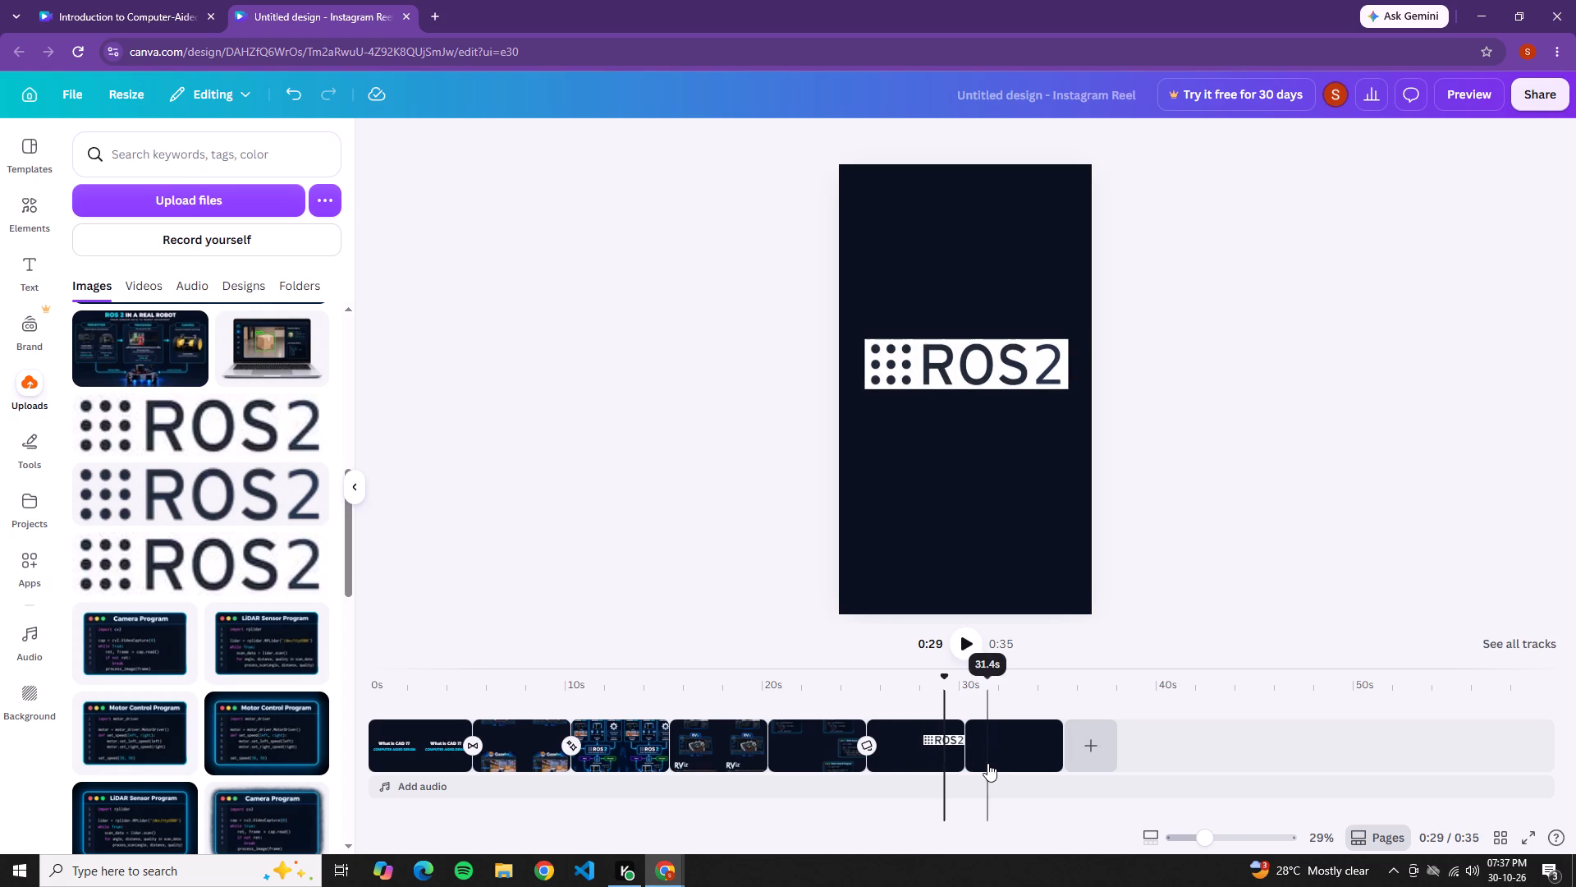
pyautogui.scroll(9, 168, 430)
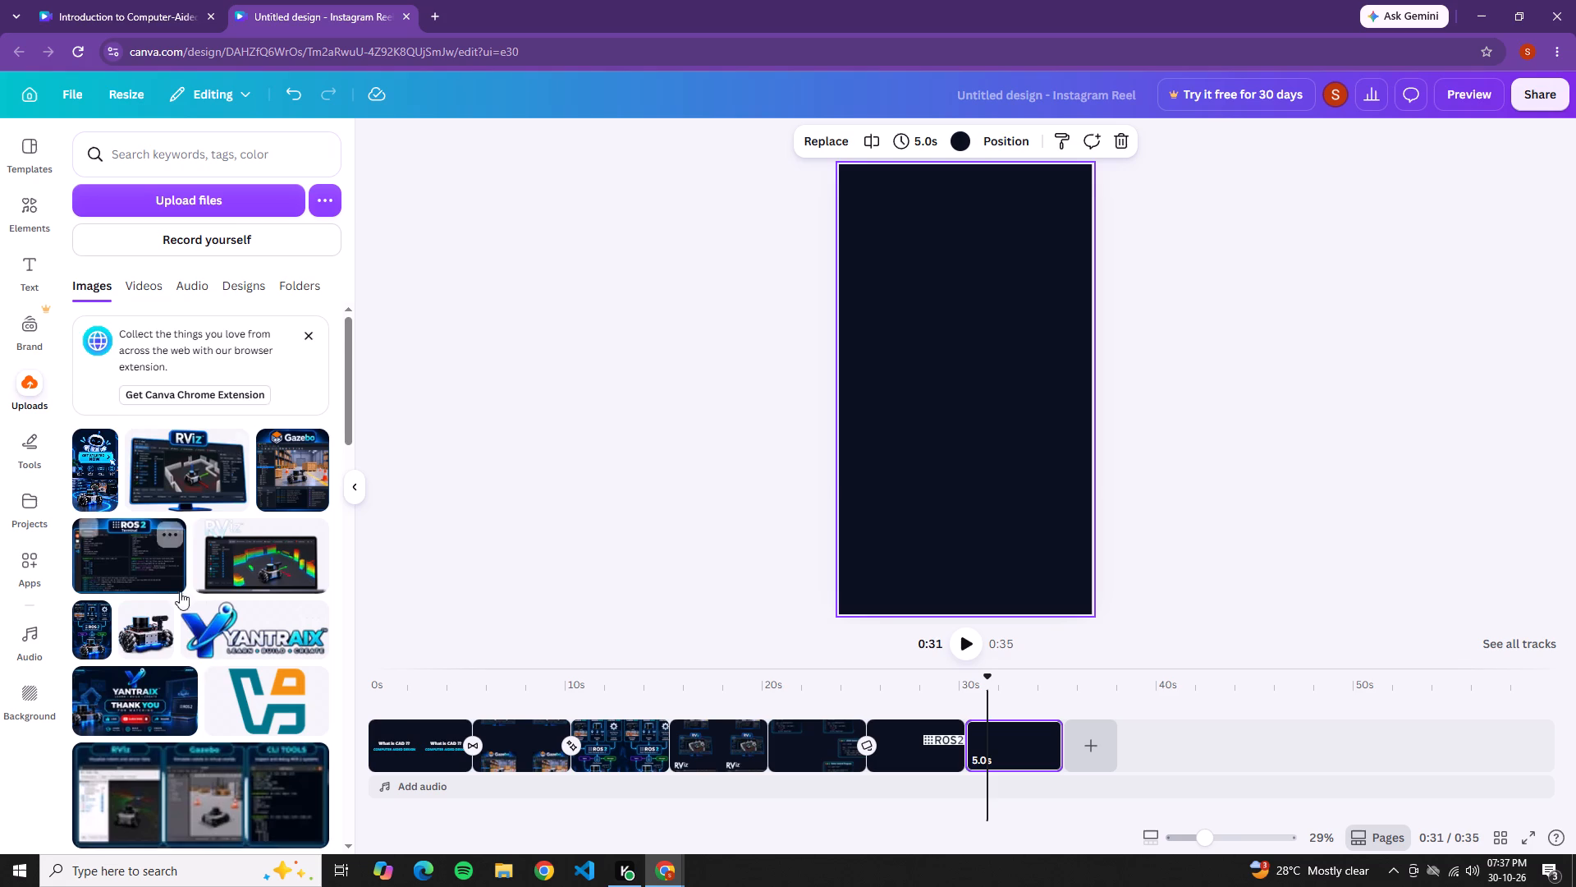
pyautogui.scroll(-3, 213, 649)
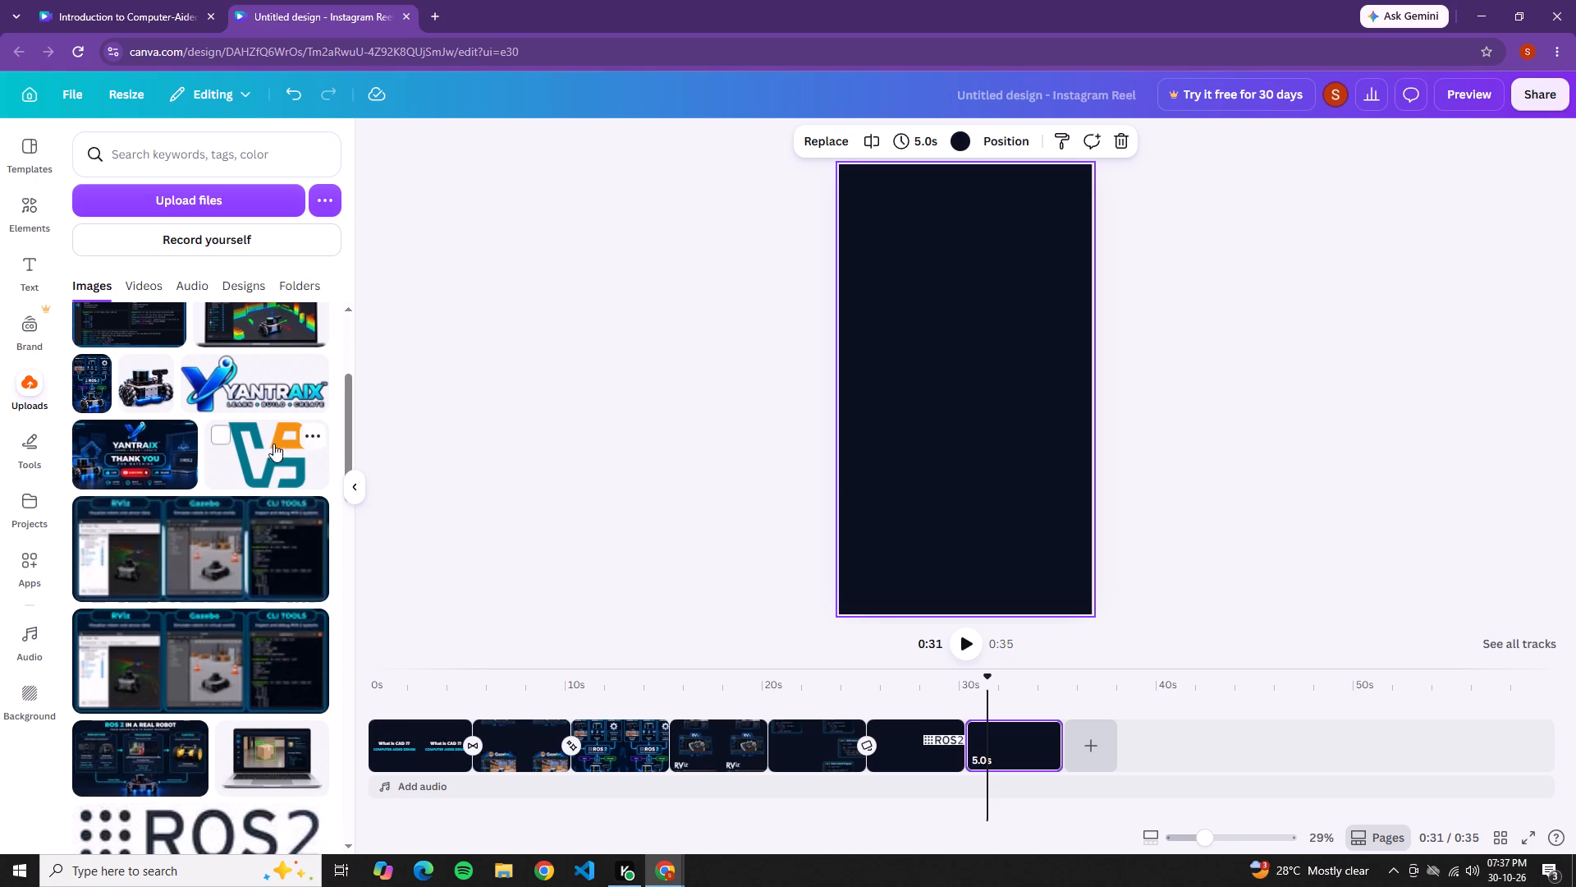
pyautogui.moveTo(263, 382); pyautogui.dragTo(961, 376)
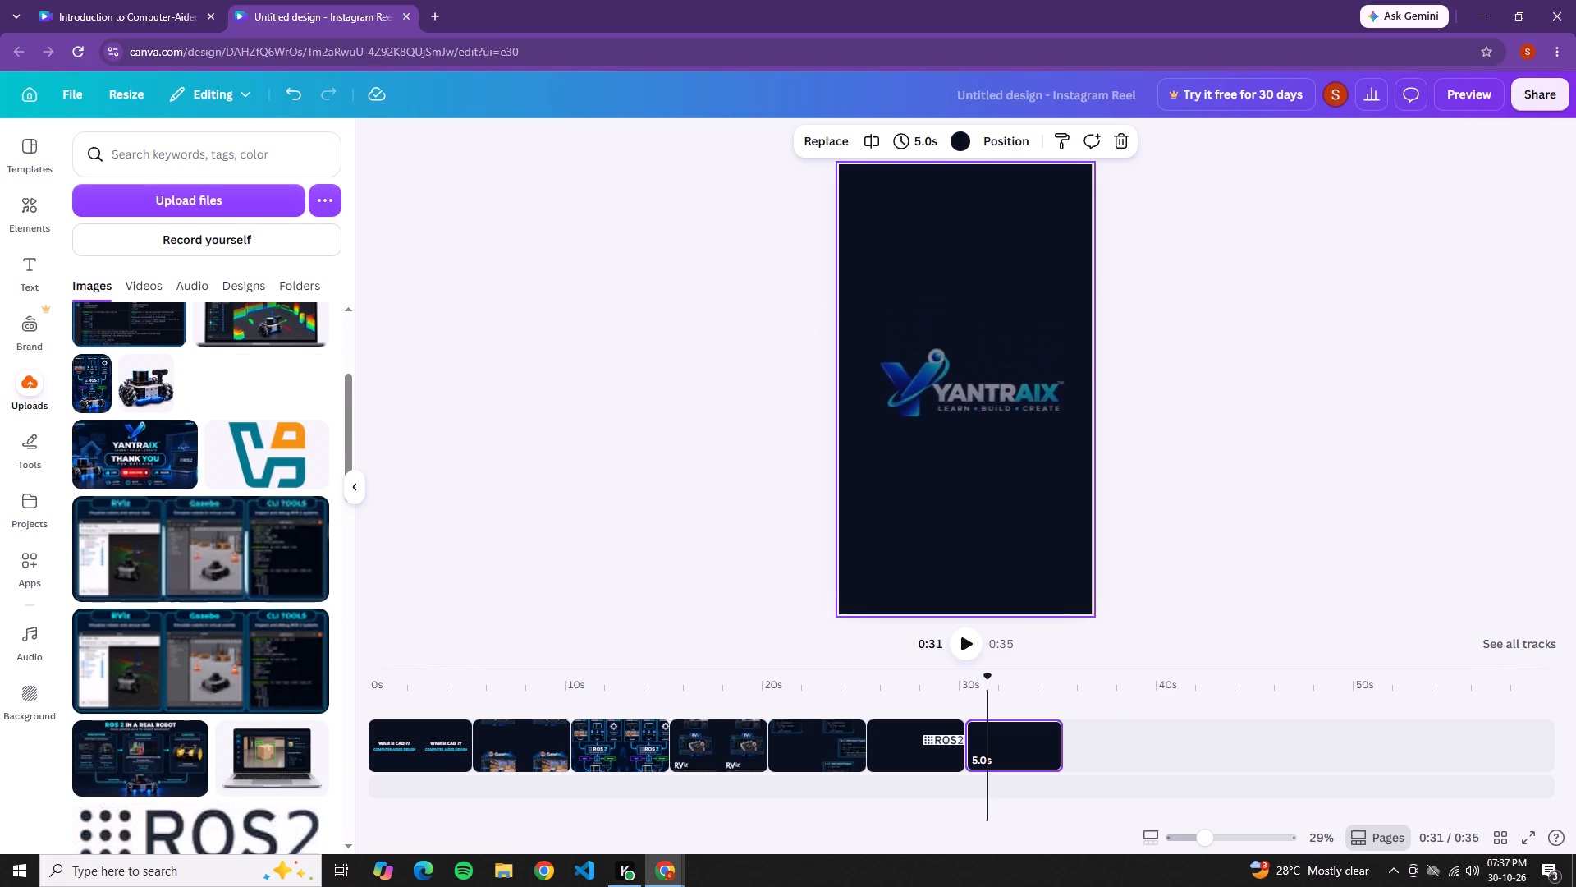
pyautogui.moveTo(961, 376); pyautogui.dragTo(961, 381)
# Apply the Sketch reveal animation on enter to the YANTRAIX logo on the seventh page.
pyautogui.click(972, 410)
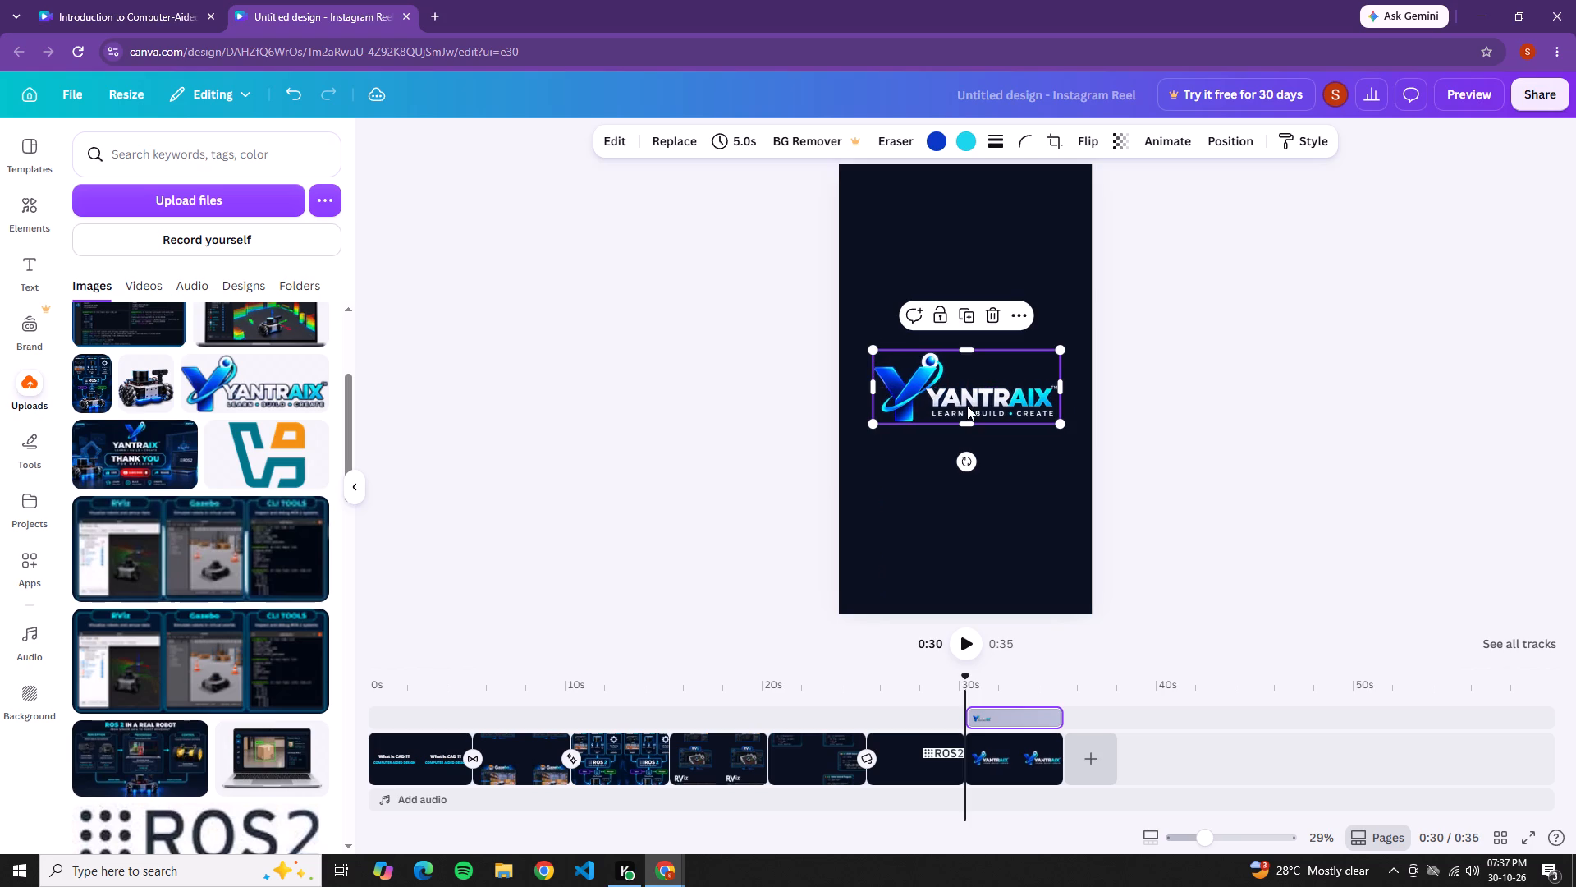
pyautogui.click(1155, 147)
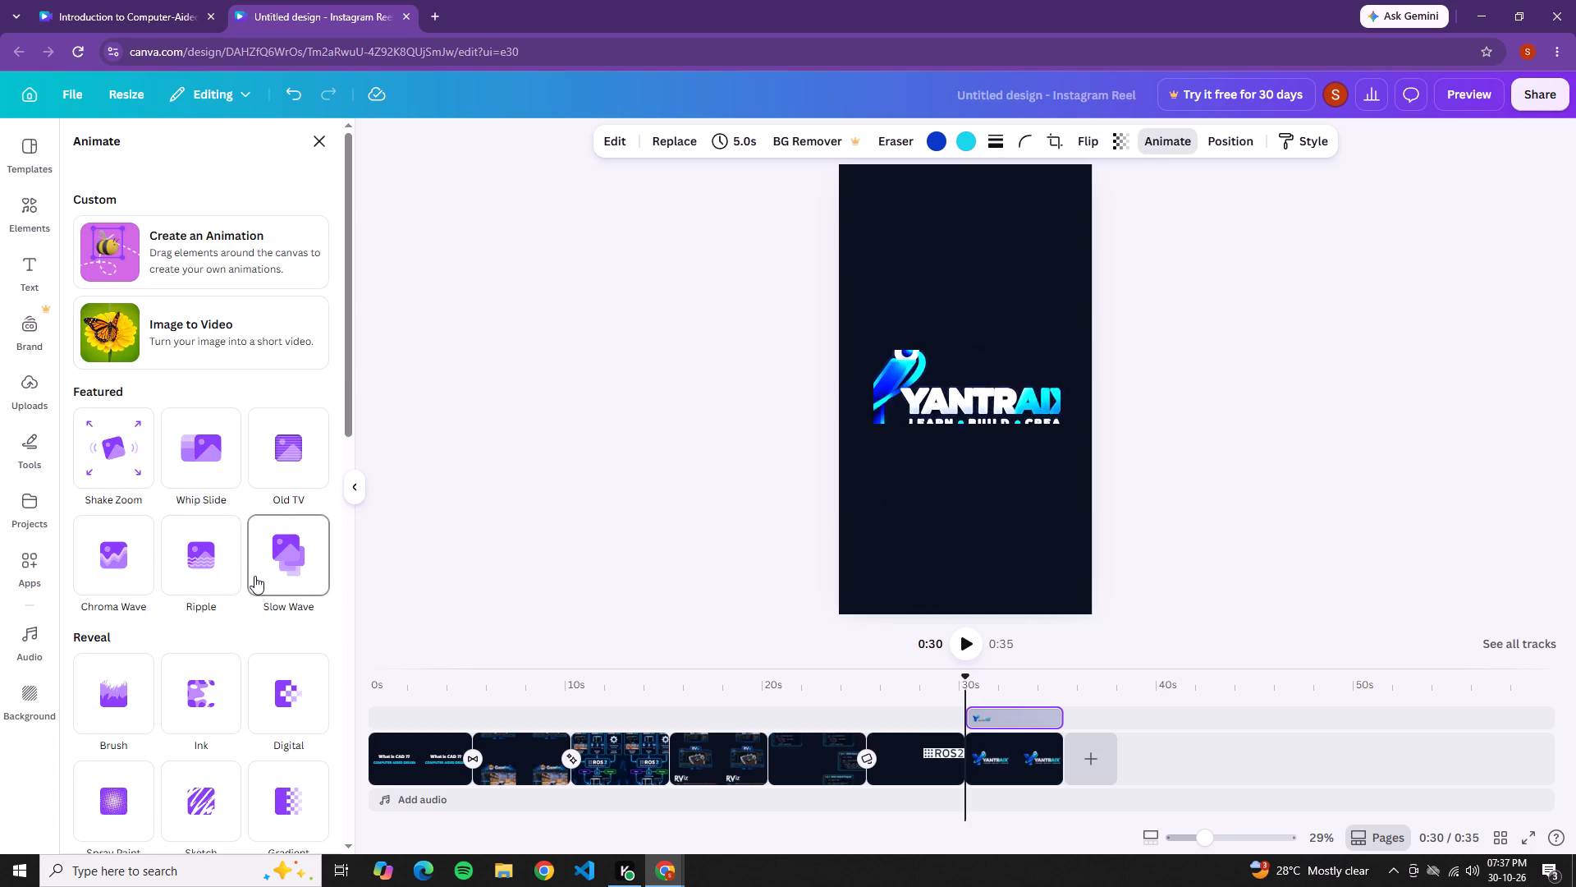
pyautogui.scroll(-2, 255, 576)
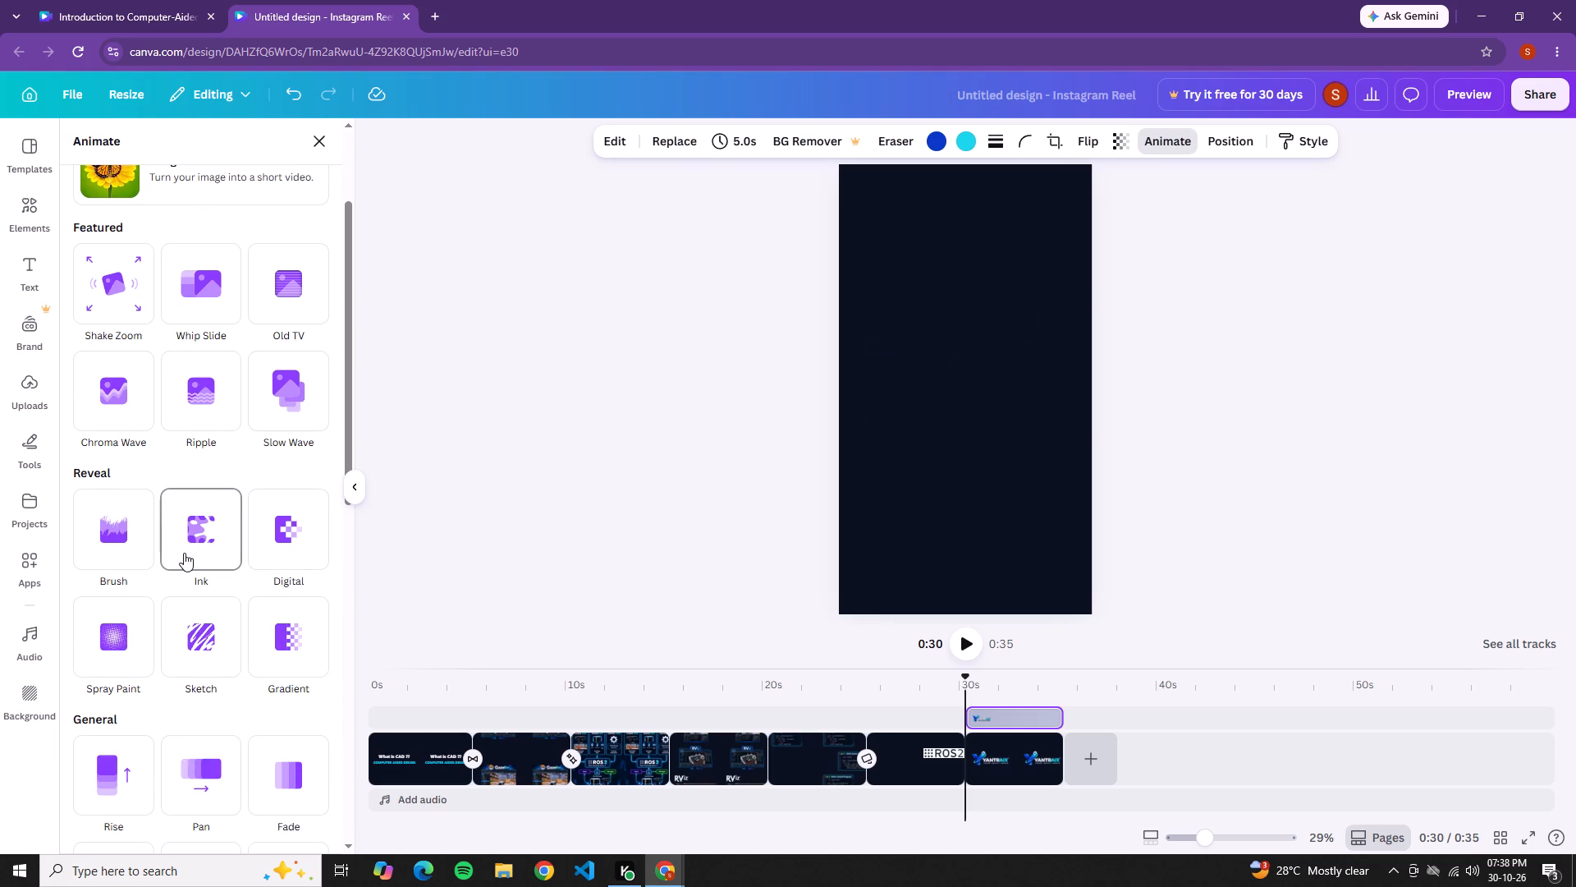
pyautogui.click(211, 655)
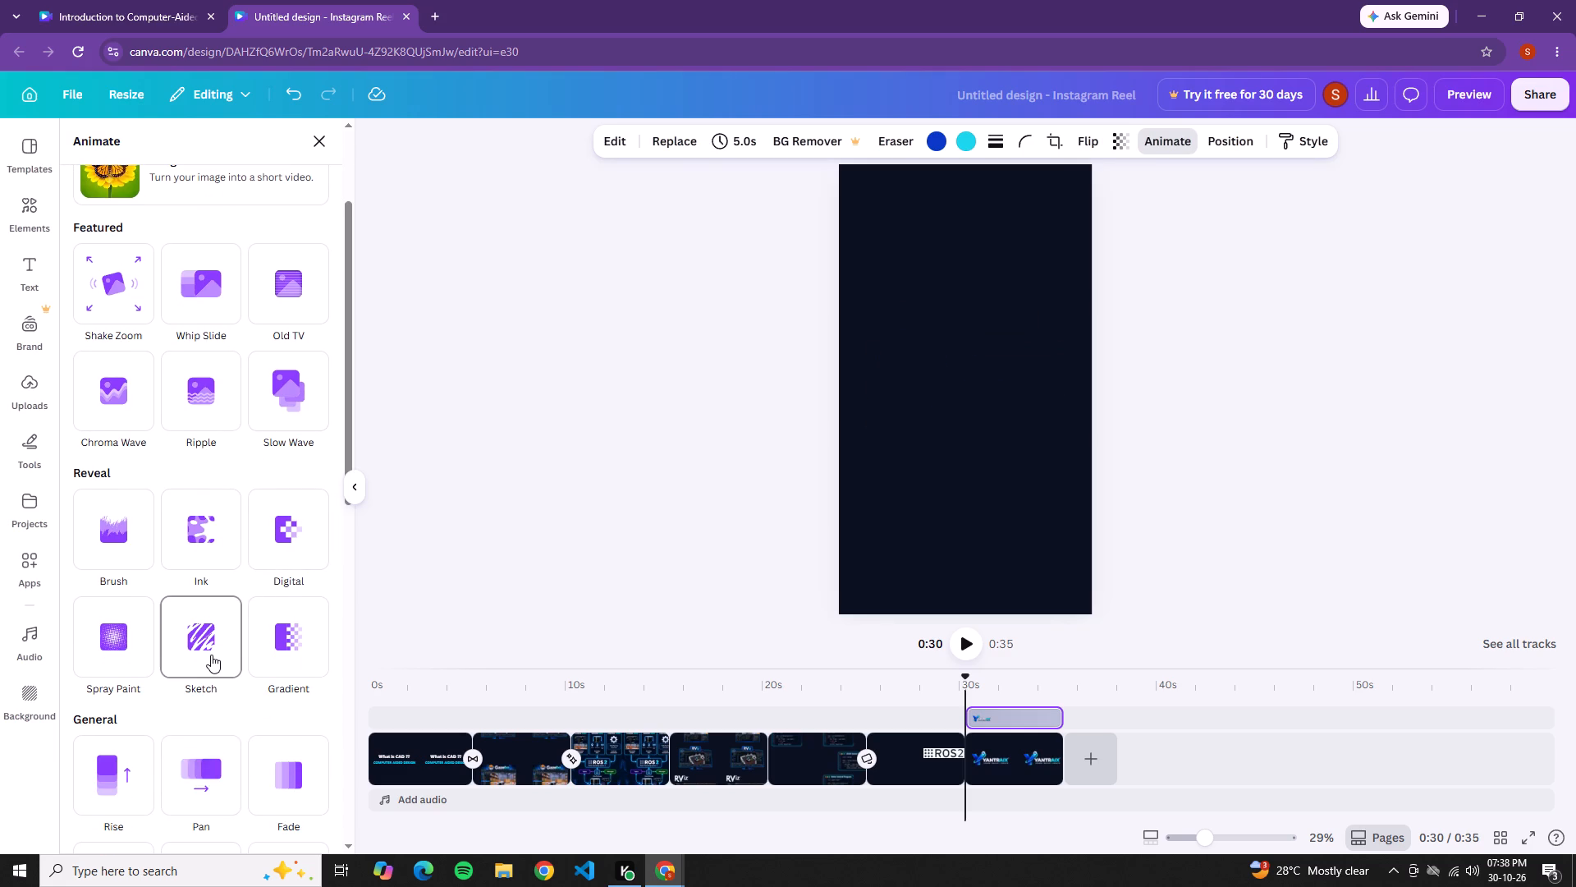
# Play back from the sixth page into the seventh page to check the YANTRAIX logo's Sketch animation.
pyautogui.click(959, 648)
pyautogui.click(914, 706)
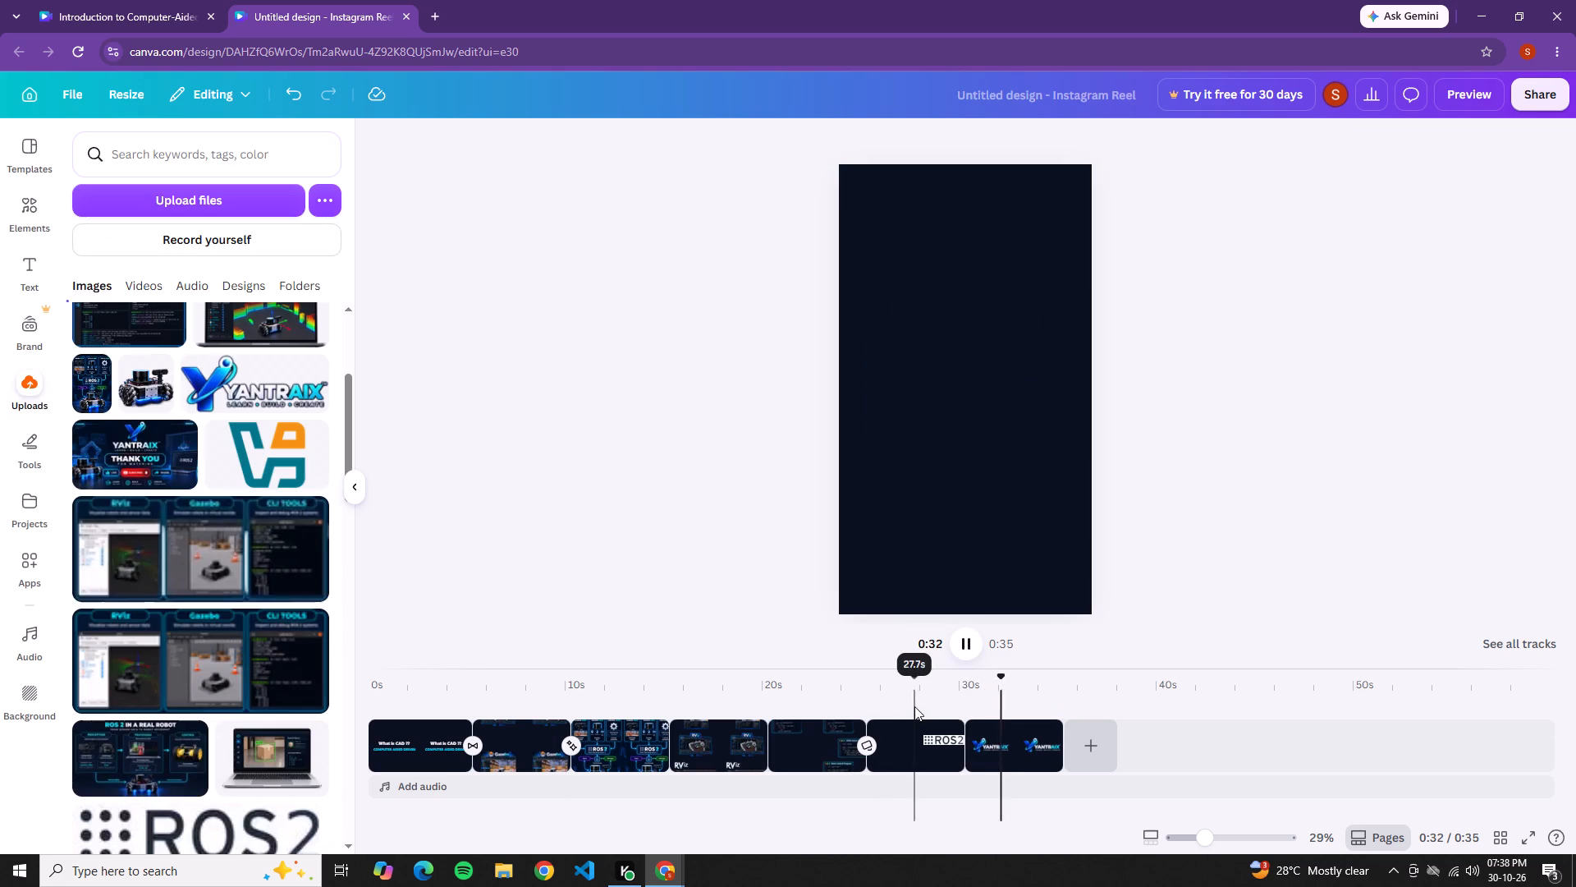
pyautogui.click(913, 669)
pyautogui.click(908, 684)
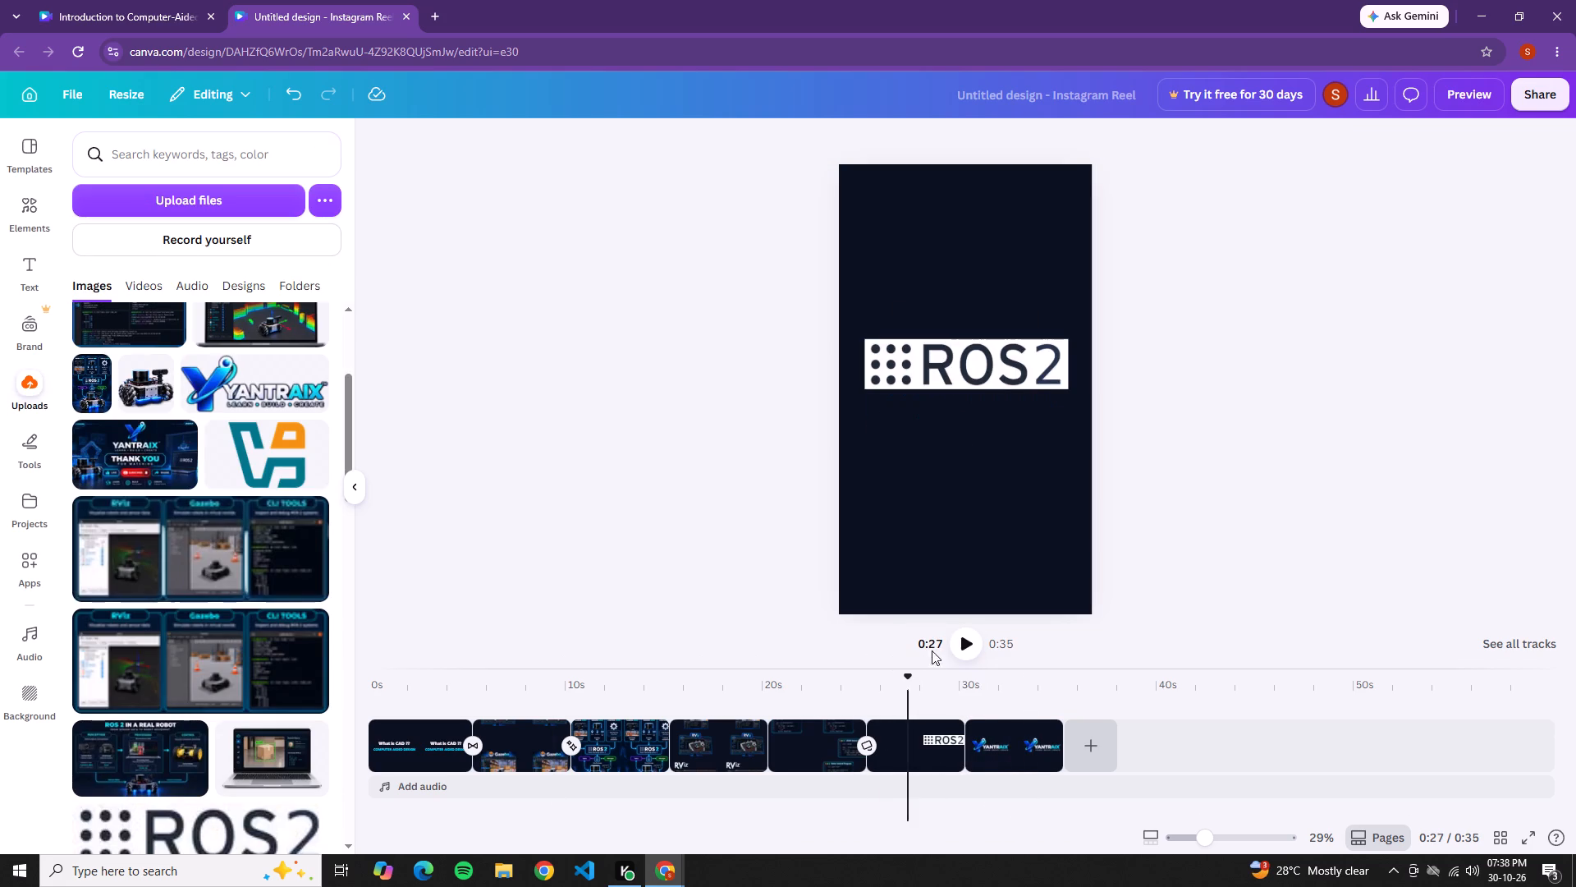
pyautogui.click(968, 641)
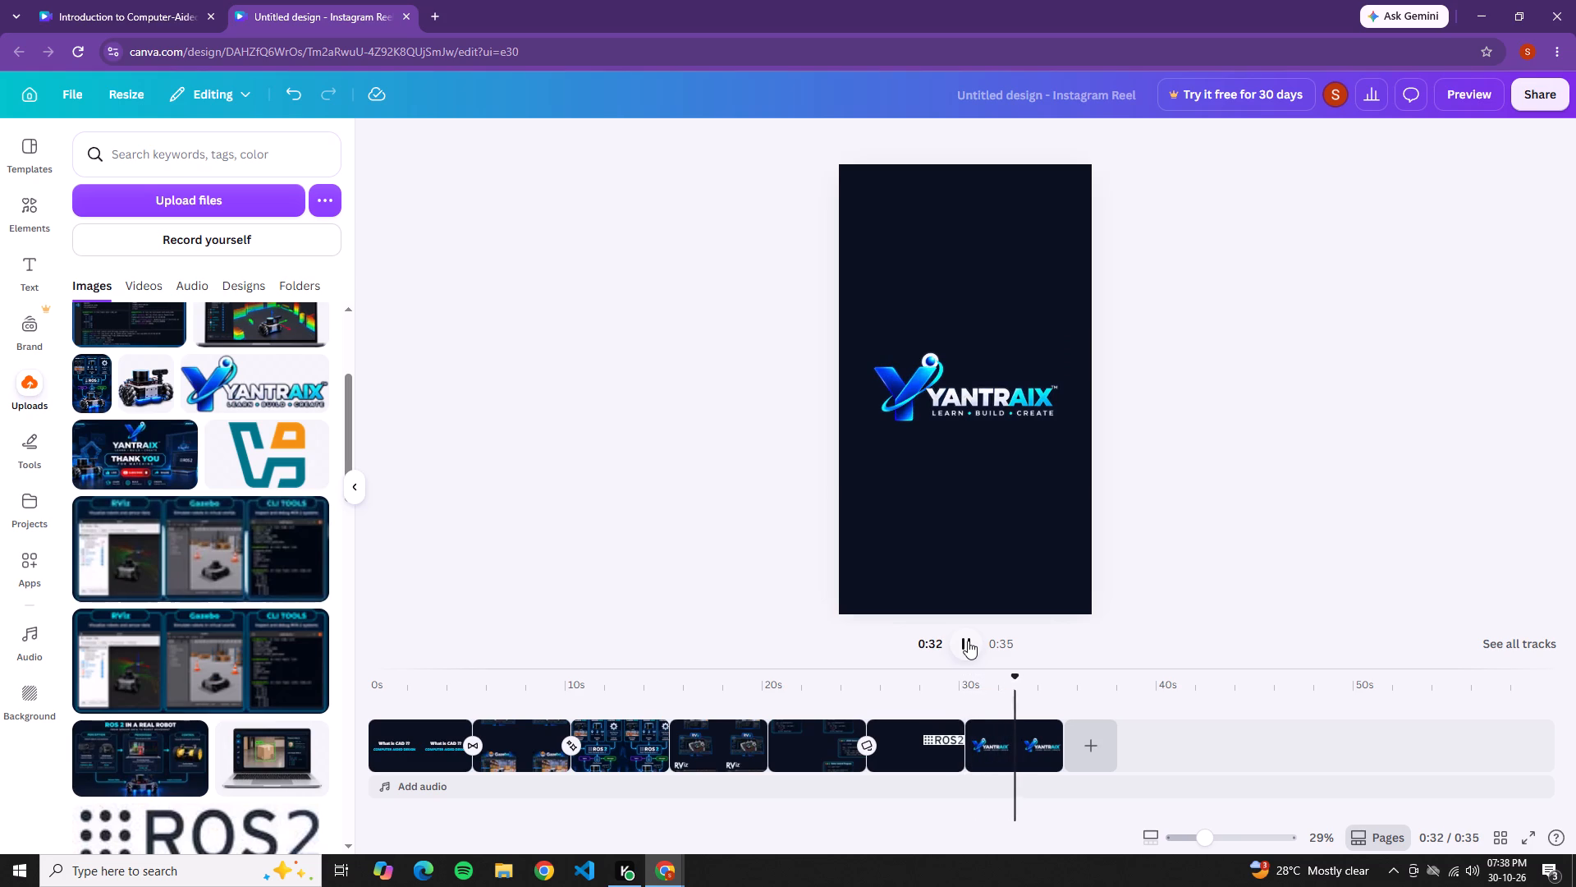
pyautogui.click(968, 641)
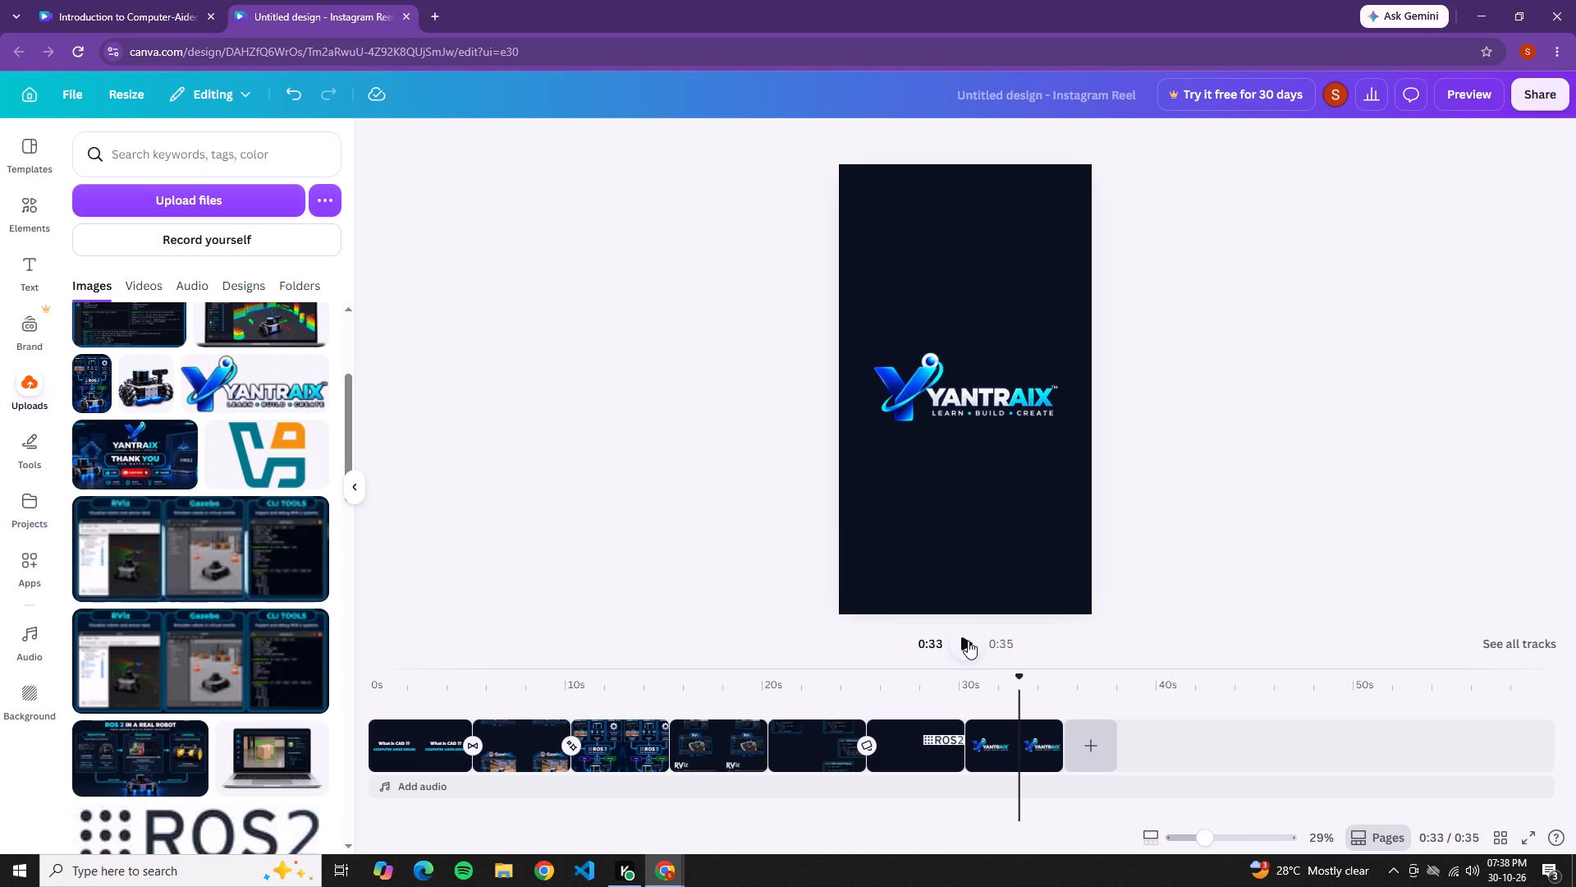
# Add a blank eighth page at the end of the reel.
pyautogui.click(1099, 742)
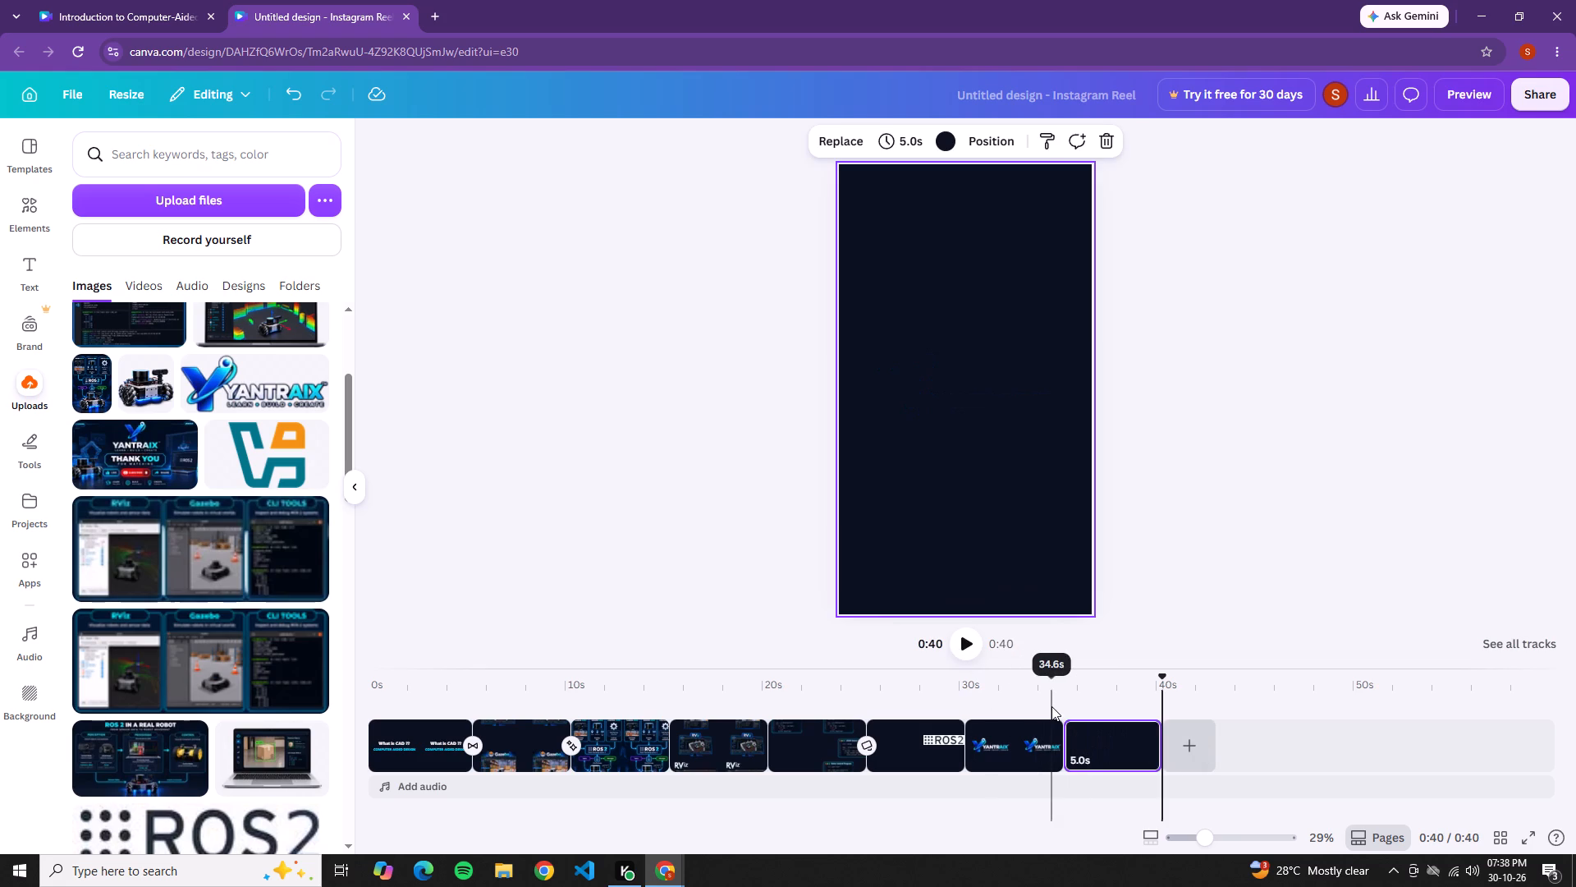
# Play back the end of the seventh page to check how the YANTRAIX logo leads into the blank eighth page.
pyautogui.click(1051, 706)
pyautogui.click(980, 650)
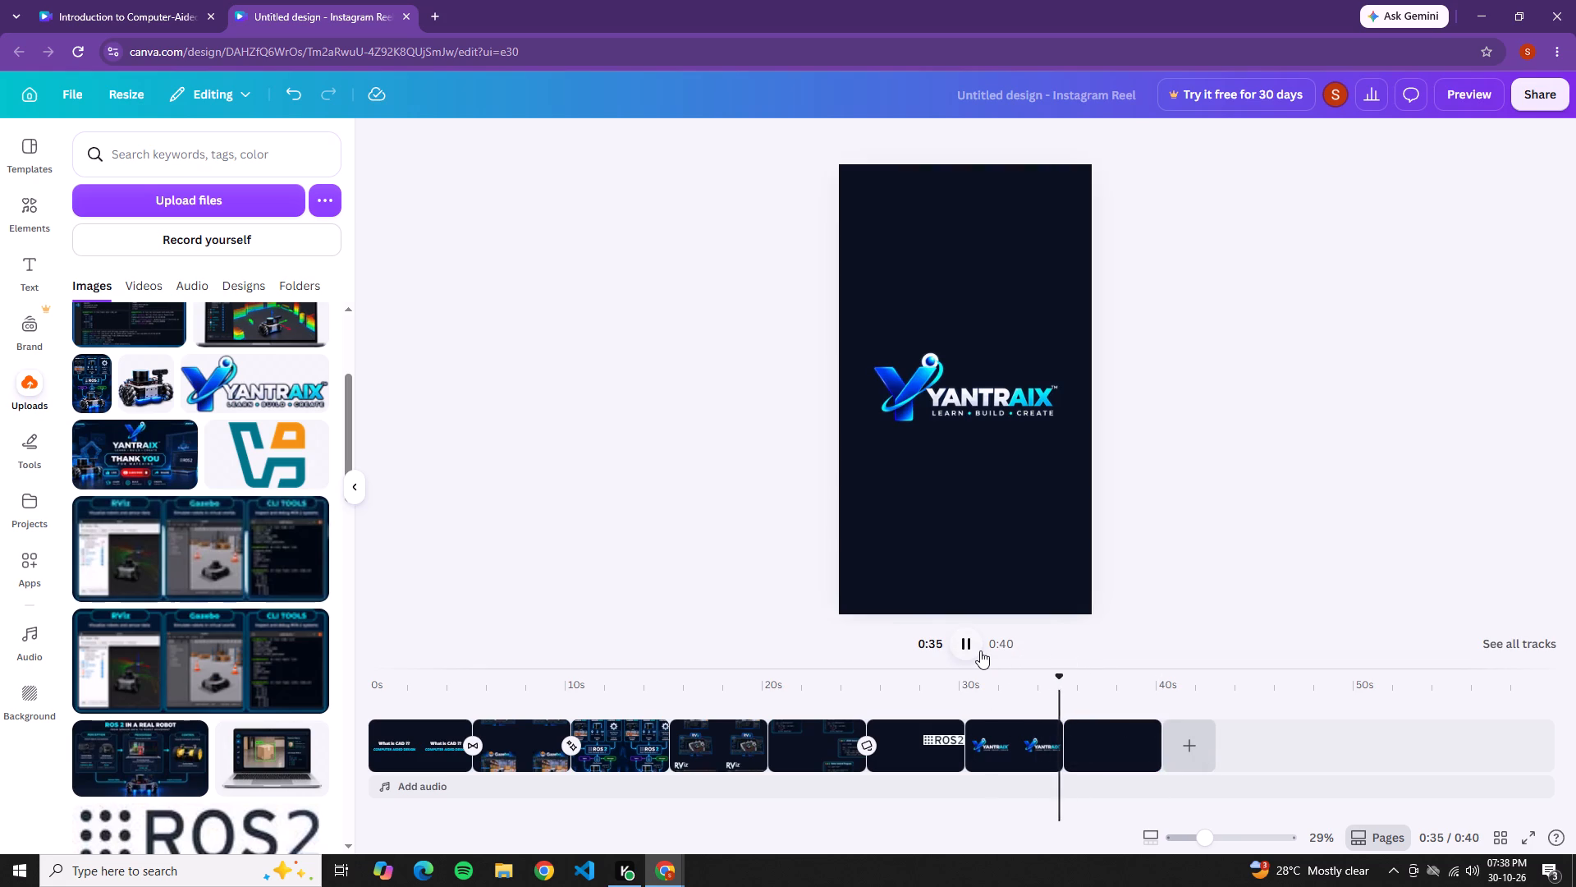
pyautogui.click(980, 650)
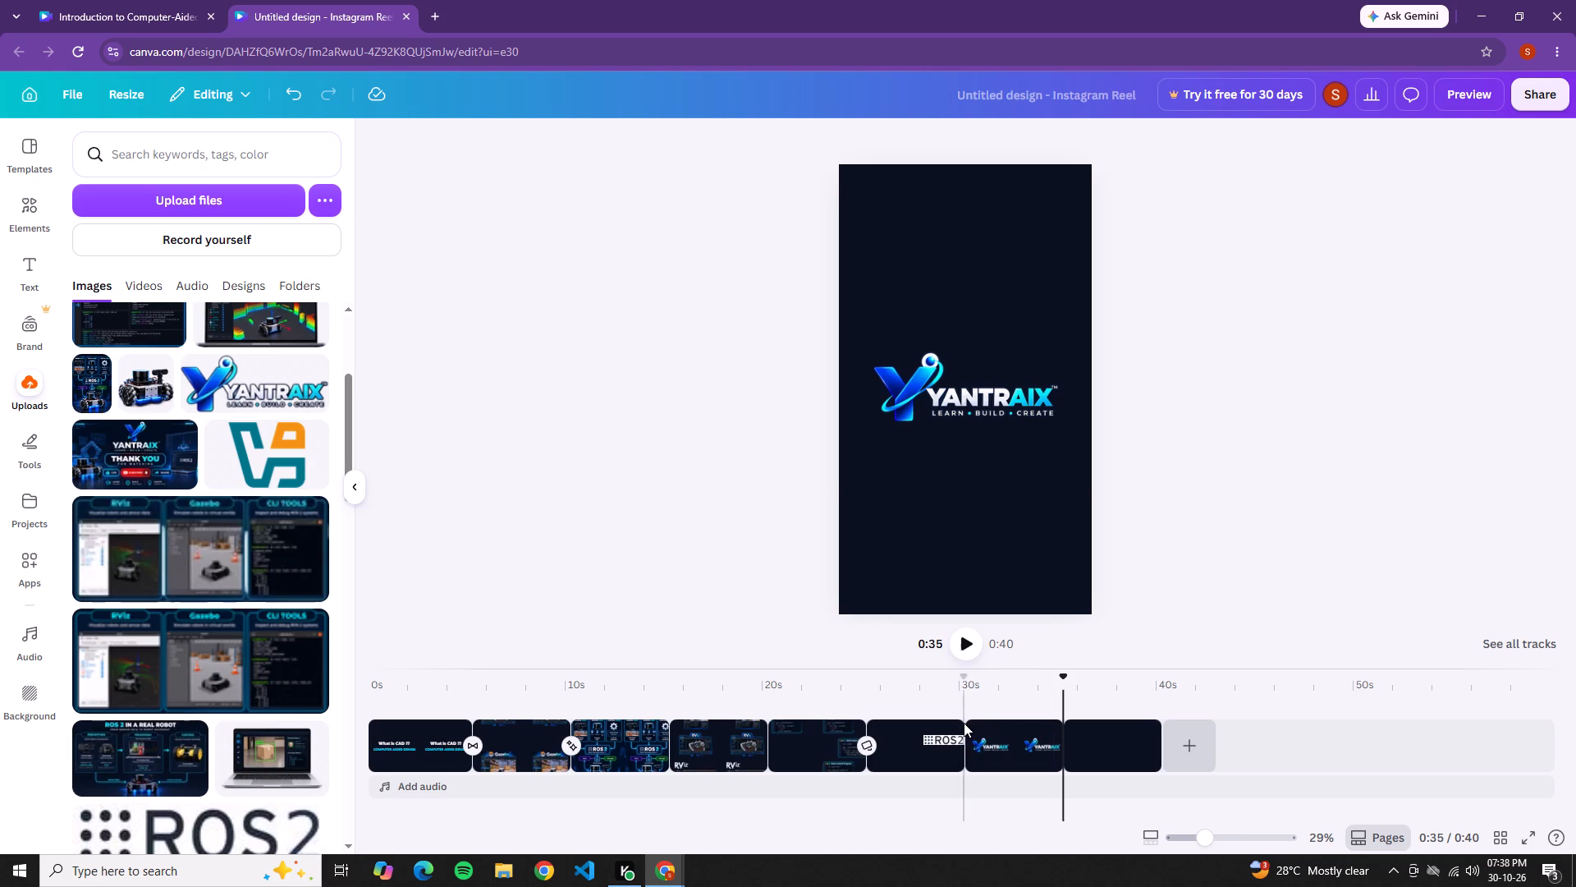
# Apply a Match & Move transition between the sixth page with the ROS2 logo and the seventh page with the YANTRAIX logo.
pyautogui.click(965, 756)
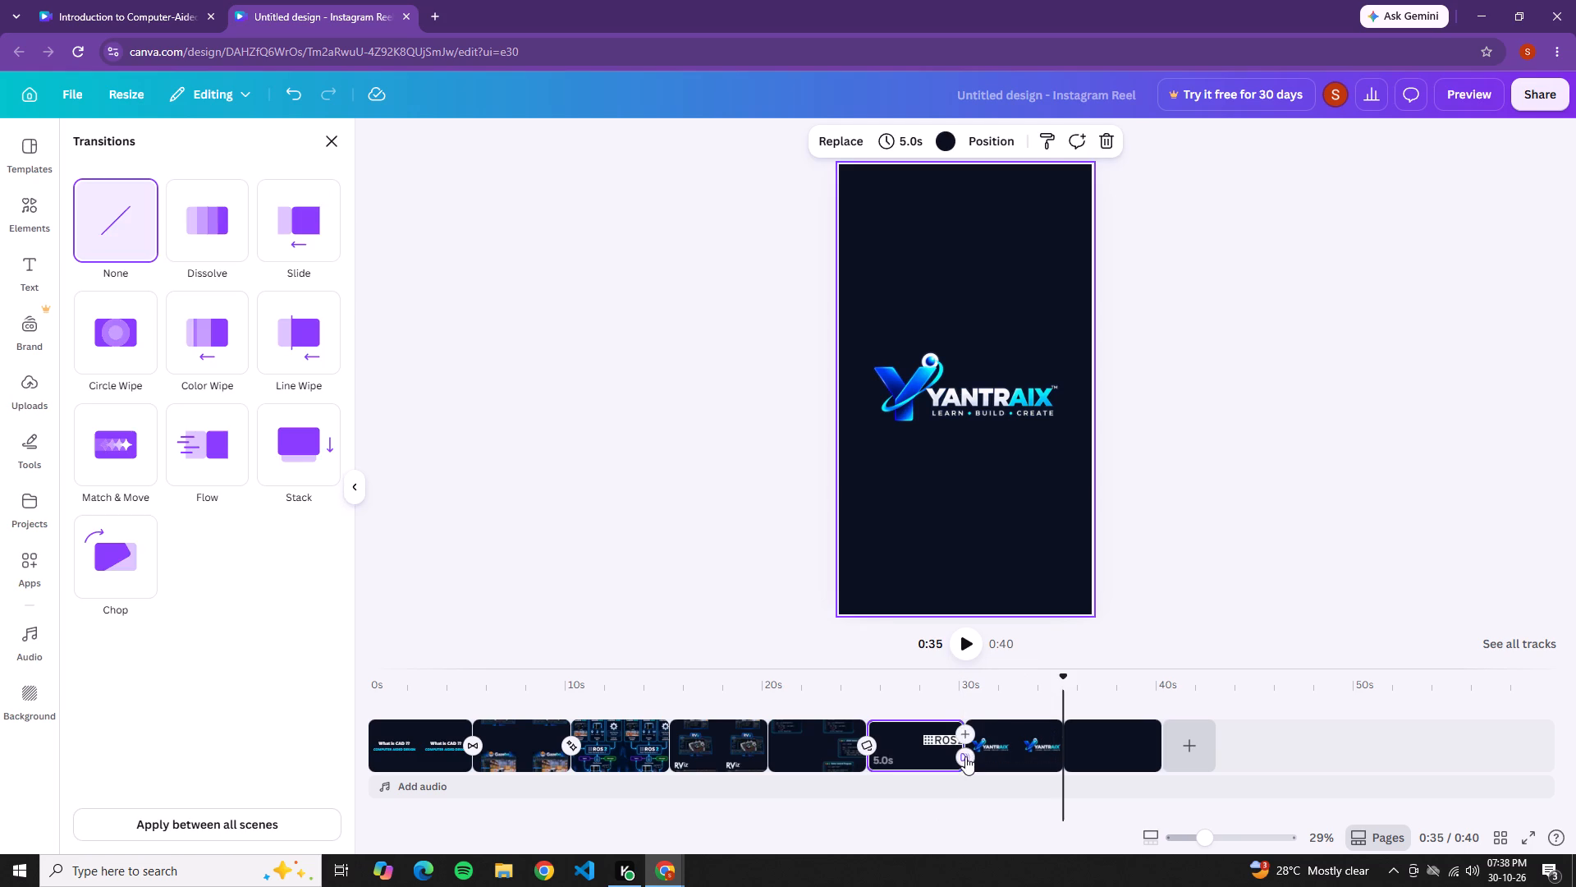
pyautogui.click(126, 469)
# Play back from the sixth page into the seventh page to check the Match & Move transition.
pyautogui.click(928, 684)
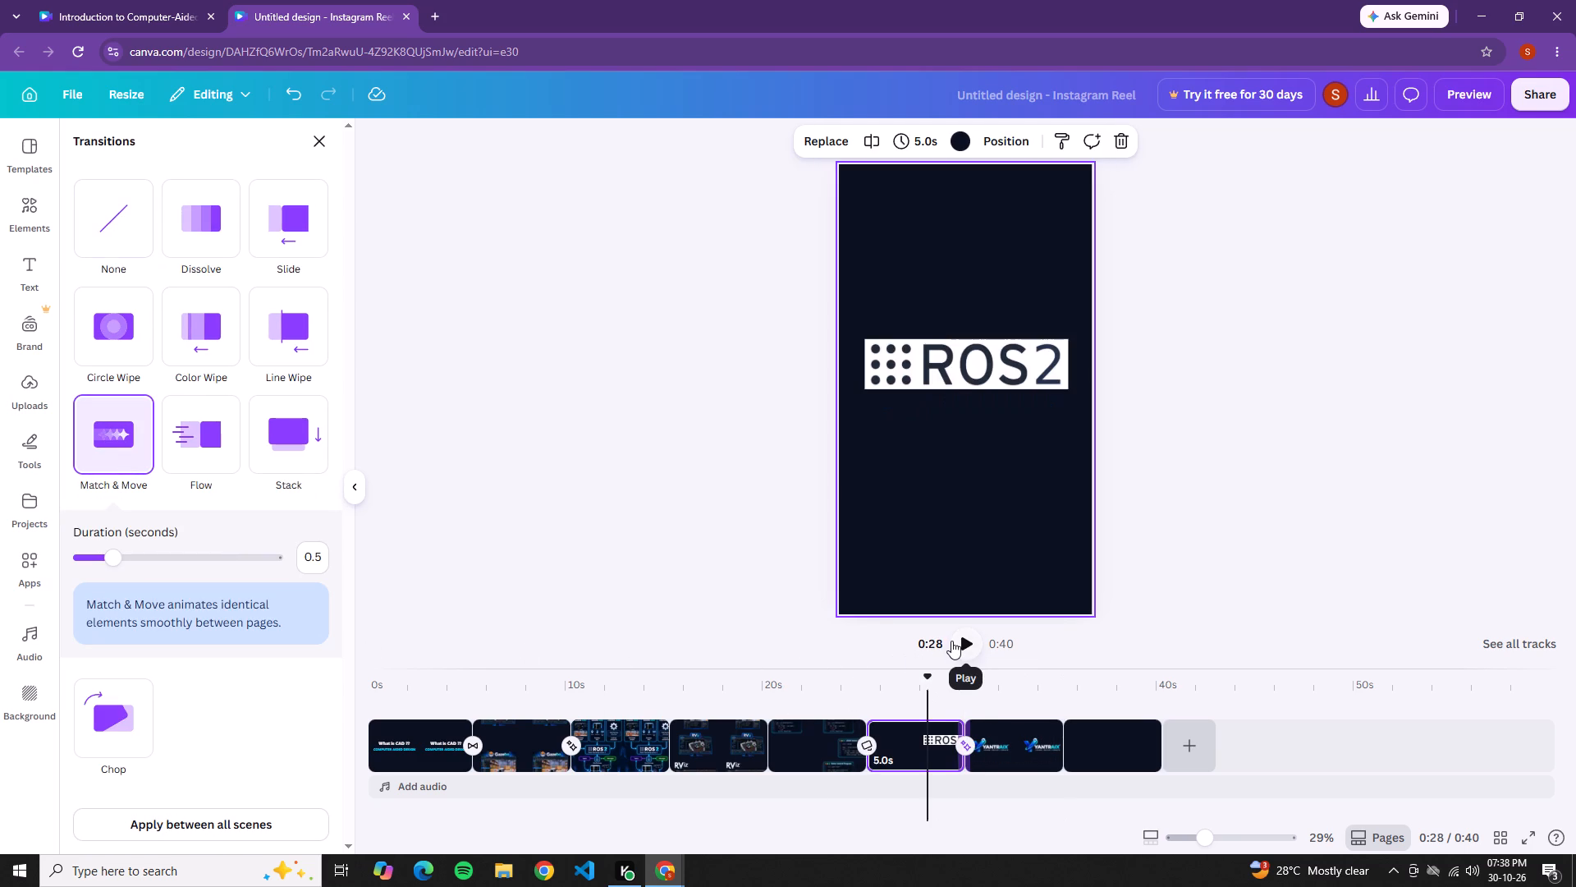
pyautogui.click(951, 641)
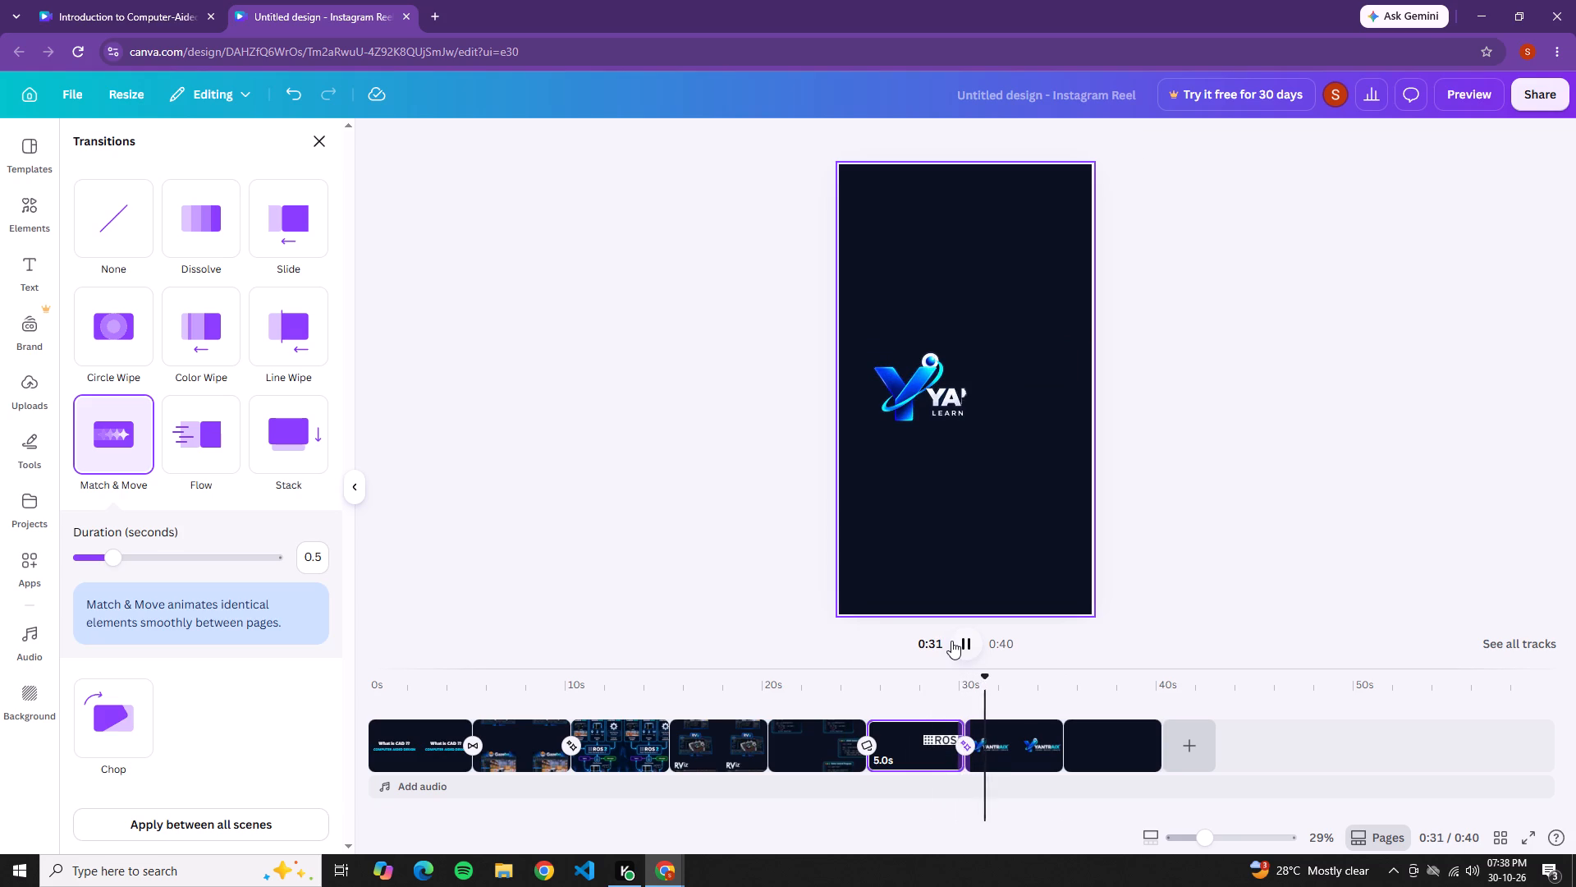
pyautogui.click(951, 641)
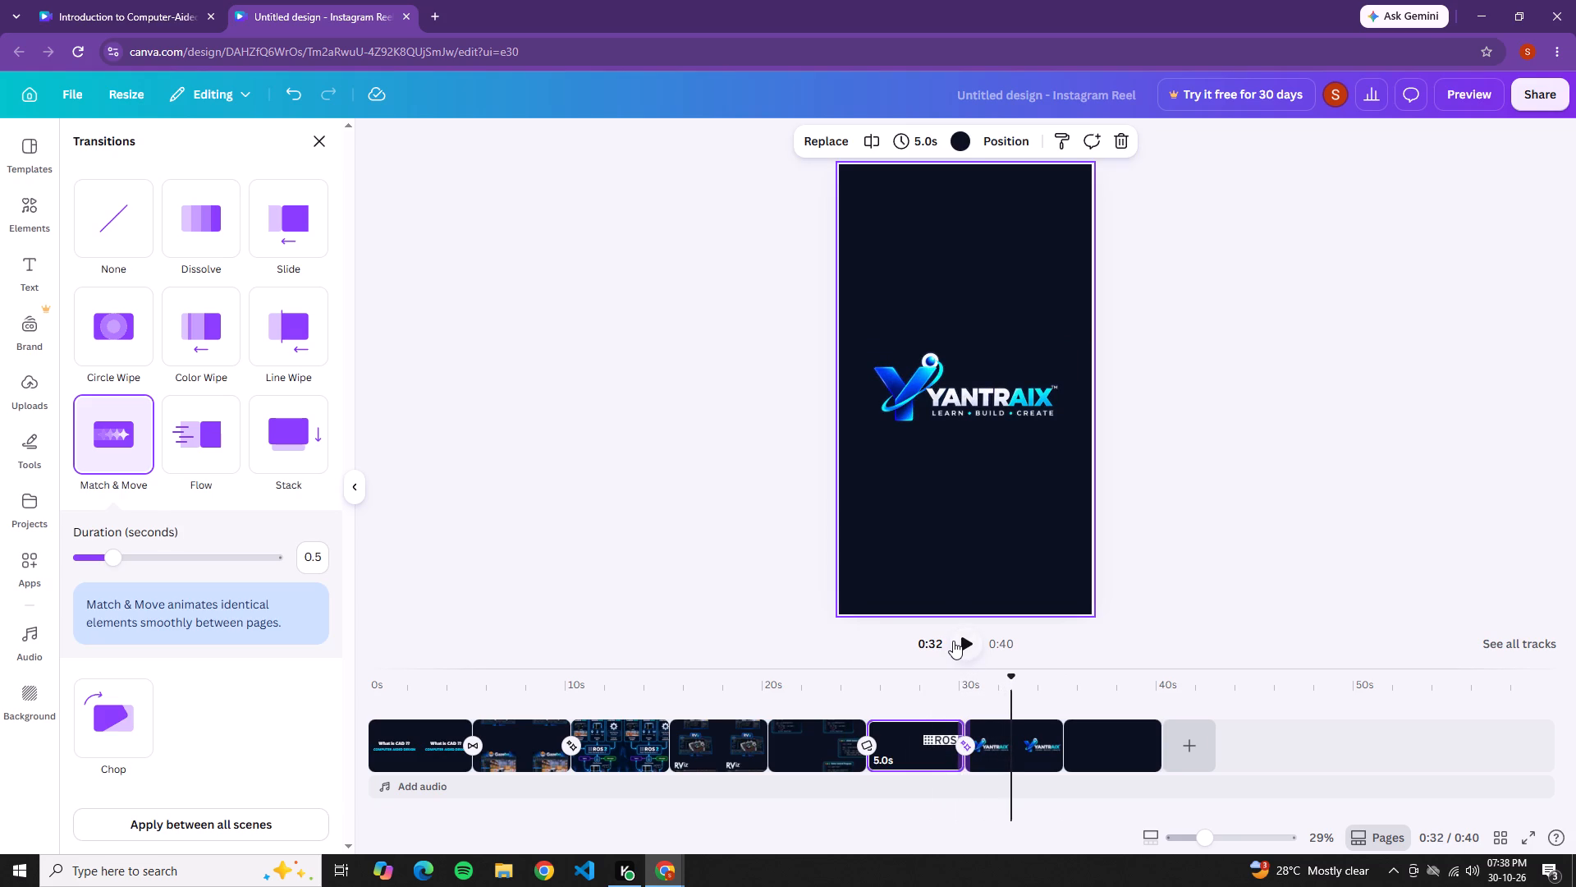
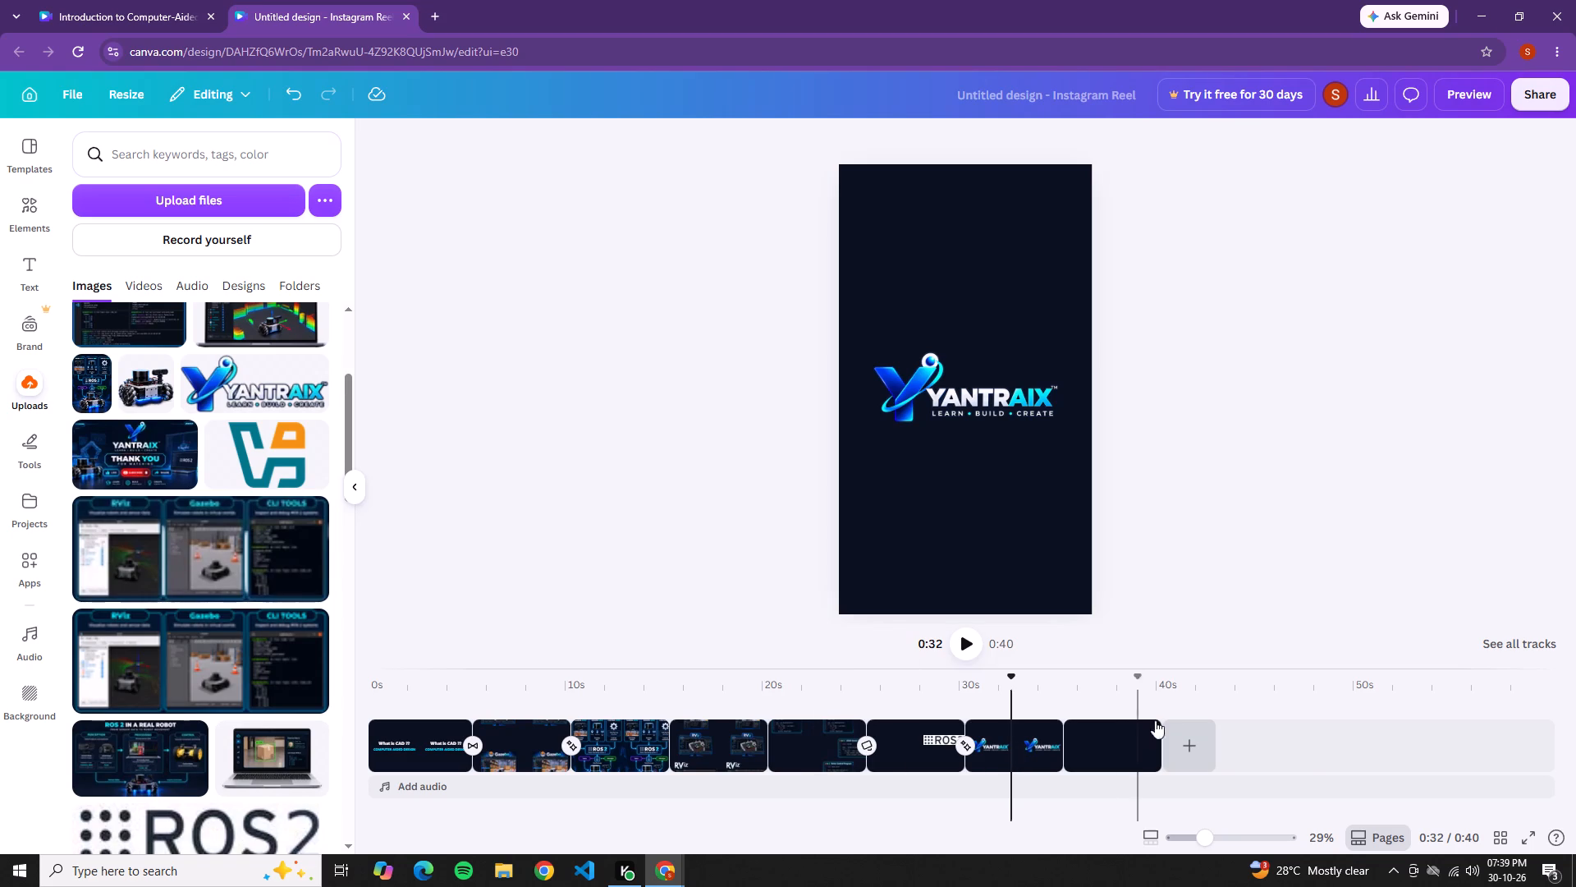
# Add four more blank pages at the end of the reel.
pyautogui.click(1182, 720)
pyautogui.click(1267, 738)
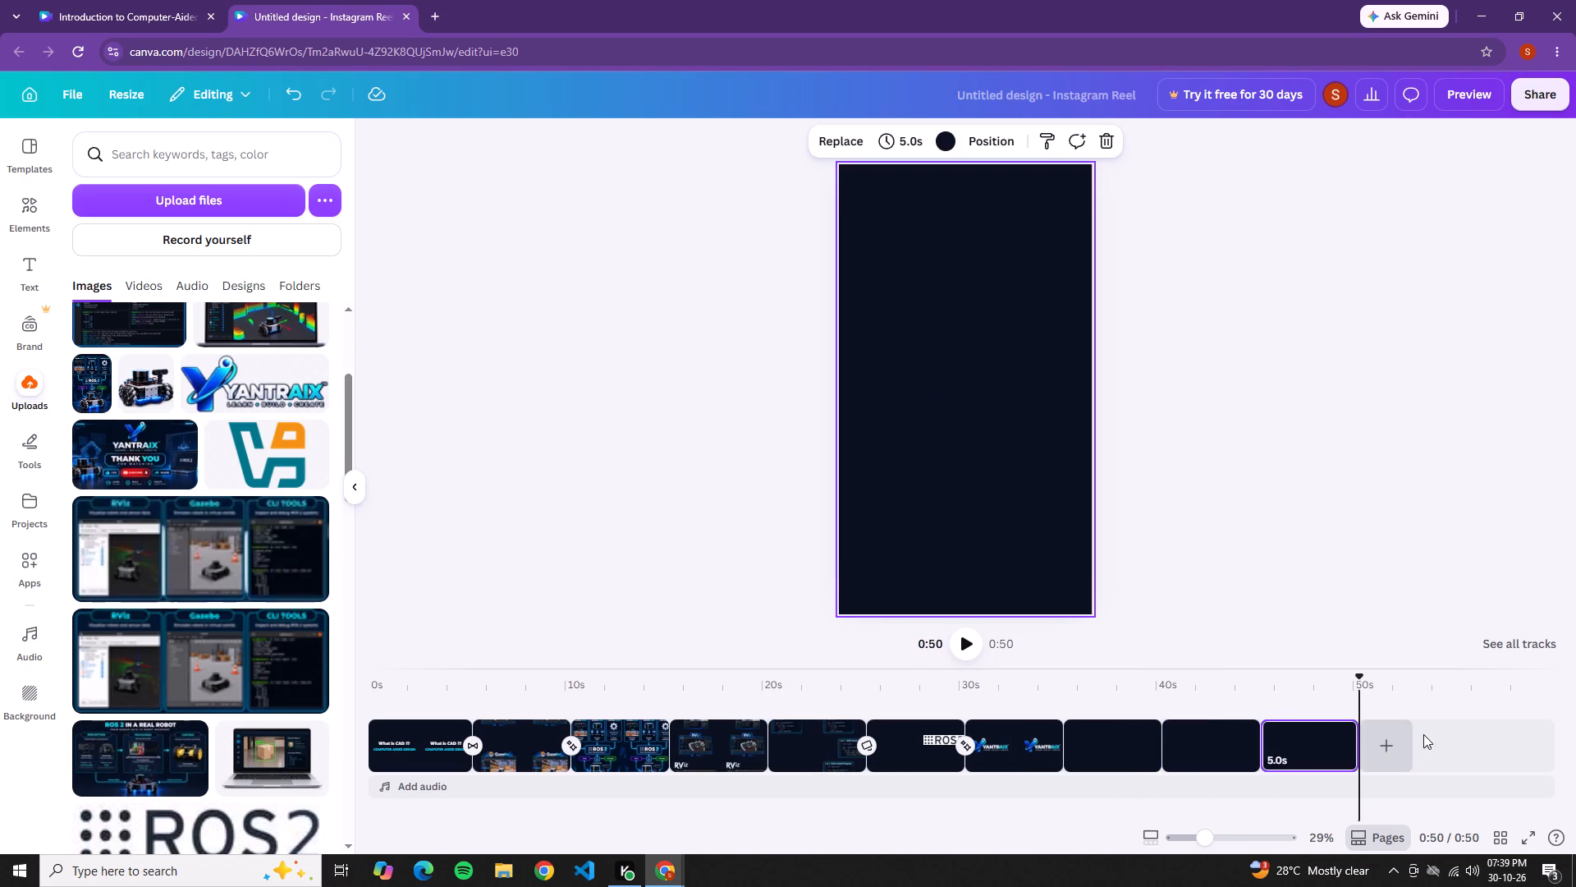
pyautogui.click(1395, 744)
pyautogui.click(1474, 736)
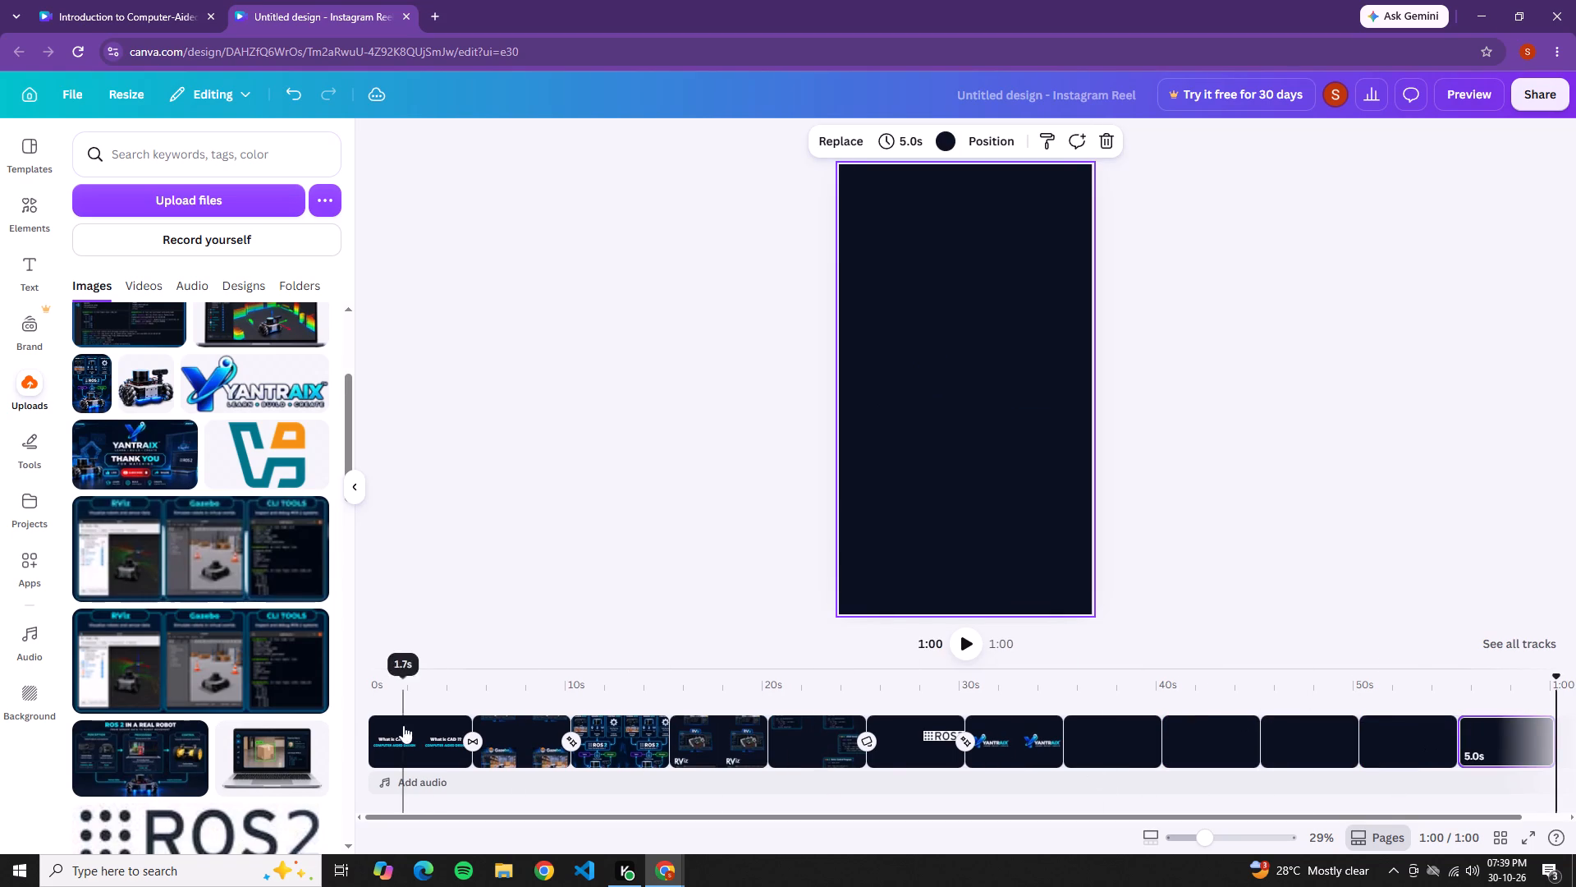
# Play back the reel from its first page.
pyautogui.click(382, 721)
pyautogui.click(976, 633)
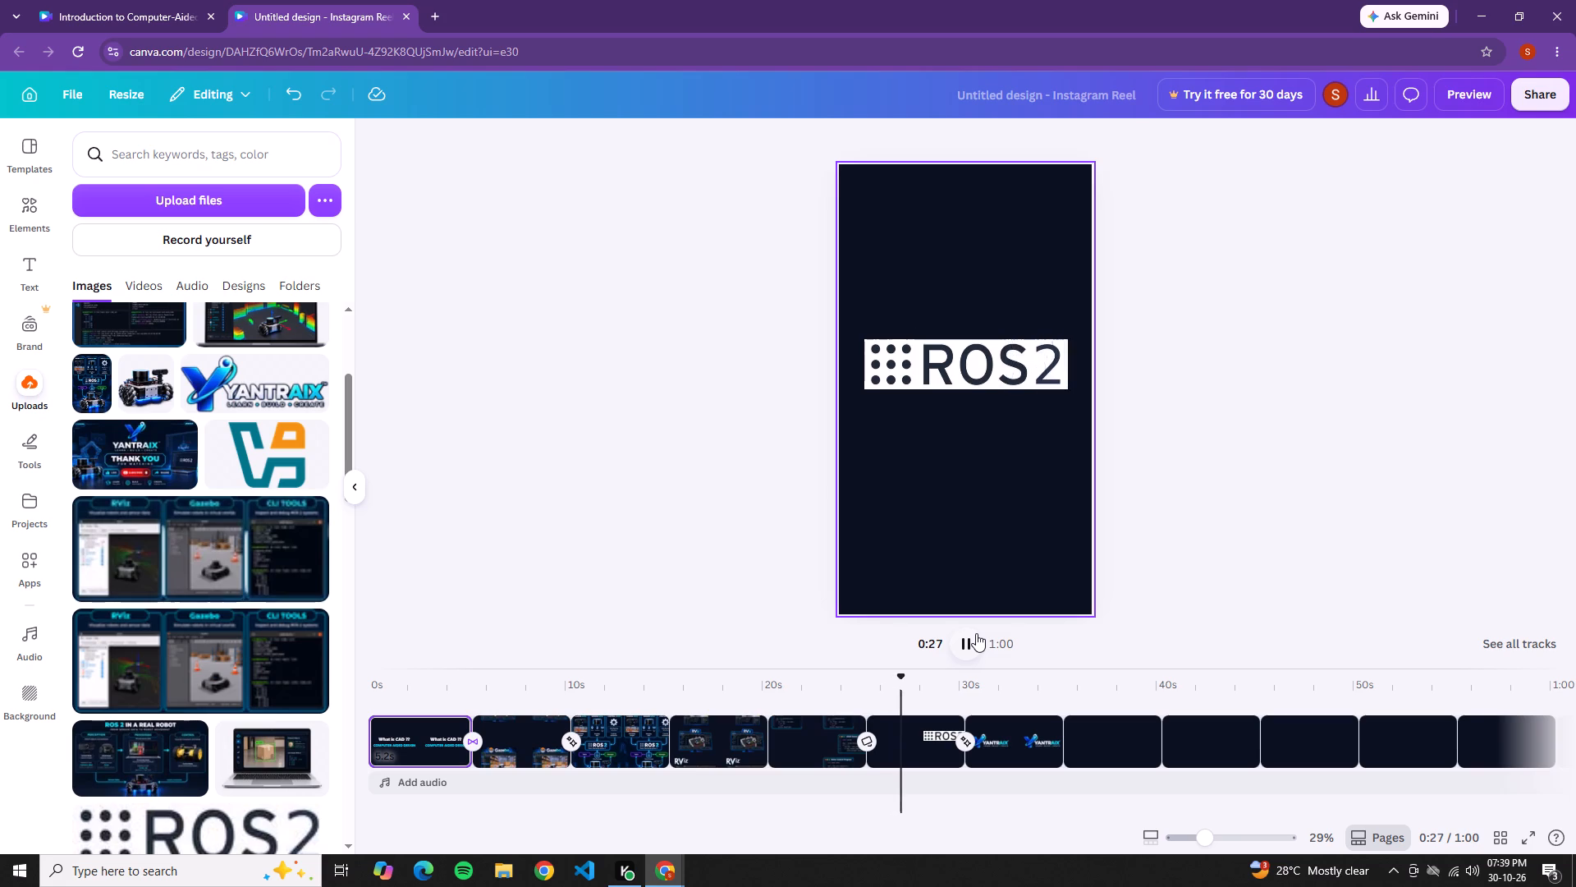
# Pause the playback on the sixth page and add the heading "ROS2", centred horizontally near the top above the ROS2 logo.
pyautogui.click(976, 634)
pyautogui.click(953, 547)
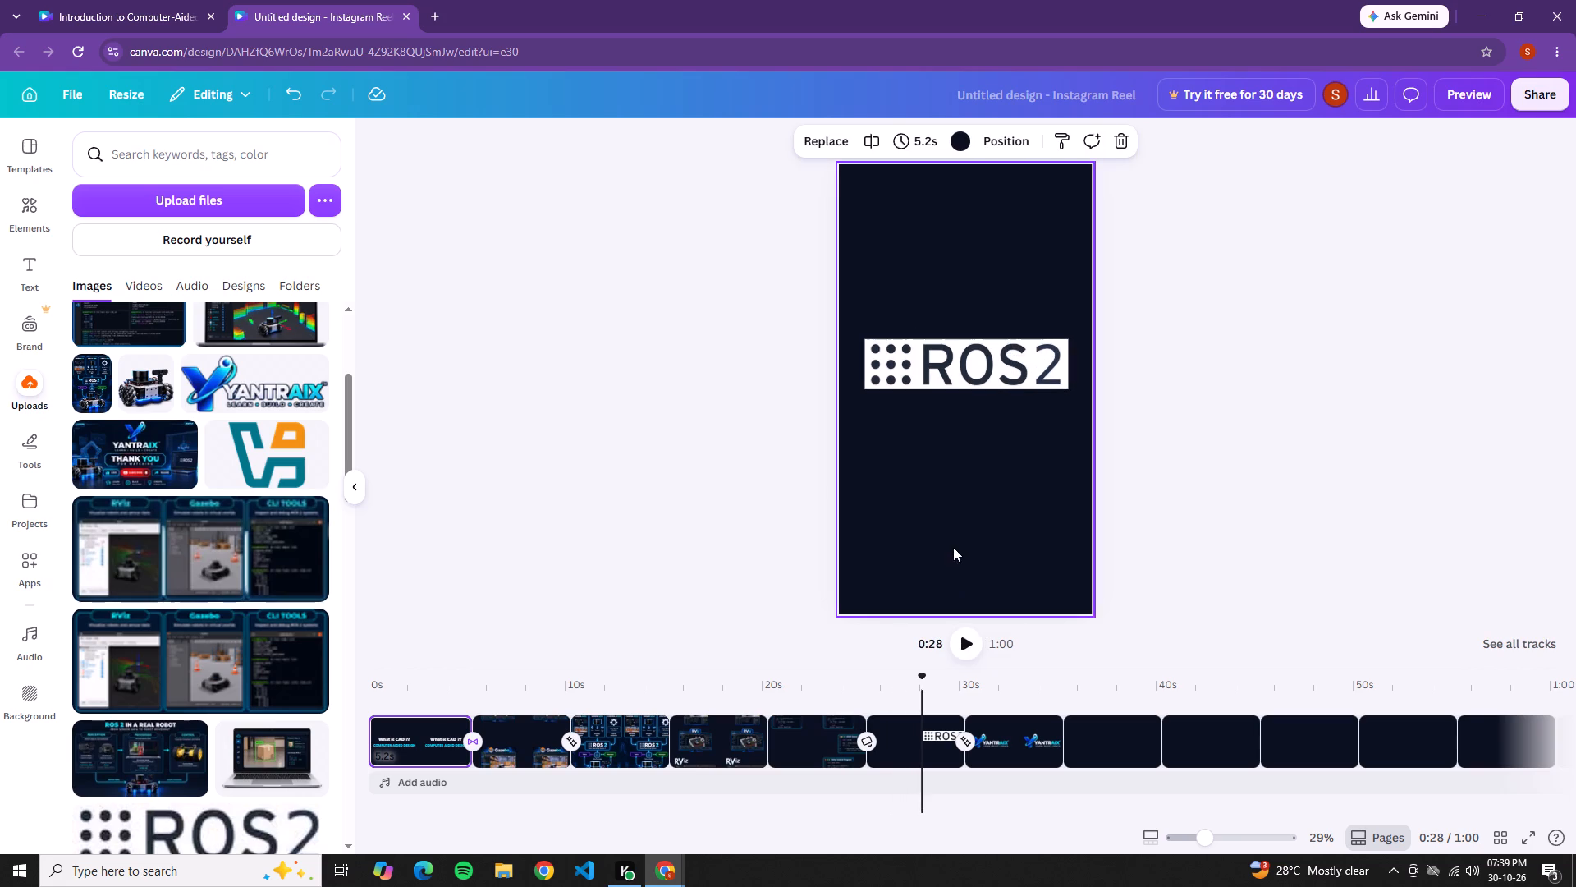
pyautogui.click(21, 258)
pyautogui.moveTo(178, 411); pyautogui.dragTo(186, 412)
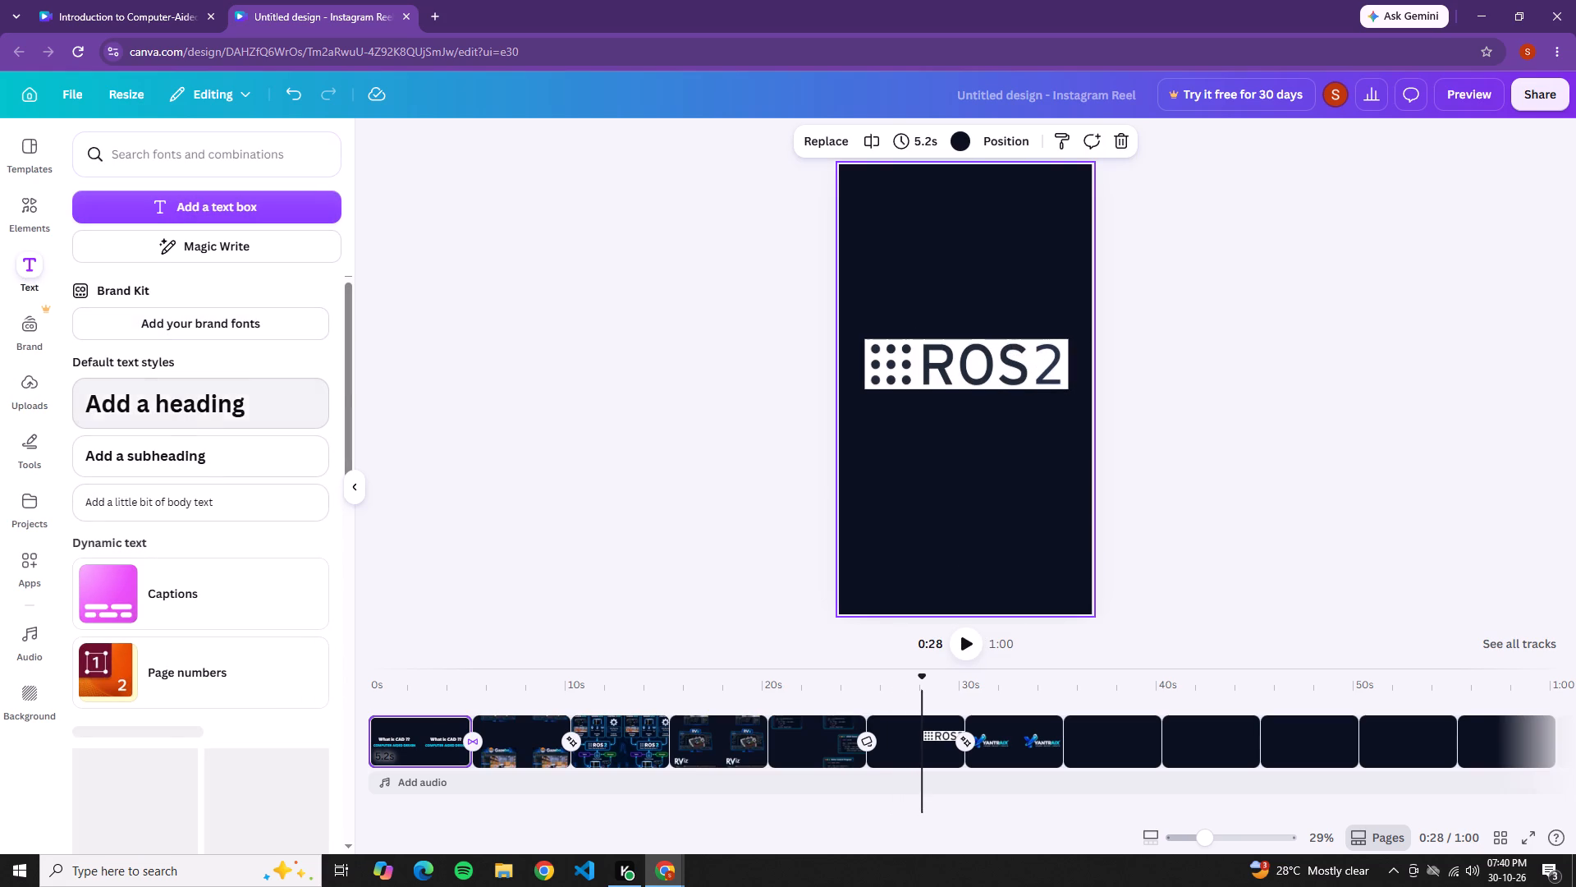
pyautogui.moveTo(186, 412); pyautogui.dragTo(963, 260)
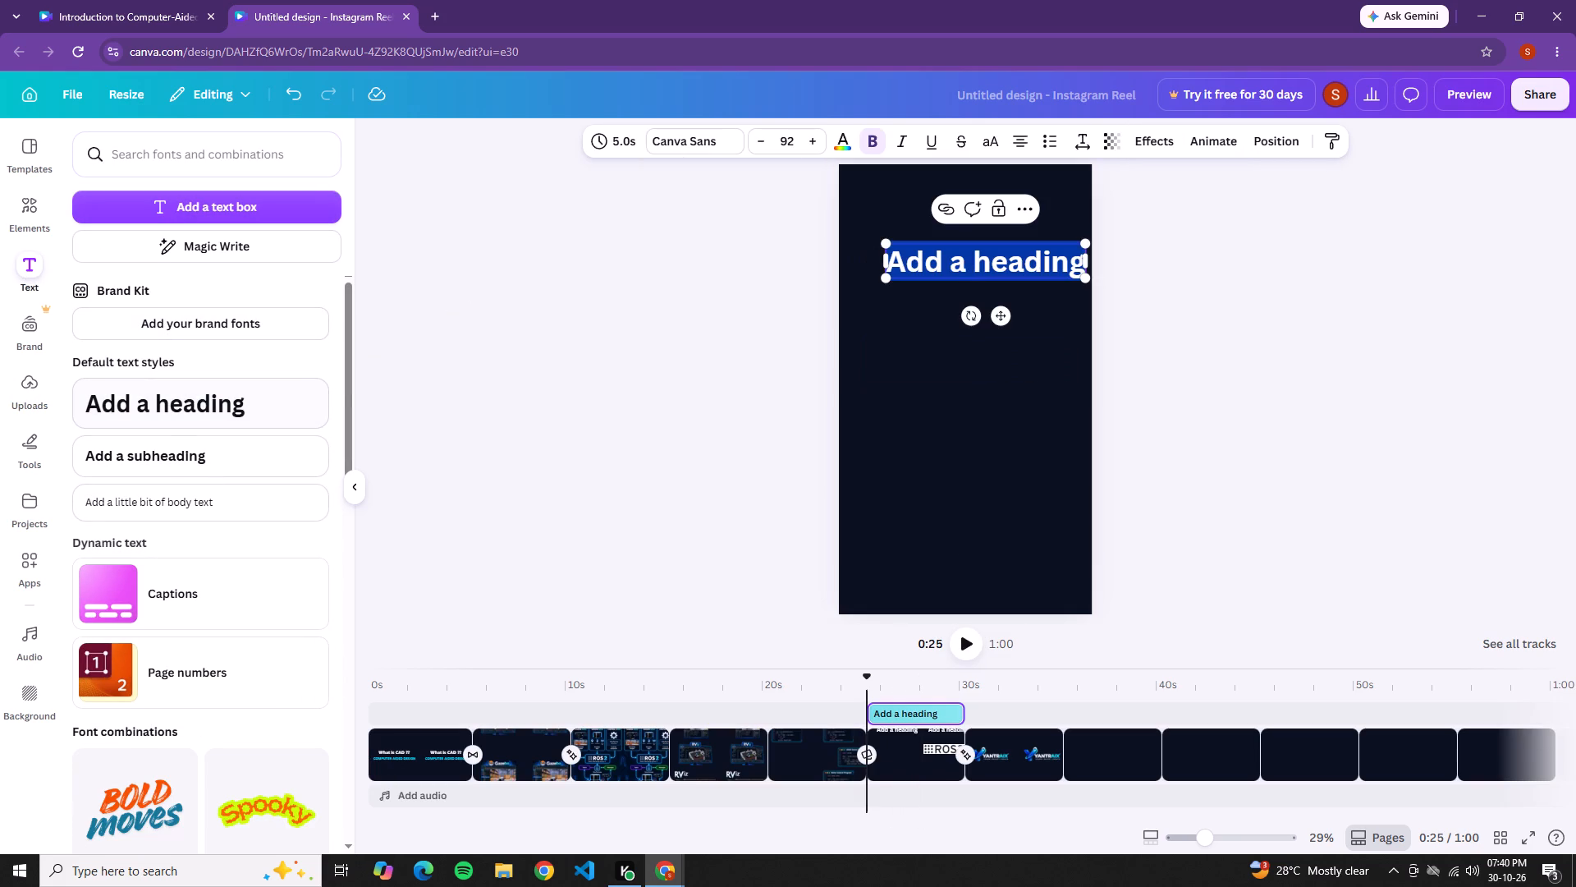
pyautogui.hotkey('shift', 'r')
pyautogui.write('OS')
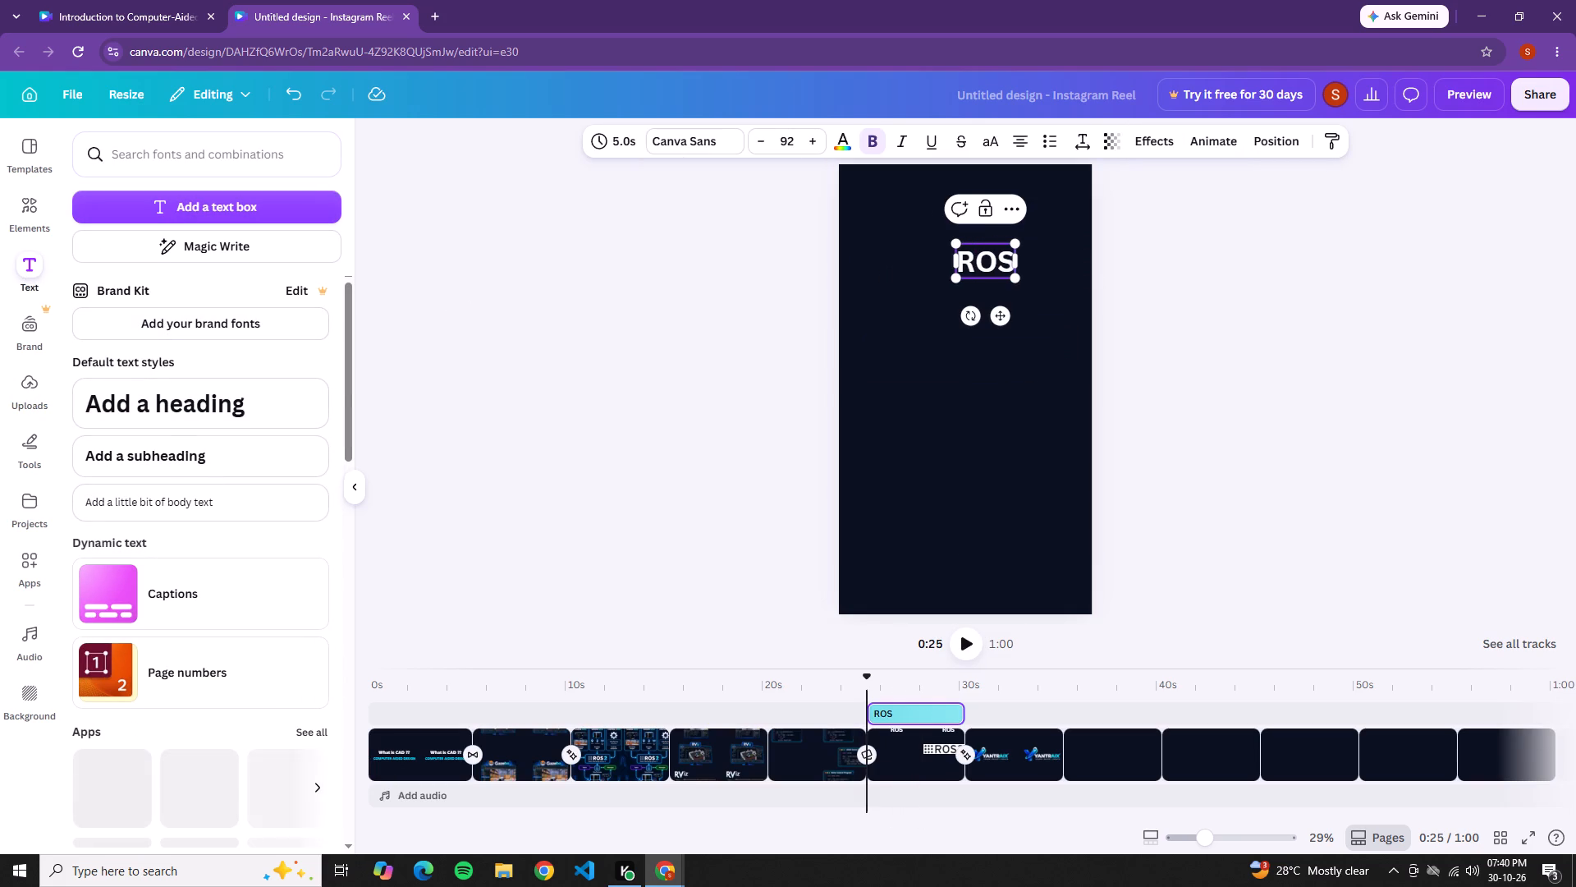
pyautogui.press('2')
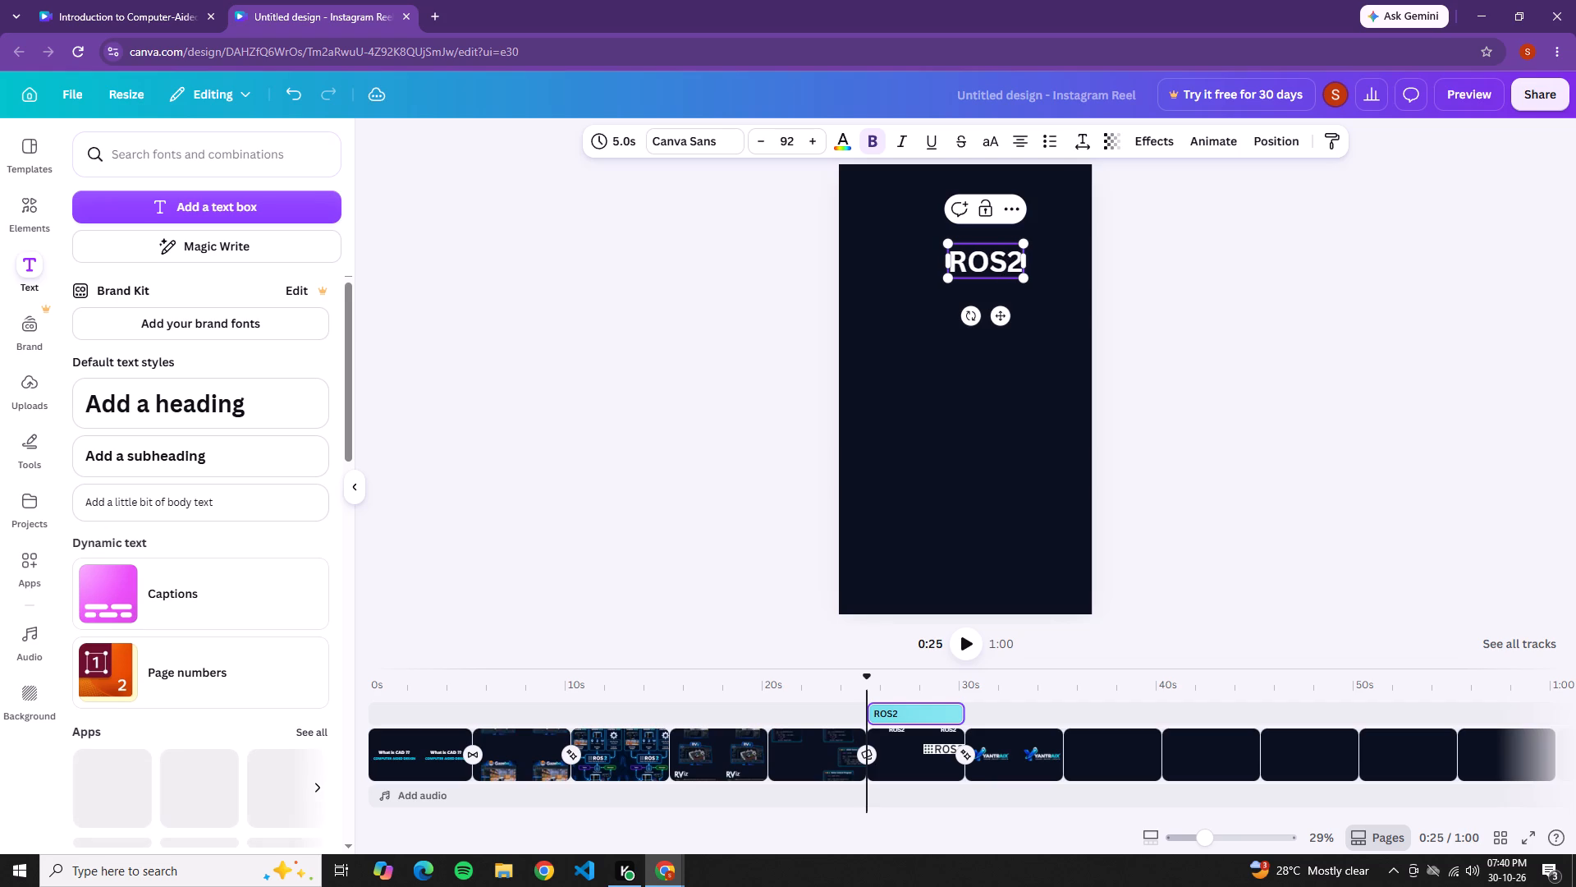
pyautogui.moveTo(1002, 315); pyautogui.dragTo(985, 314)
pyautogui.click(1185, 296)
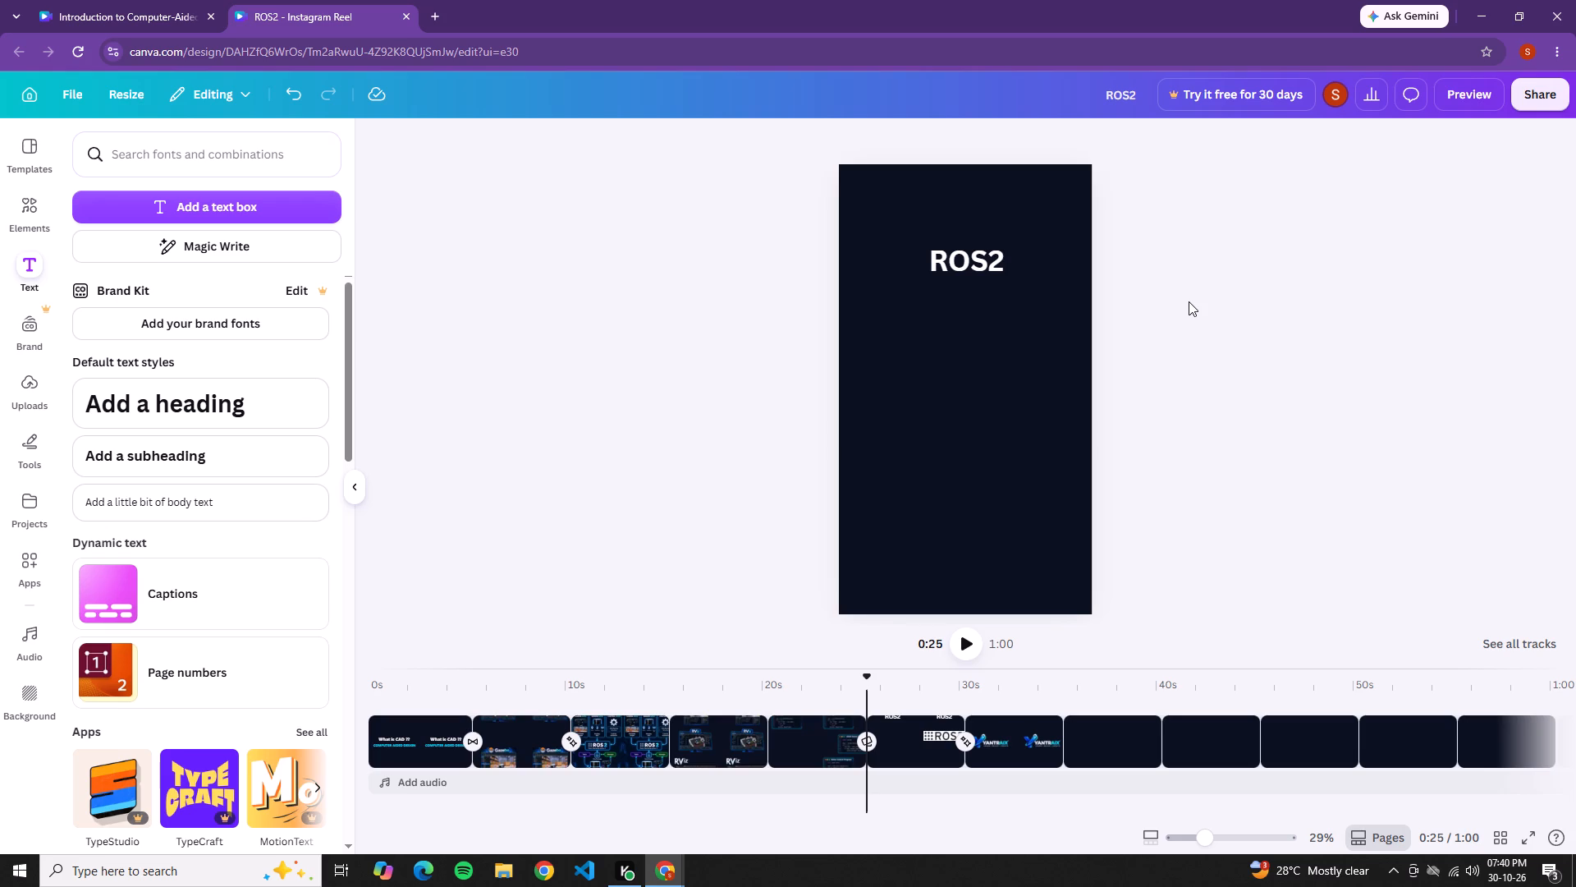
pyautogui.rightClick(1189, 301)
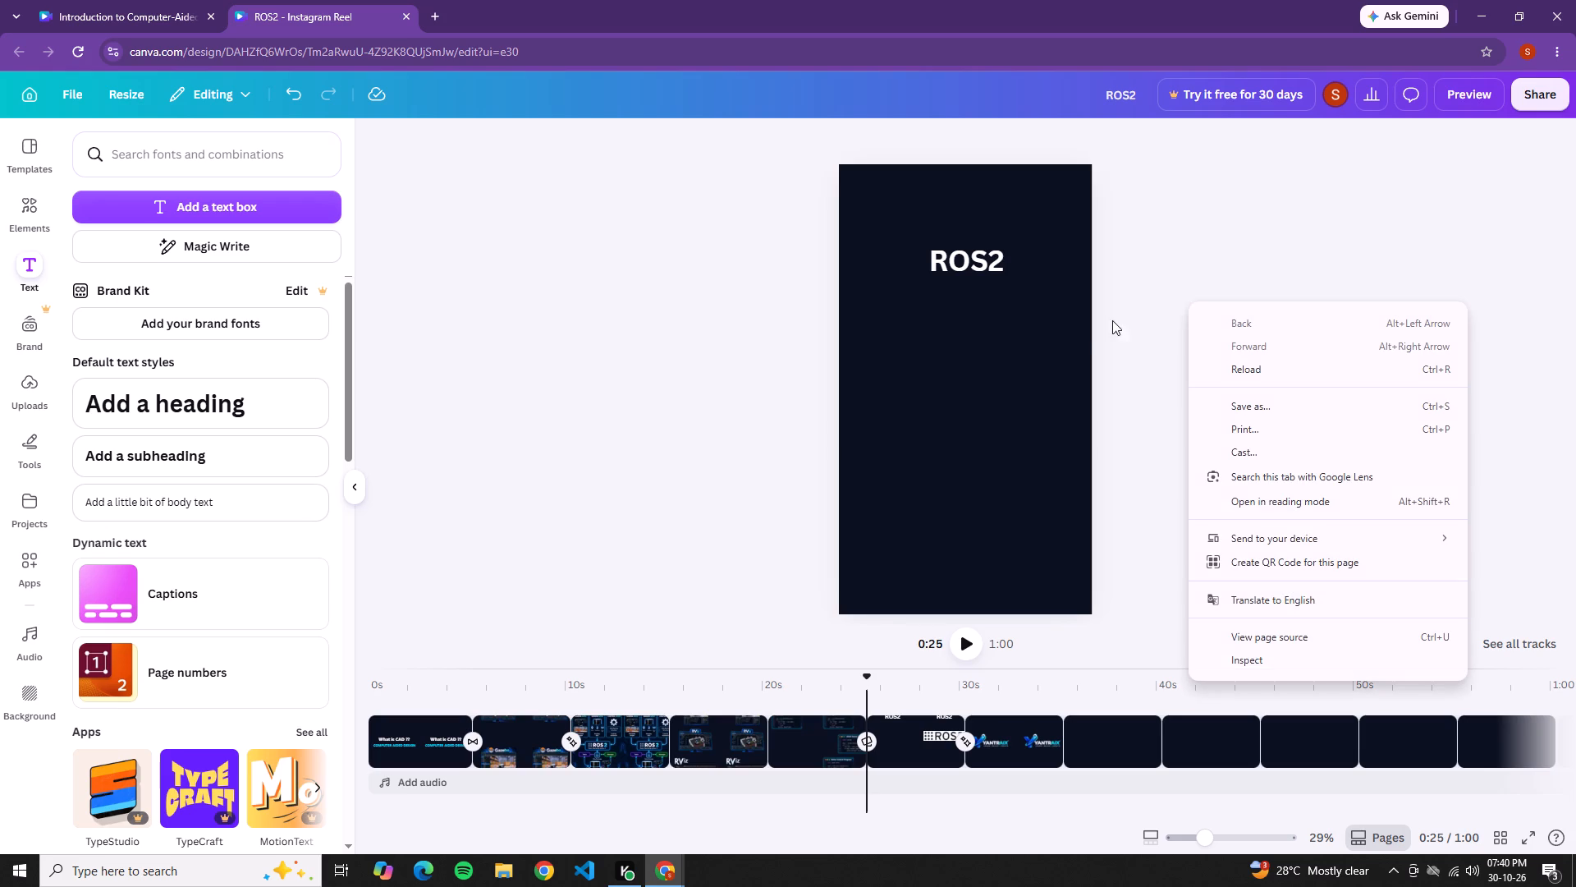
# Play back the reel from the sixth page with the ROS2 title and logo, and replay it from the start.
pyautogui.click(1093, 330)
pyautogui.click(1030, 363)
pyautogui.click(964, 638)
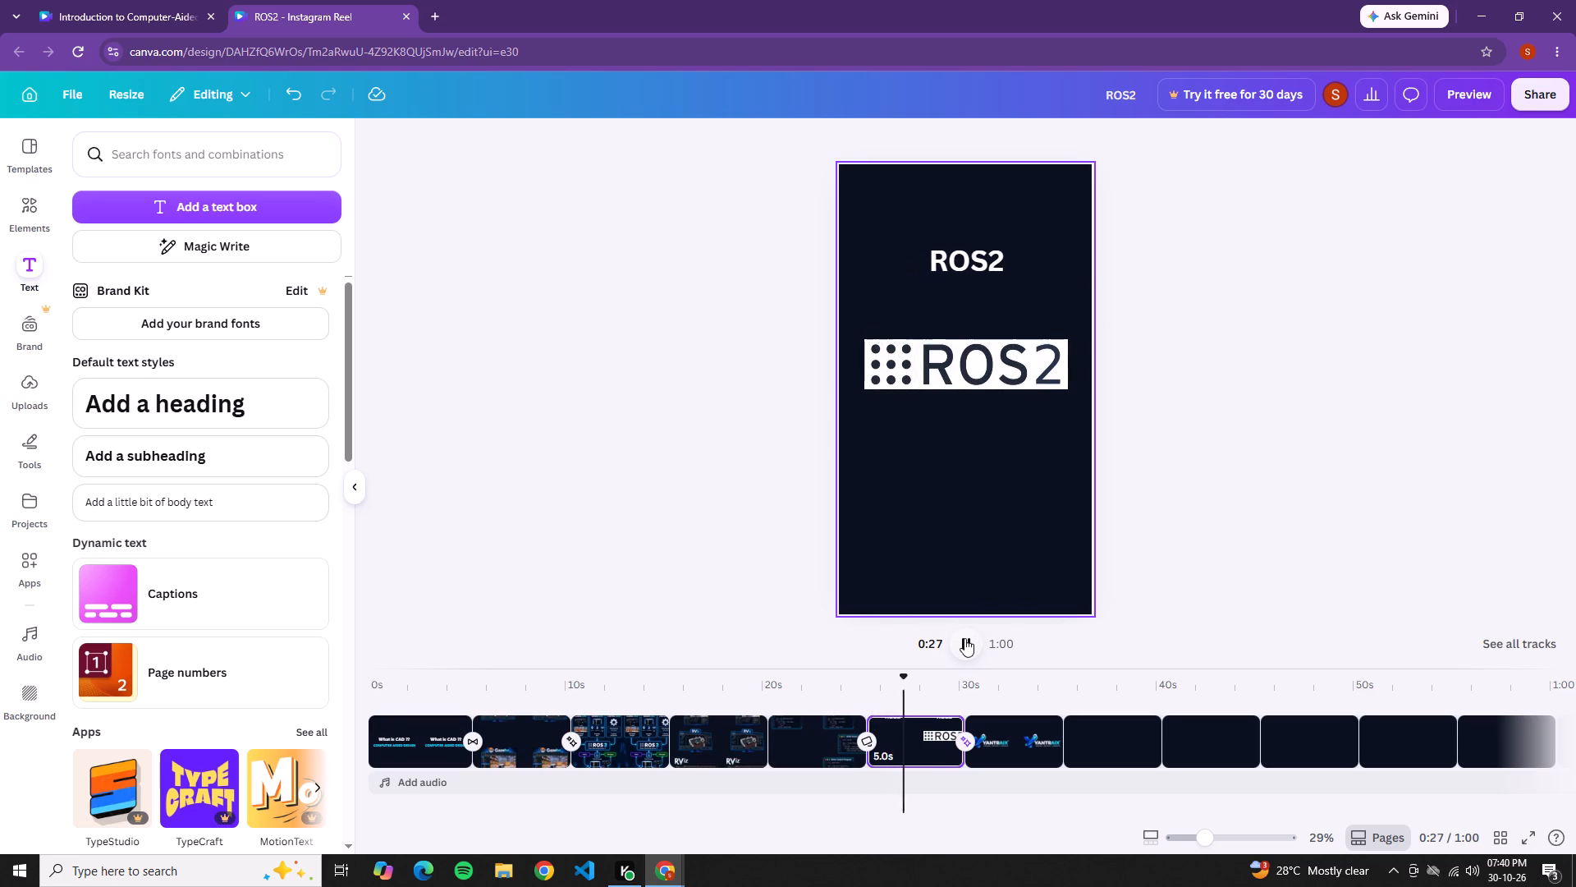
pyautogui.click(964, 638)
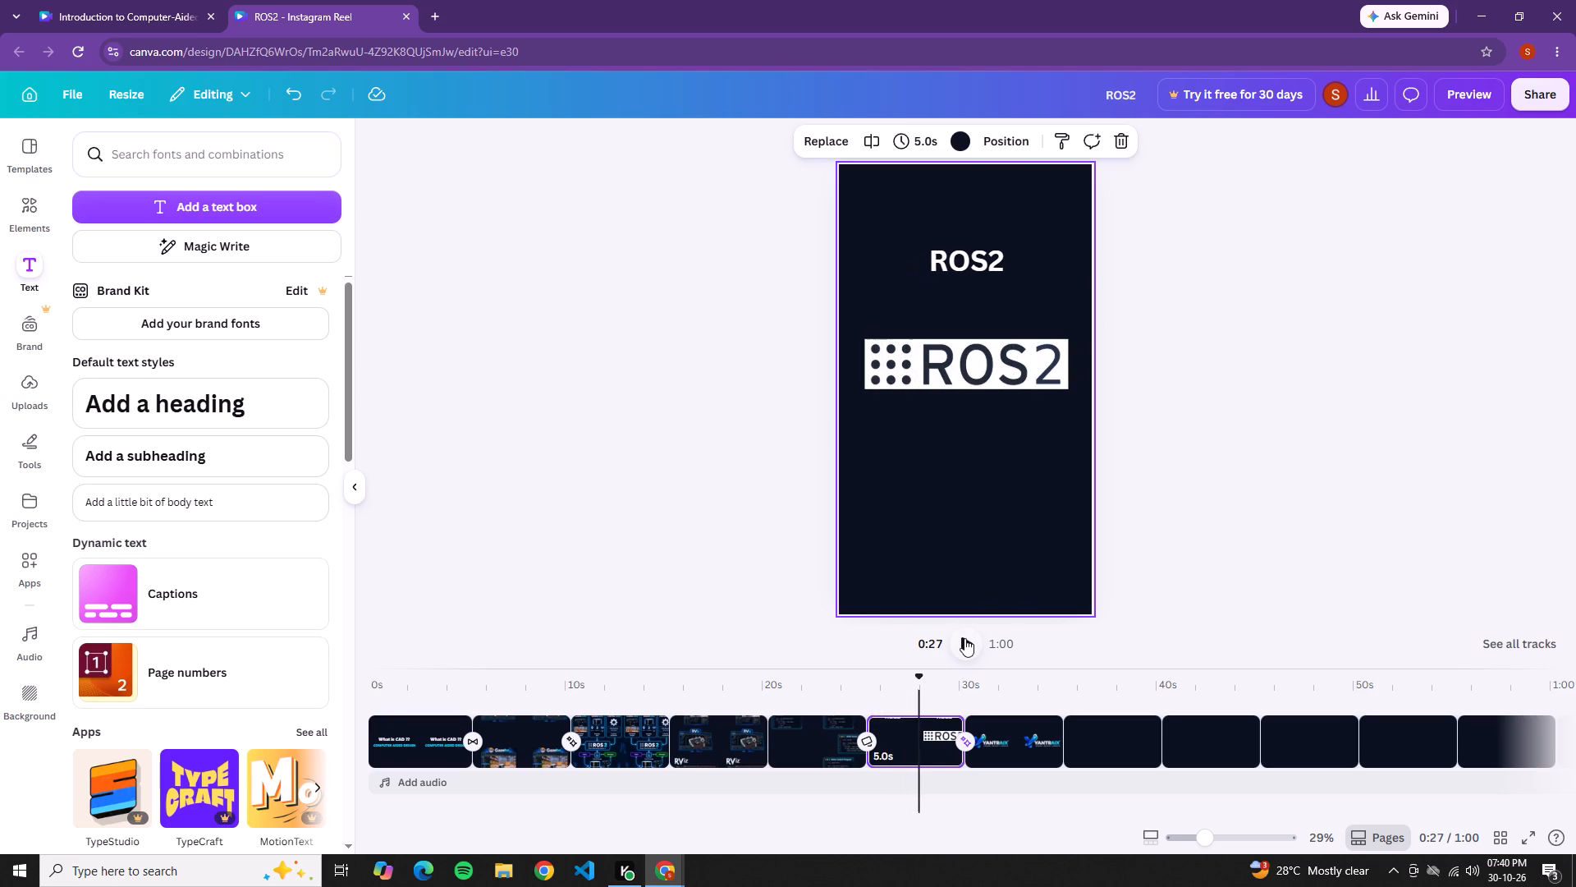
pyautogui.click(964, 638)
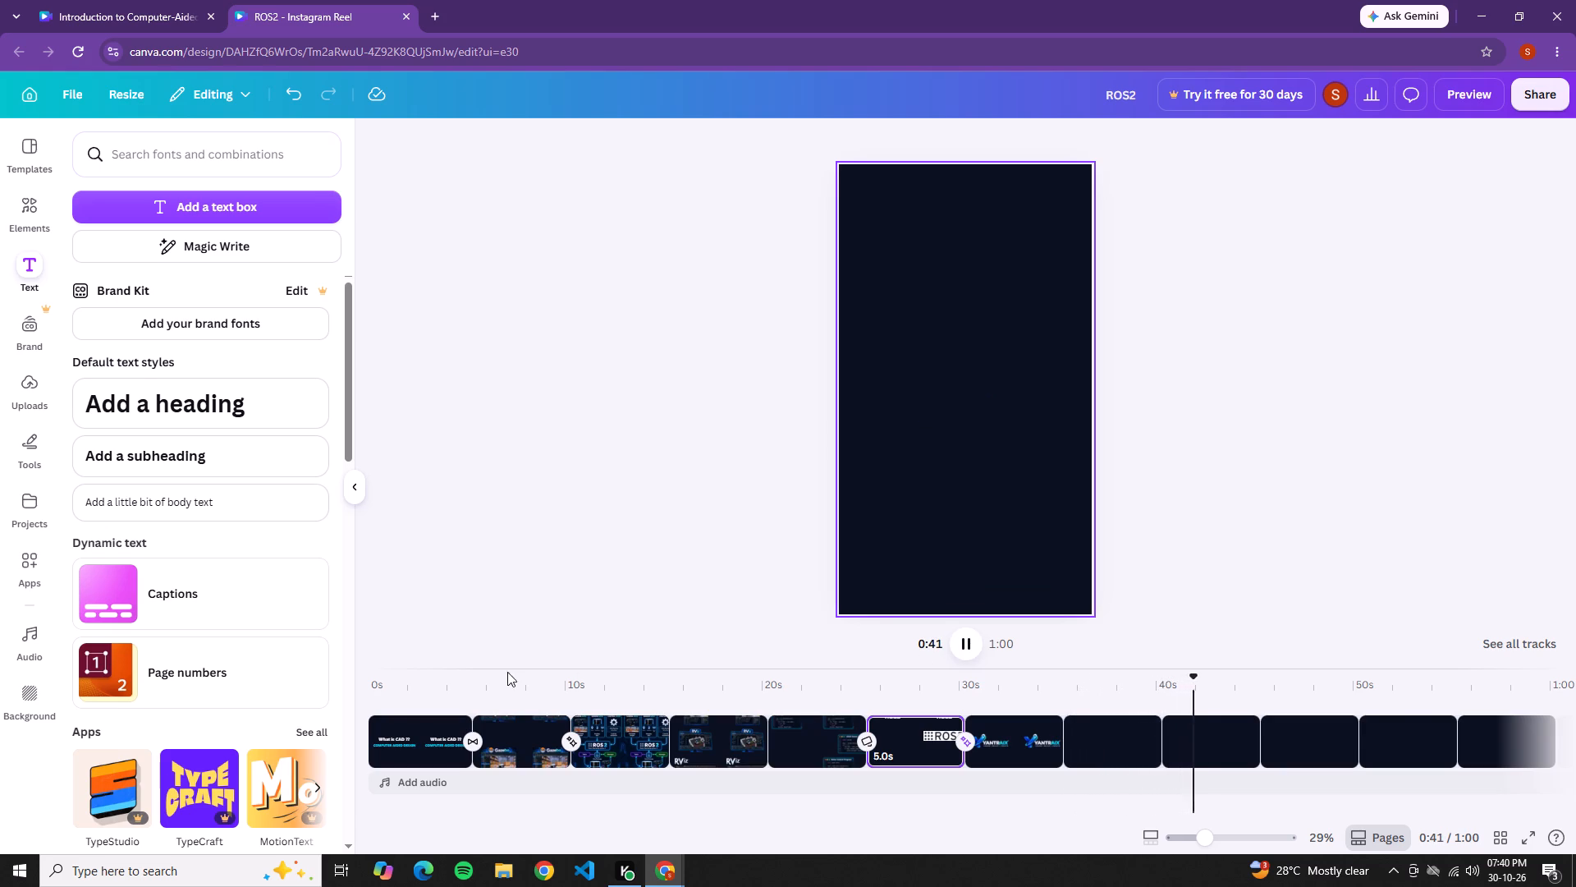
pyautogui.click(376, 695)
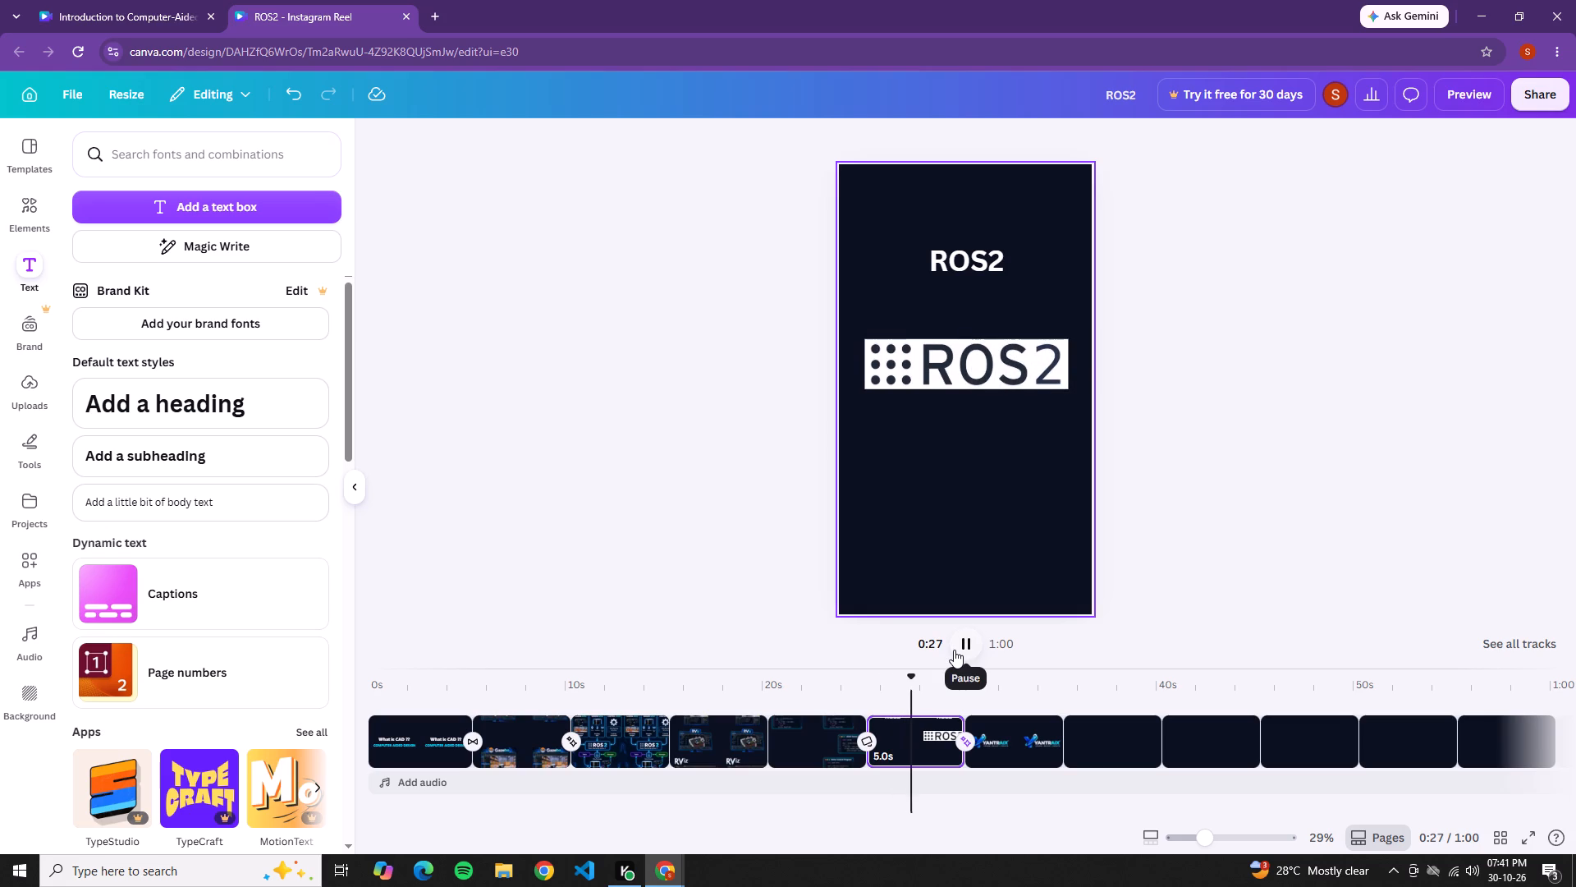
# Place the uploaded camera image at the middle of the blank eighth page.
pyautogui.moveTo(994, 701); pyautogui.dragTo(1019, 736)
pyautogui.click(1065, 728)
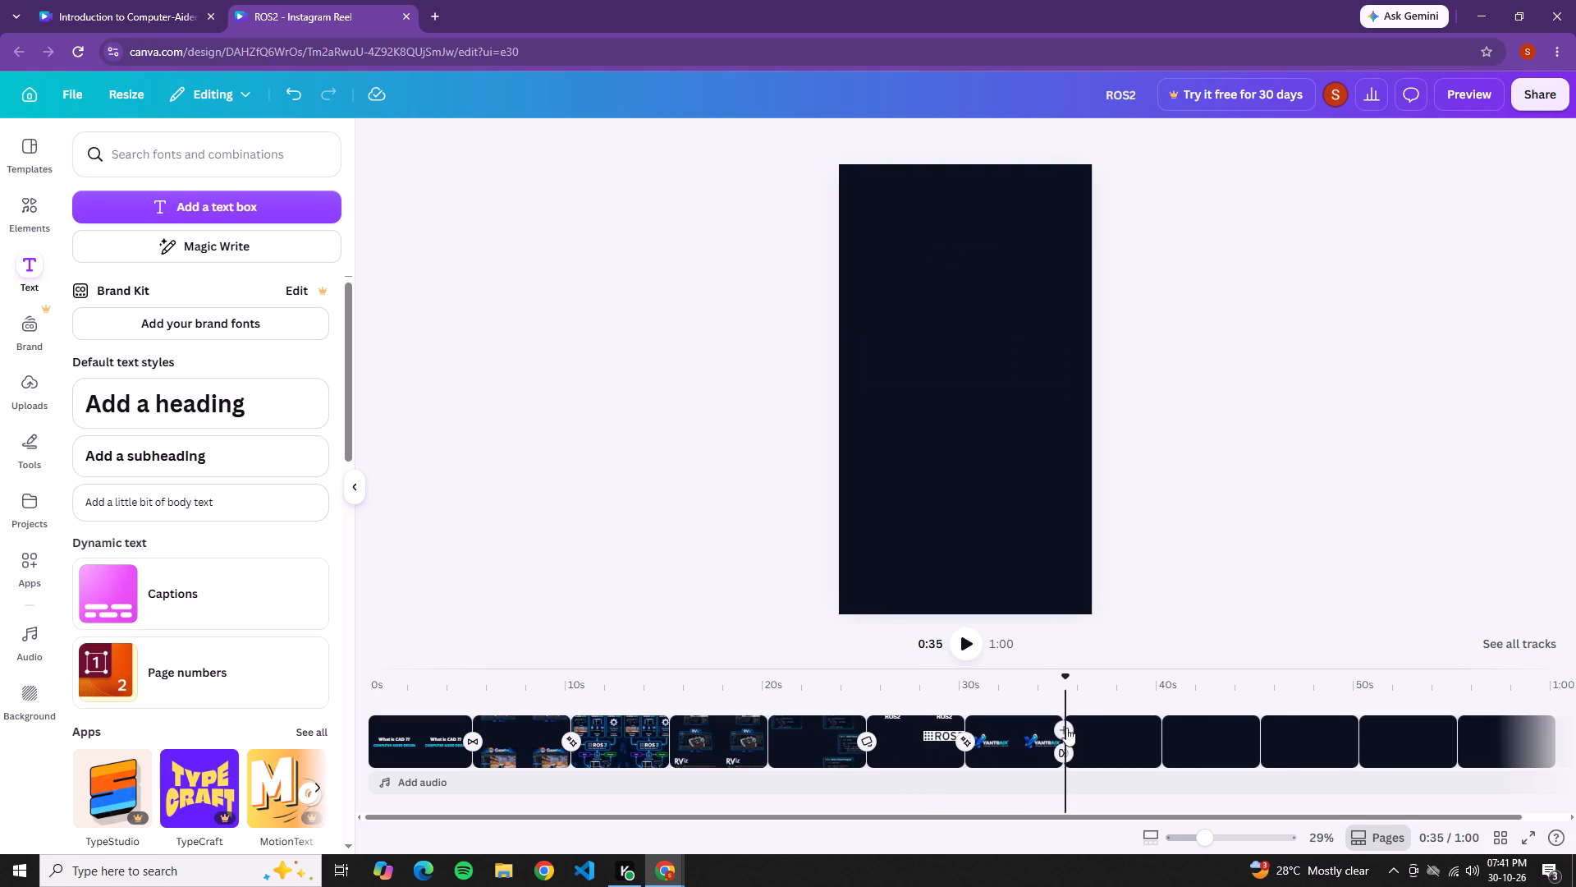
pyautogui.click(1084, 728)
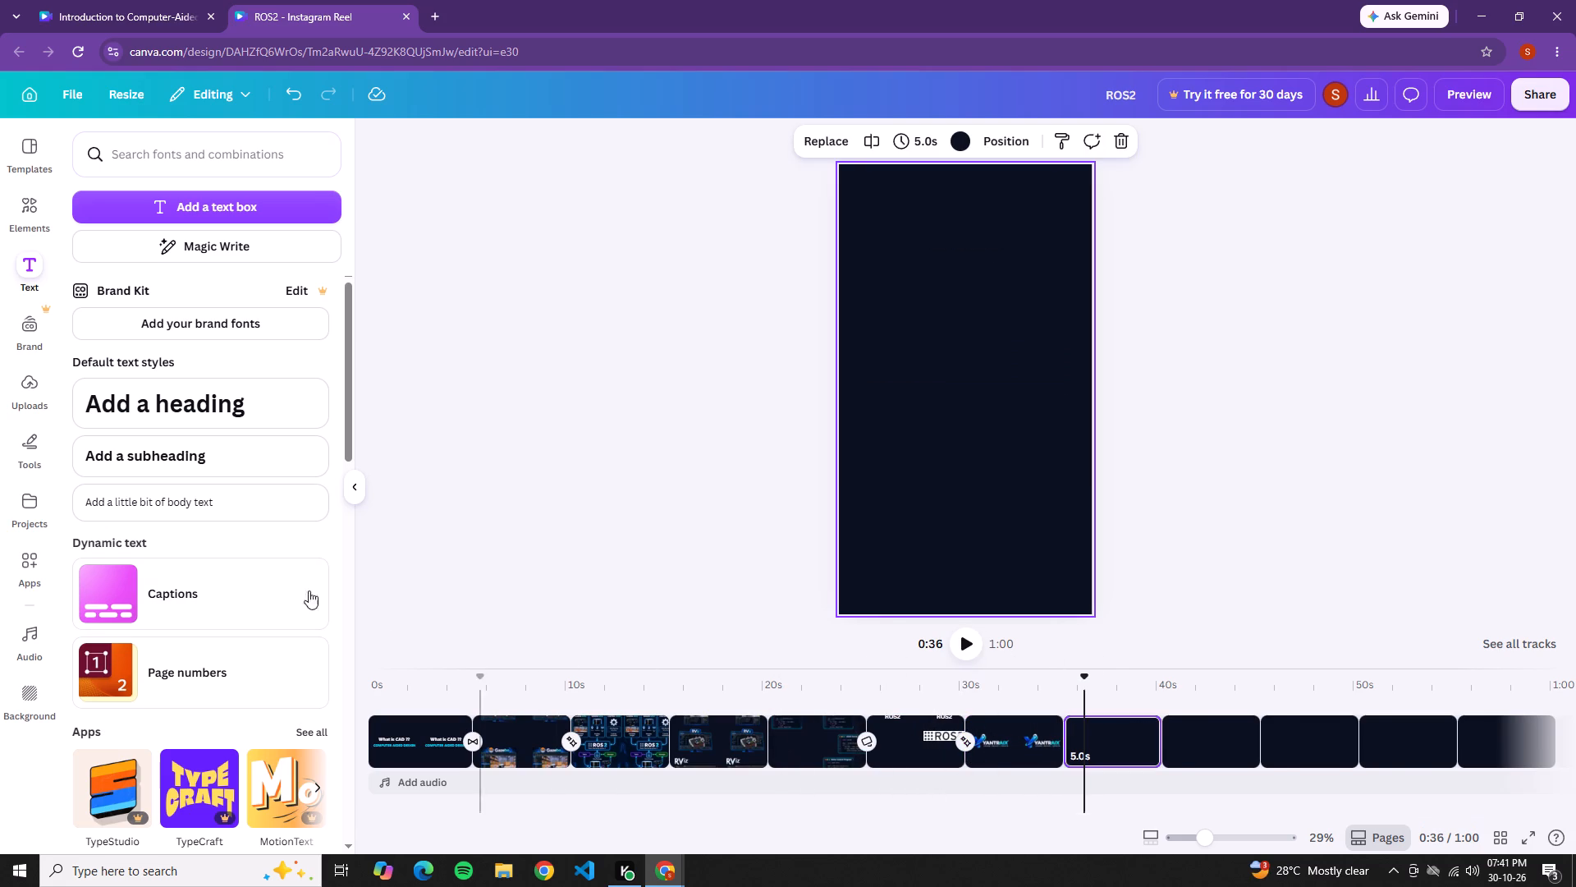
pyautogui.click(49, 390)
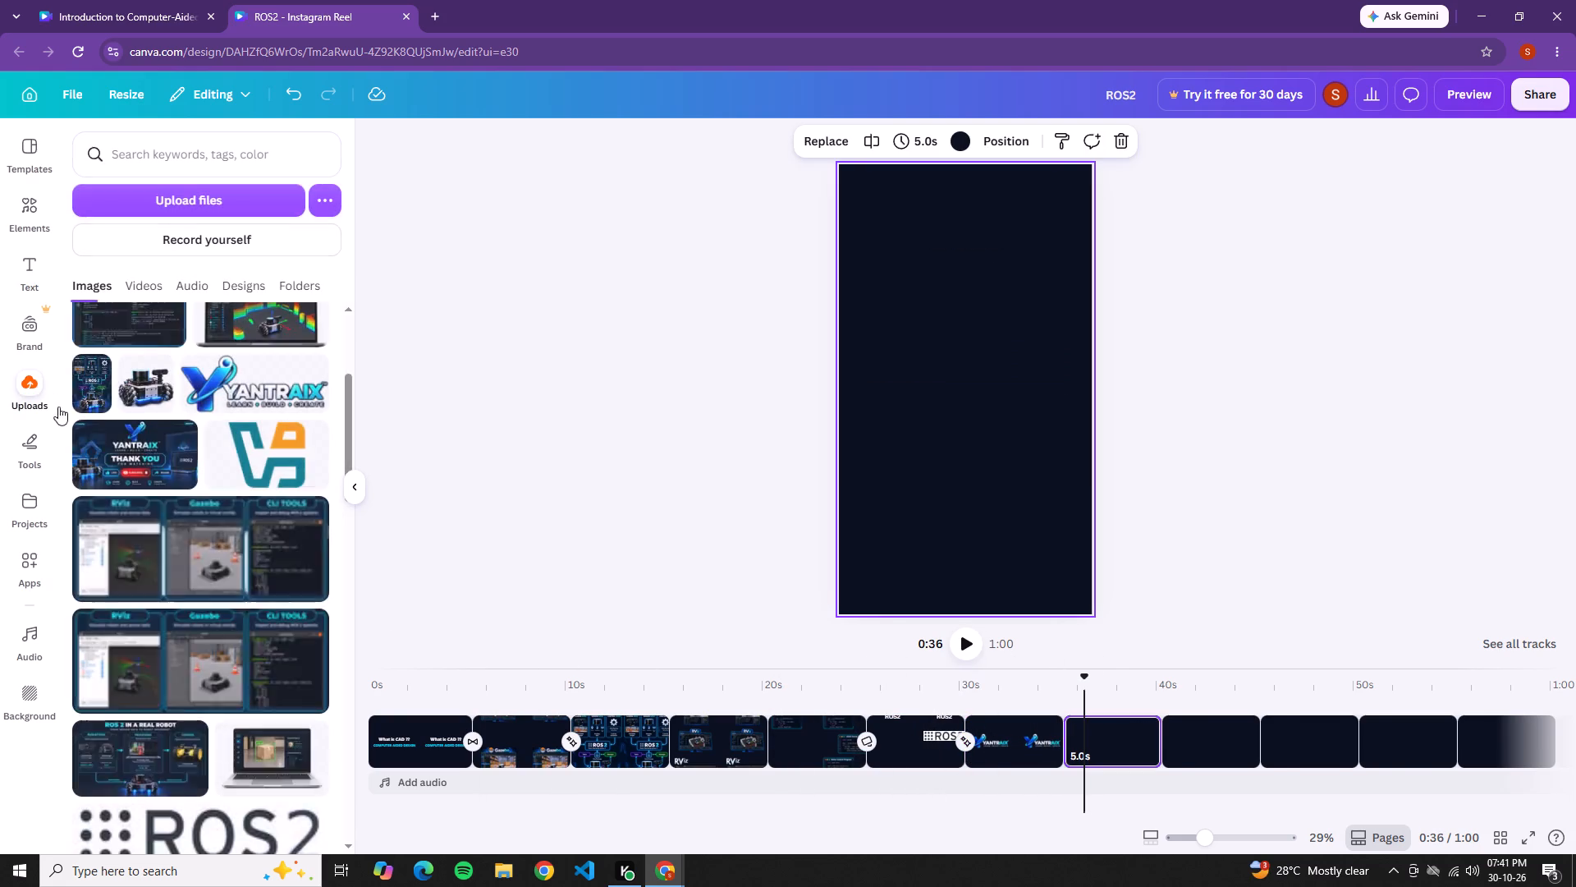
pyautogui.scroll(-14, 220, 638)
pyautogui.scroll(4, 139, 456)
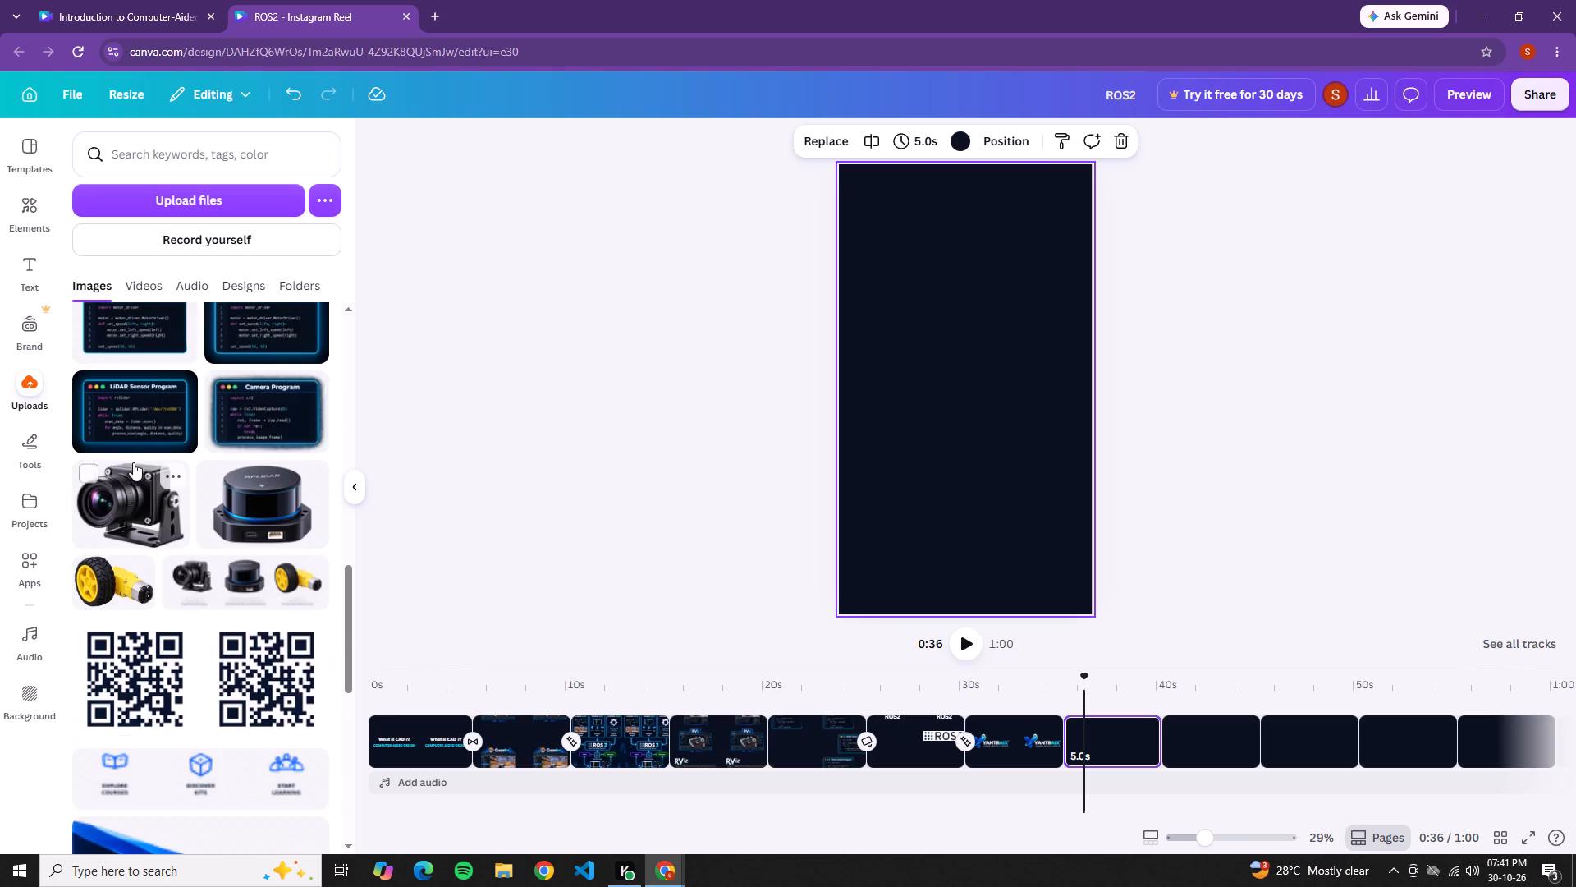
pyautogui.moveTo(135, 481); pyautogui.dragTo(961, 378)
pyautogui.moveTo(961, 391); pyautogui.dragTo(937, 352)
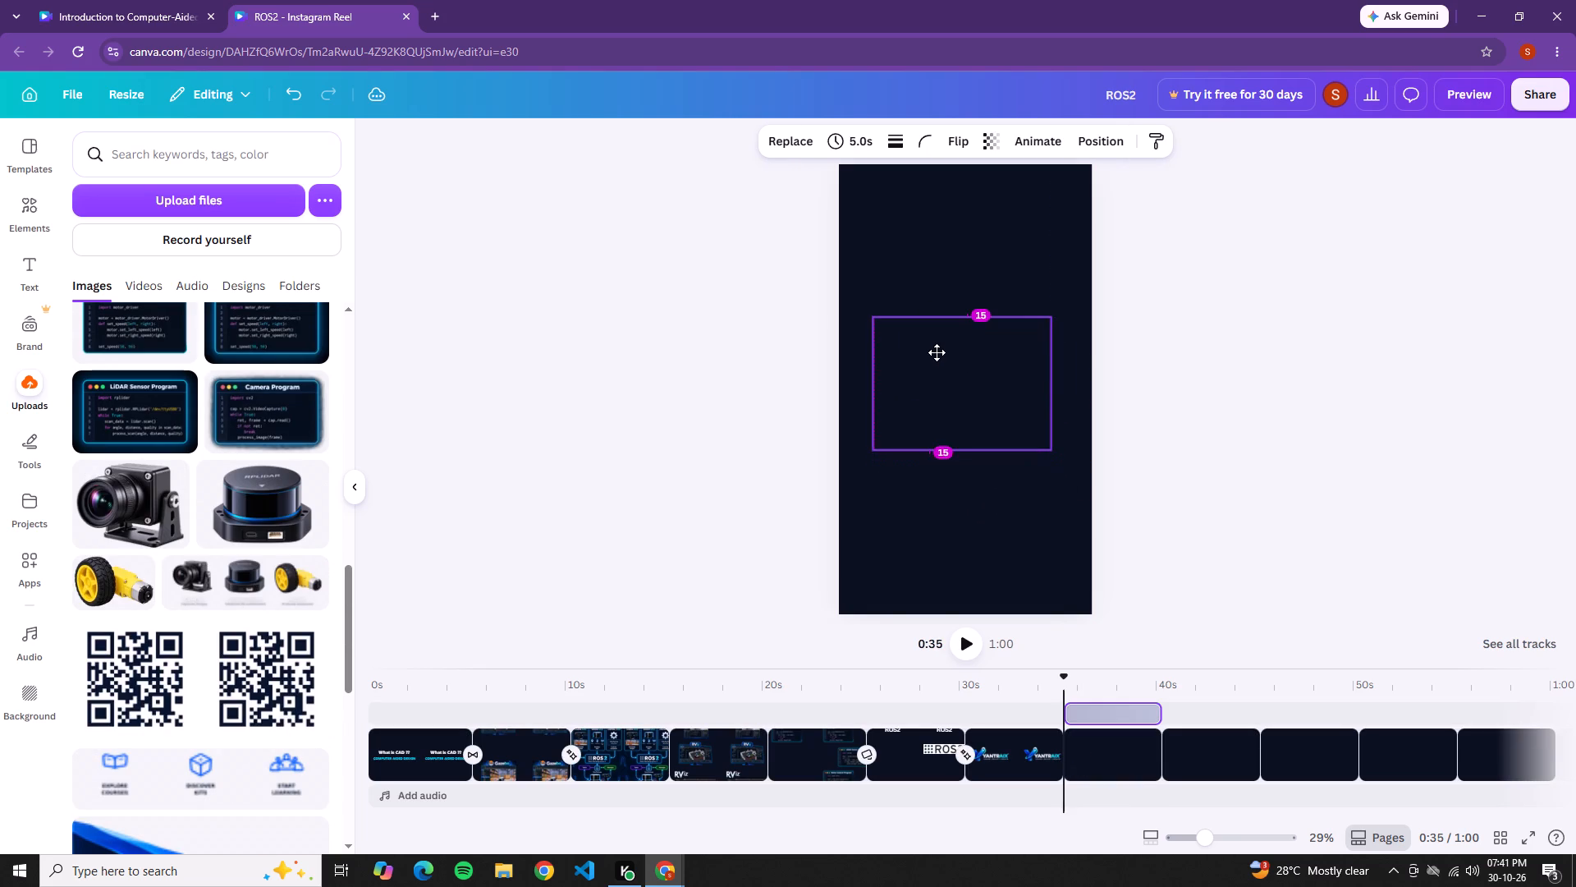
pyautogui.moveTo(937, 352); pyautogui.dragTo(939, 351)
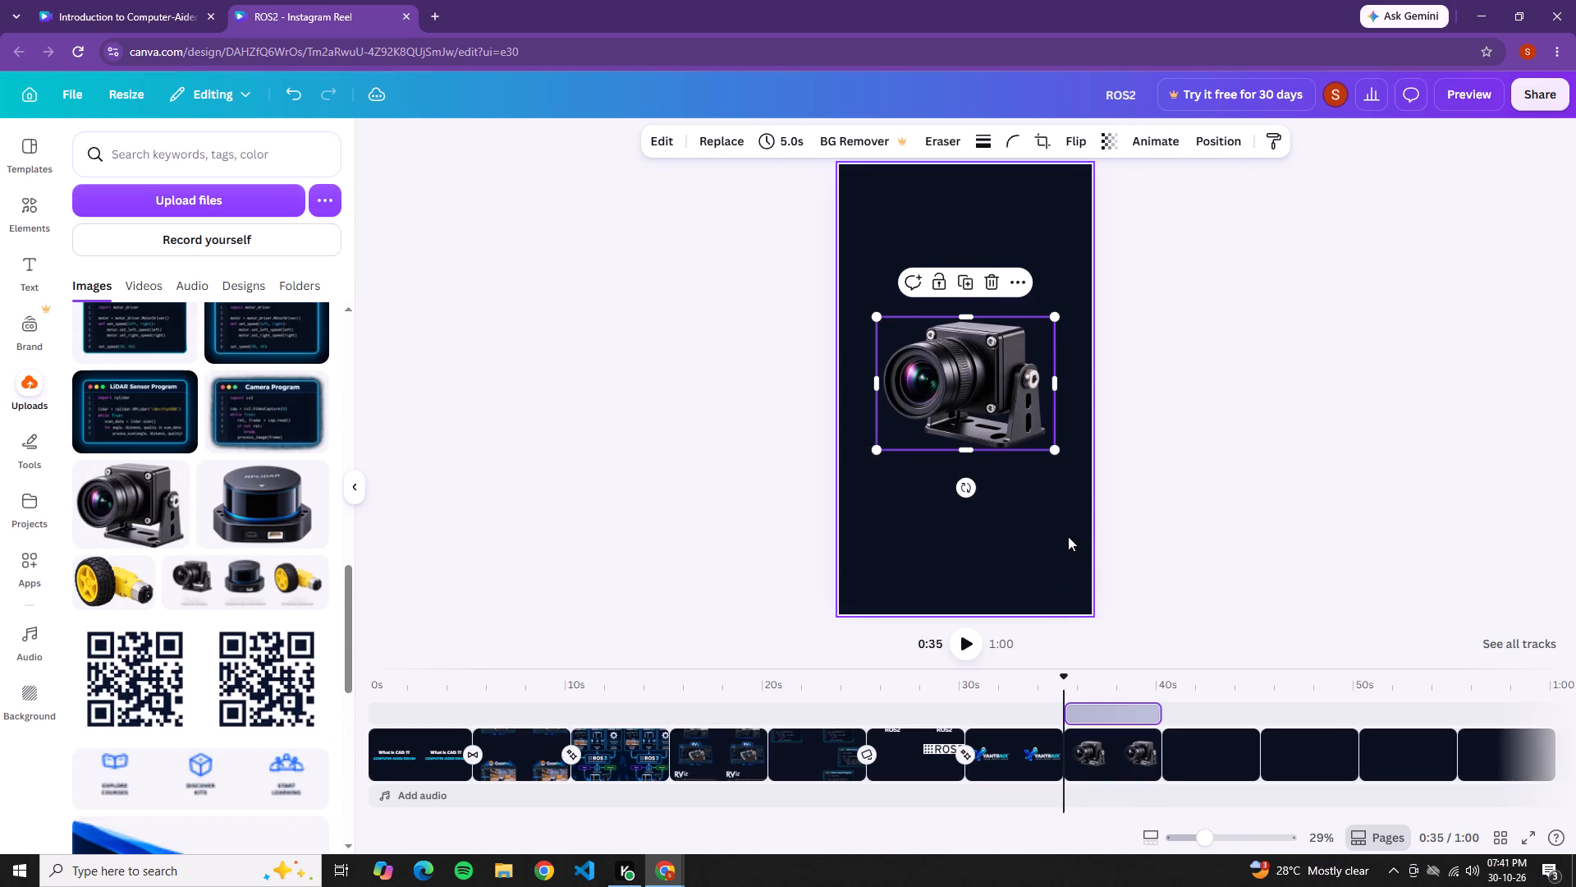
pyautogui.click(1068, 536)
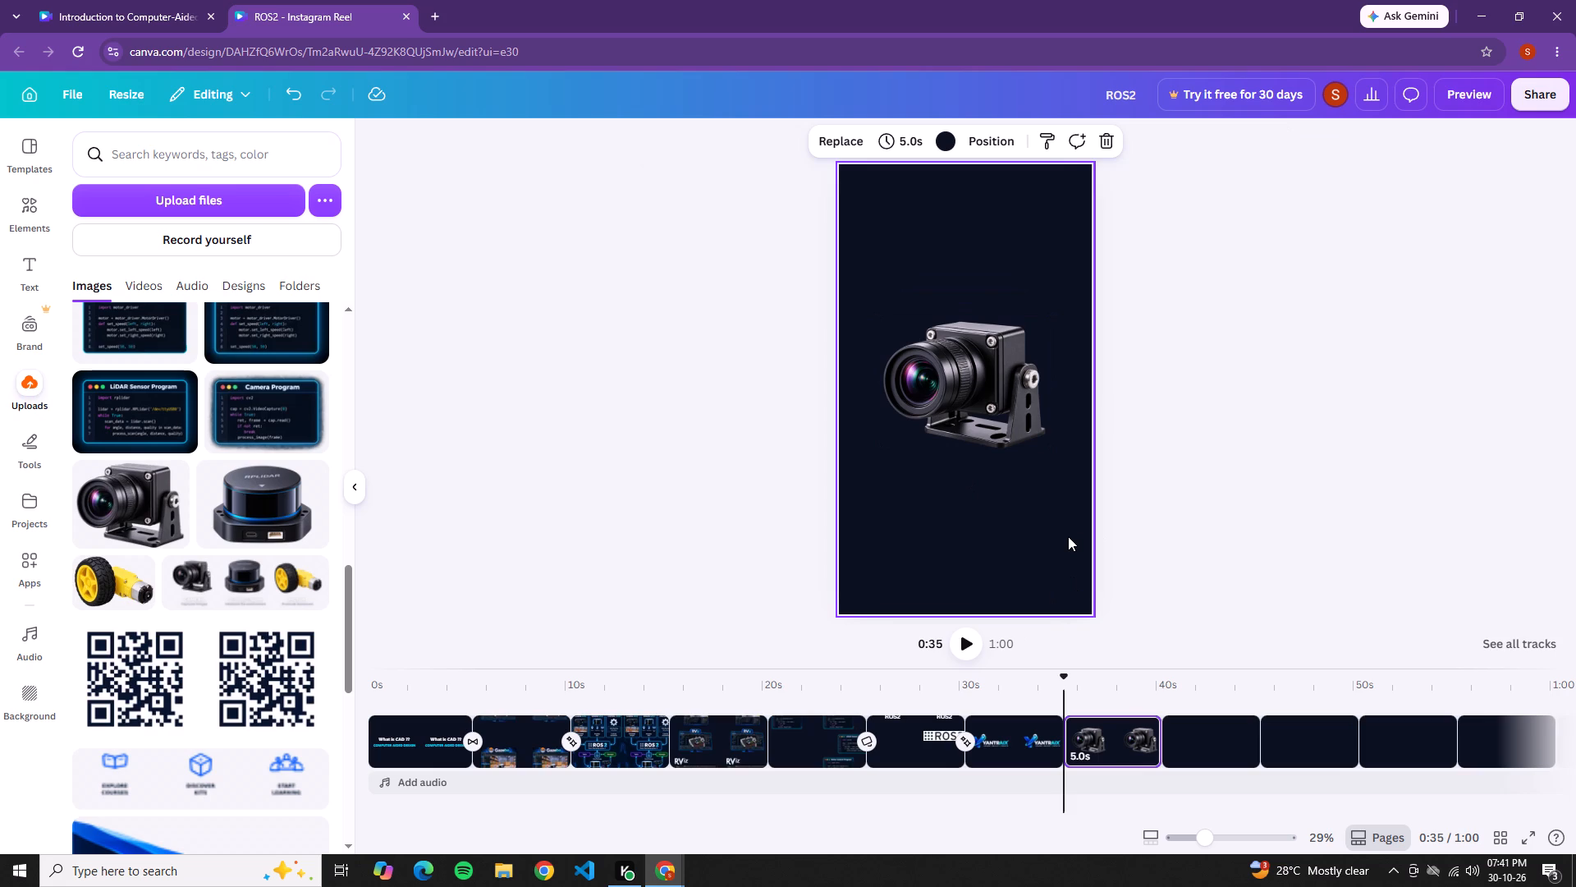
# Play back the eighth page with the camera image into the blank ninth page.
pyautogui.click(980, 640)
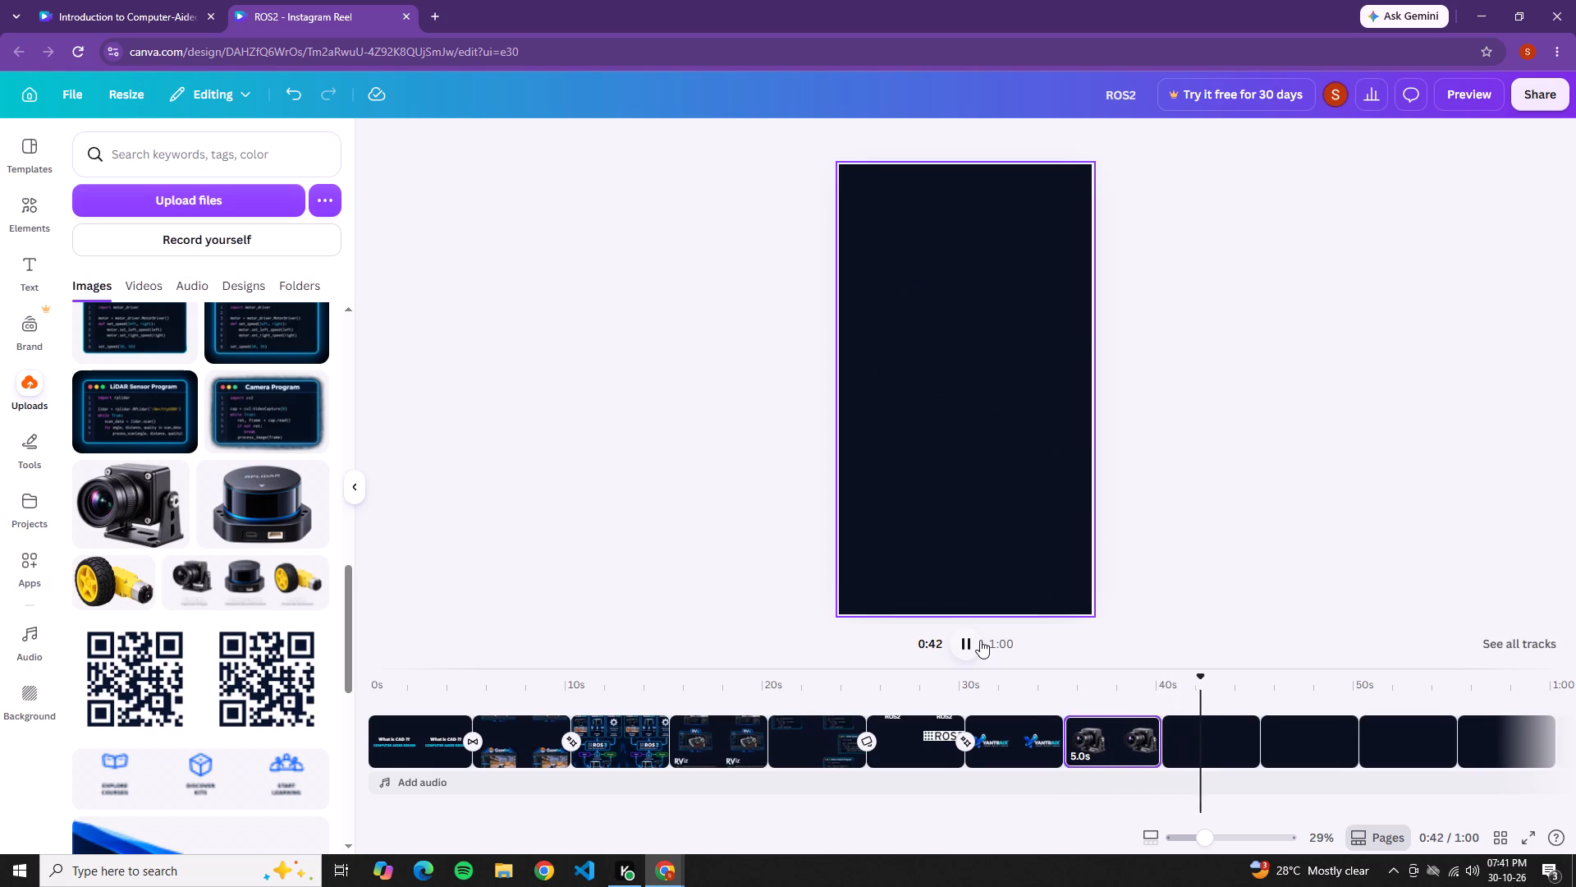
pyautogui.click(980, 640)
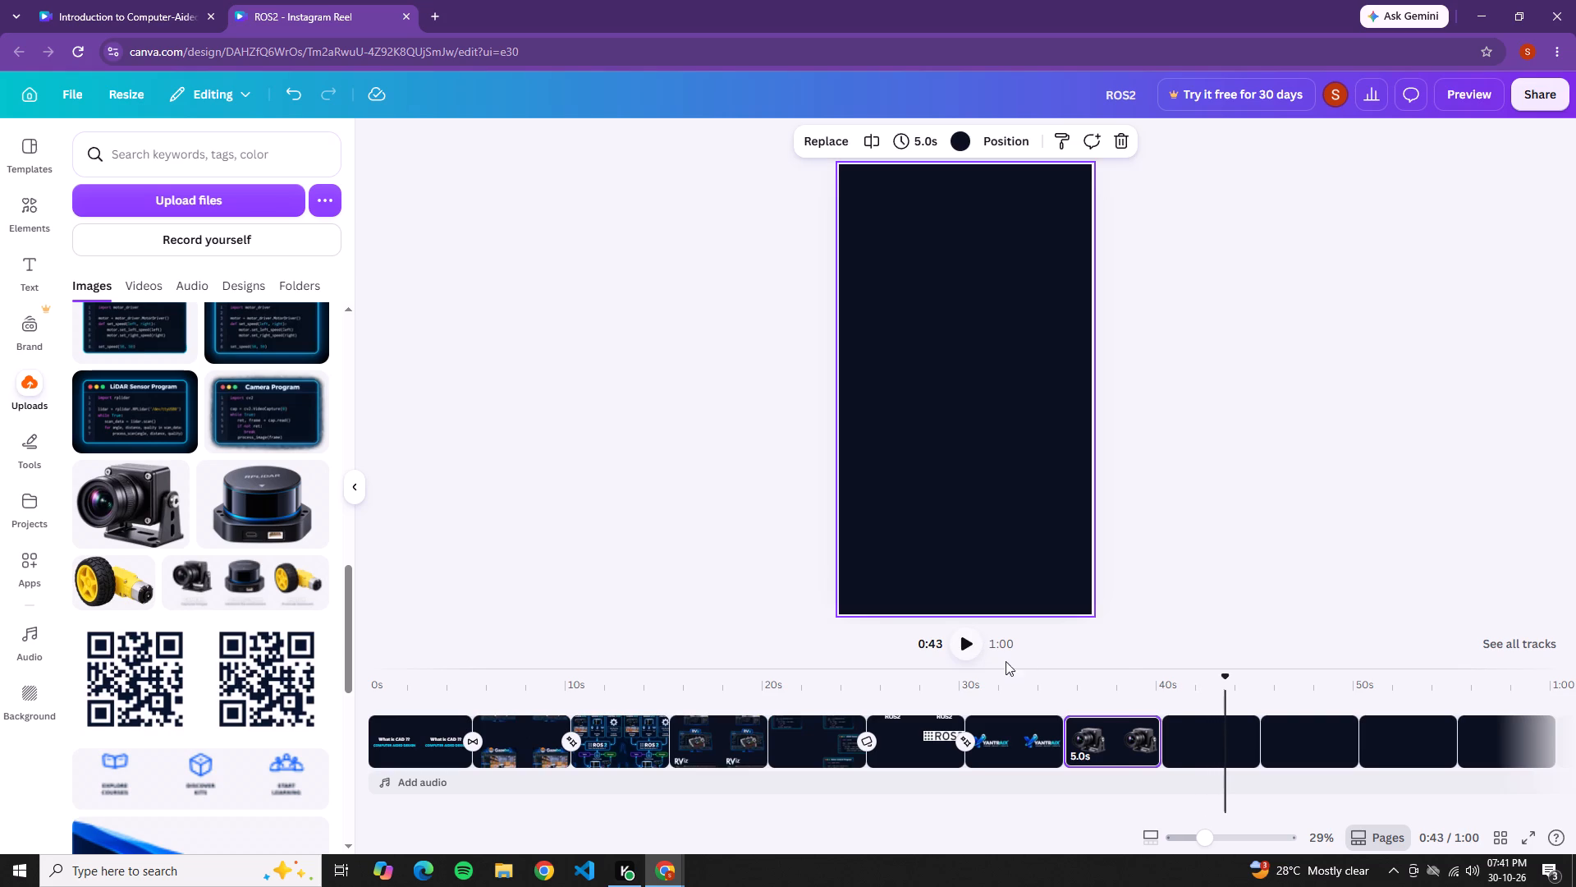
# Insert a blank page directly after the eighth page with the camera image.
pyautogui.click(1165, 723)
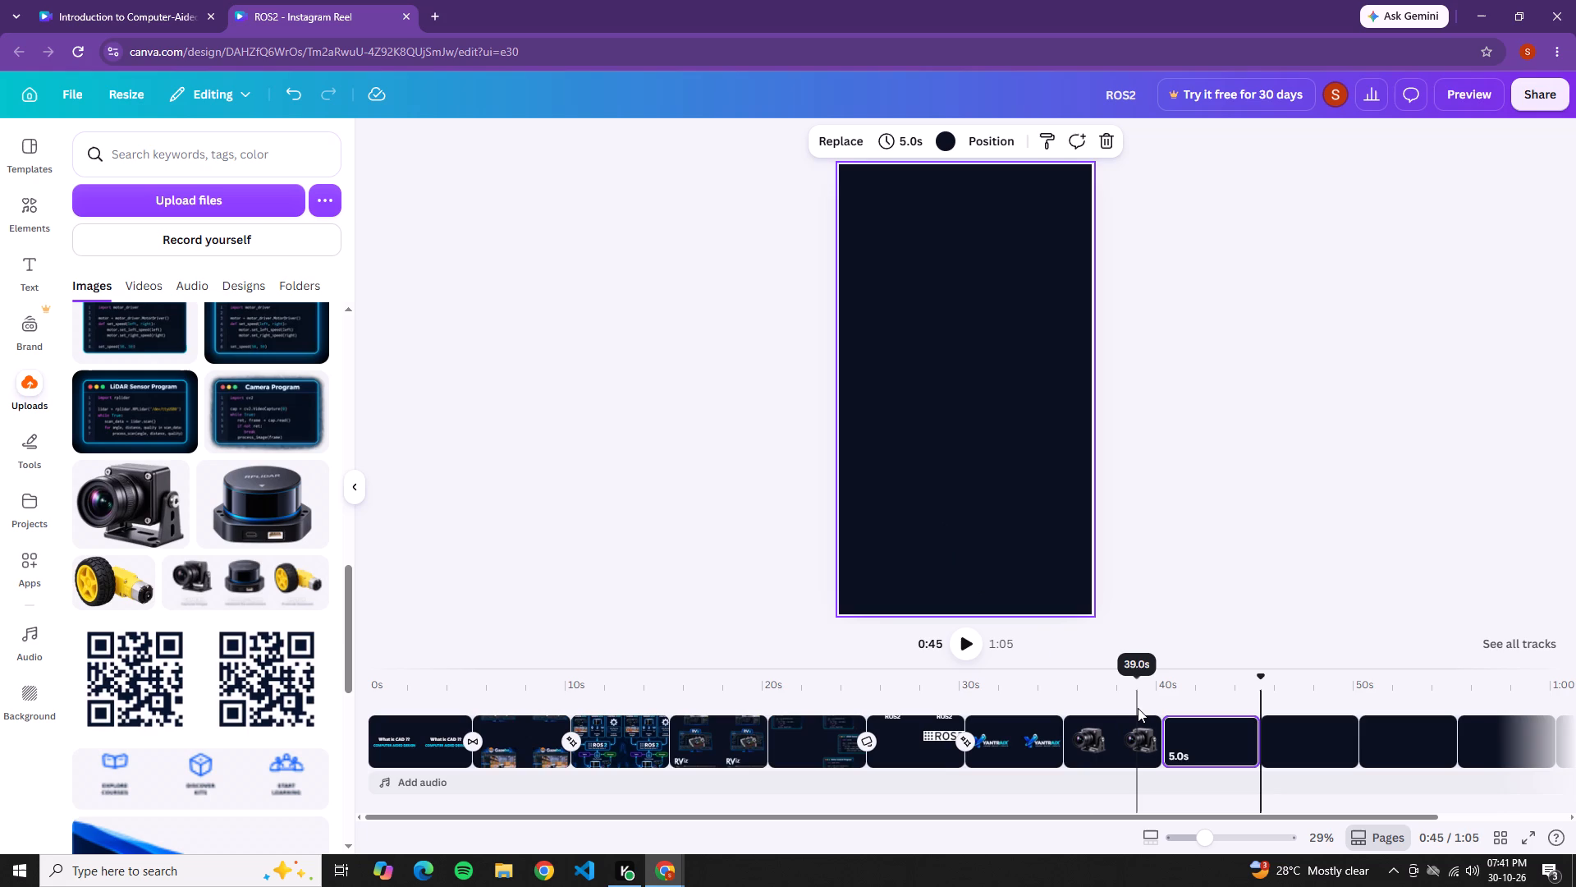
# Place the uploaded LiDAR sensor image near the middle of the blank ninth page, starting at 0:40.
pyautogui.click(1163, 705)
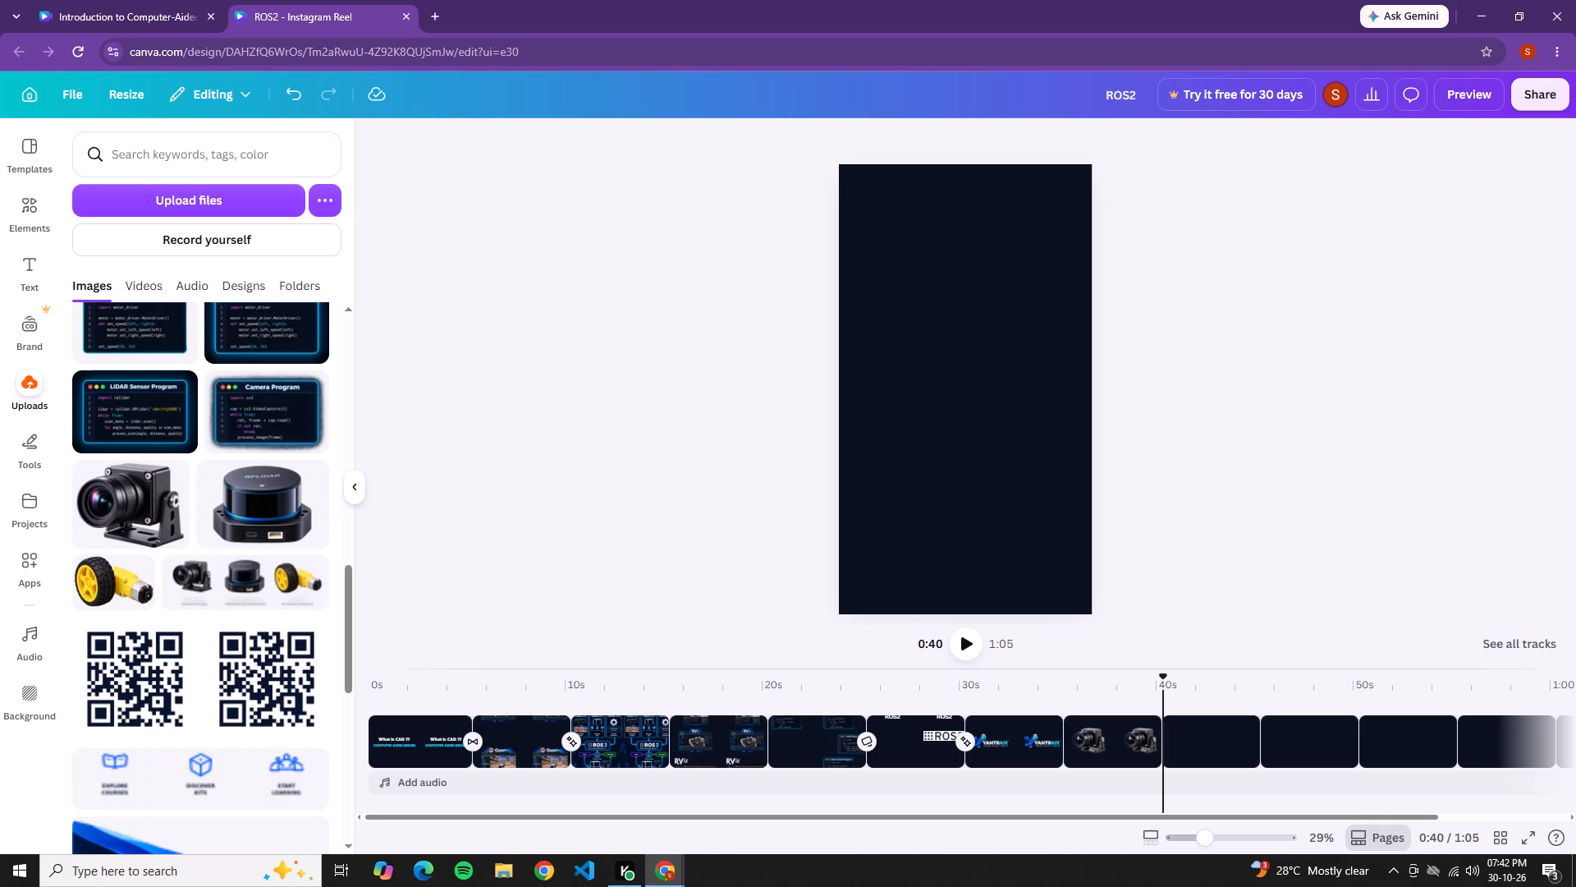
pyautogui.moveTo(250, 514); pyautogui.dragTo(252, 514)
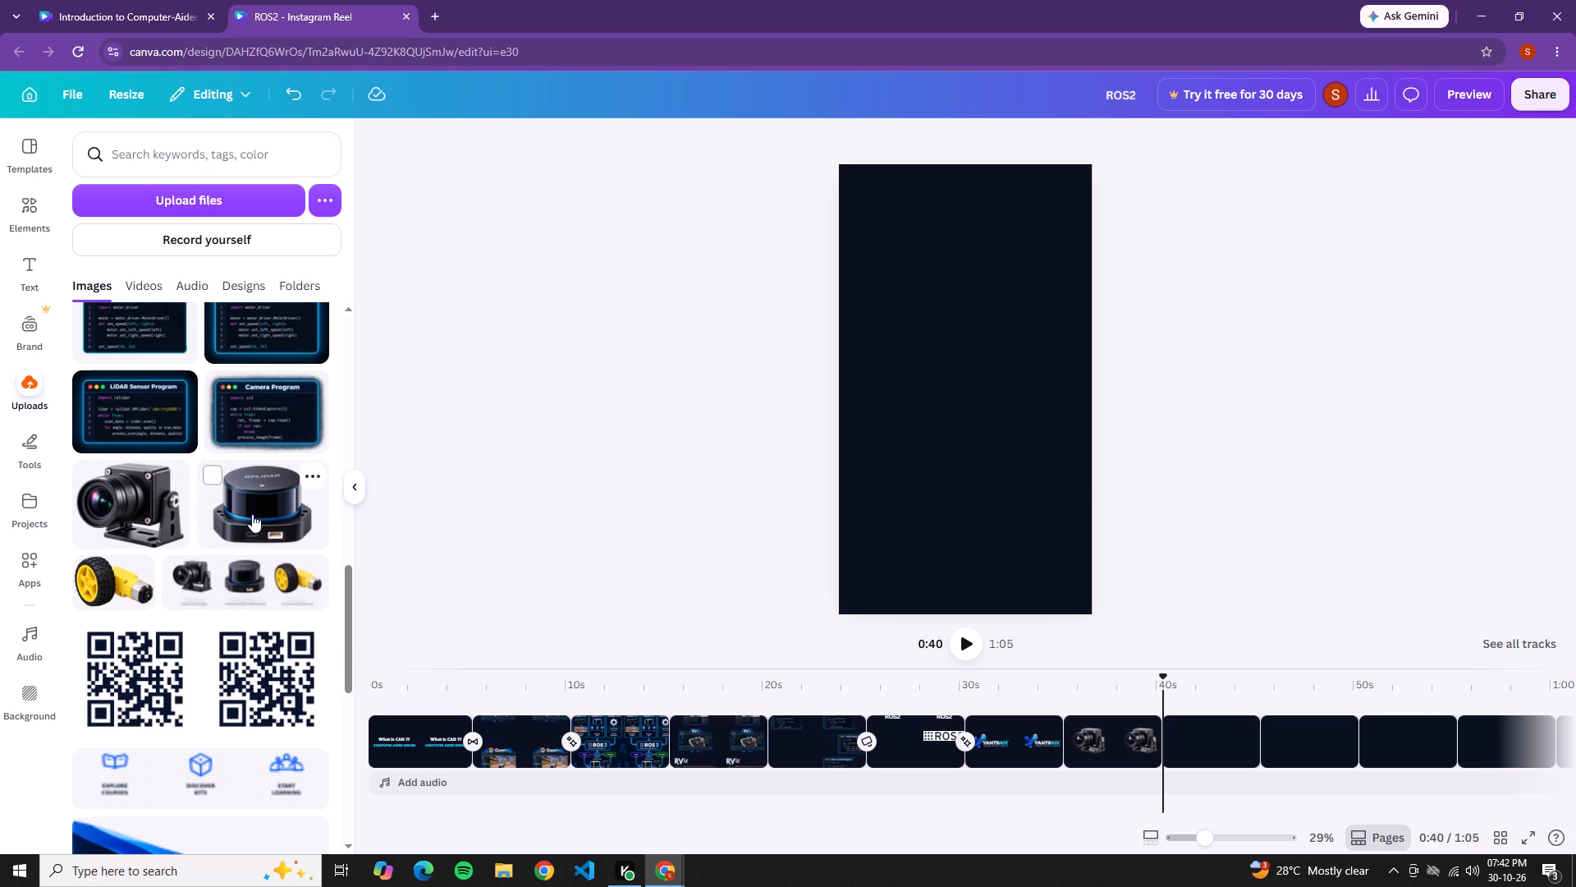
pyautogui.moveTo(252, 514); pyautogui.dragTo(969, 384)
pyautogui.moveTo(969, 385); pyautogui.dragTo(951, 400)
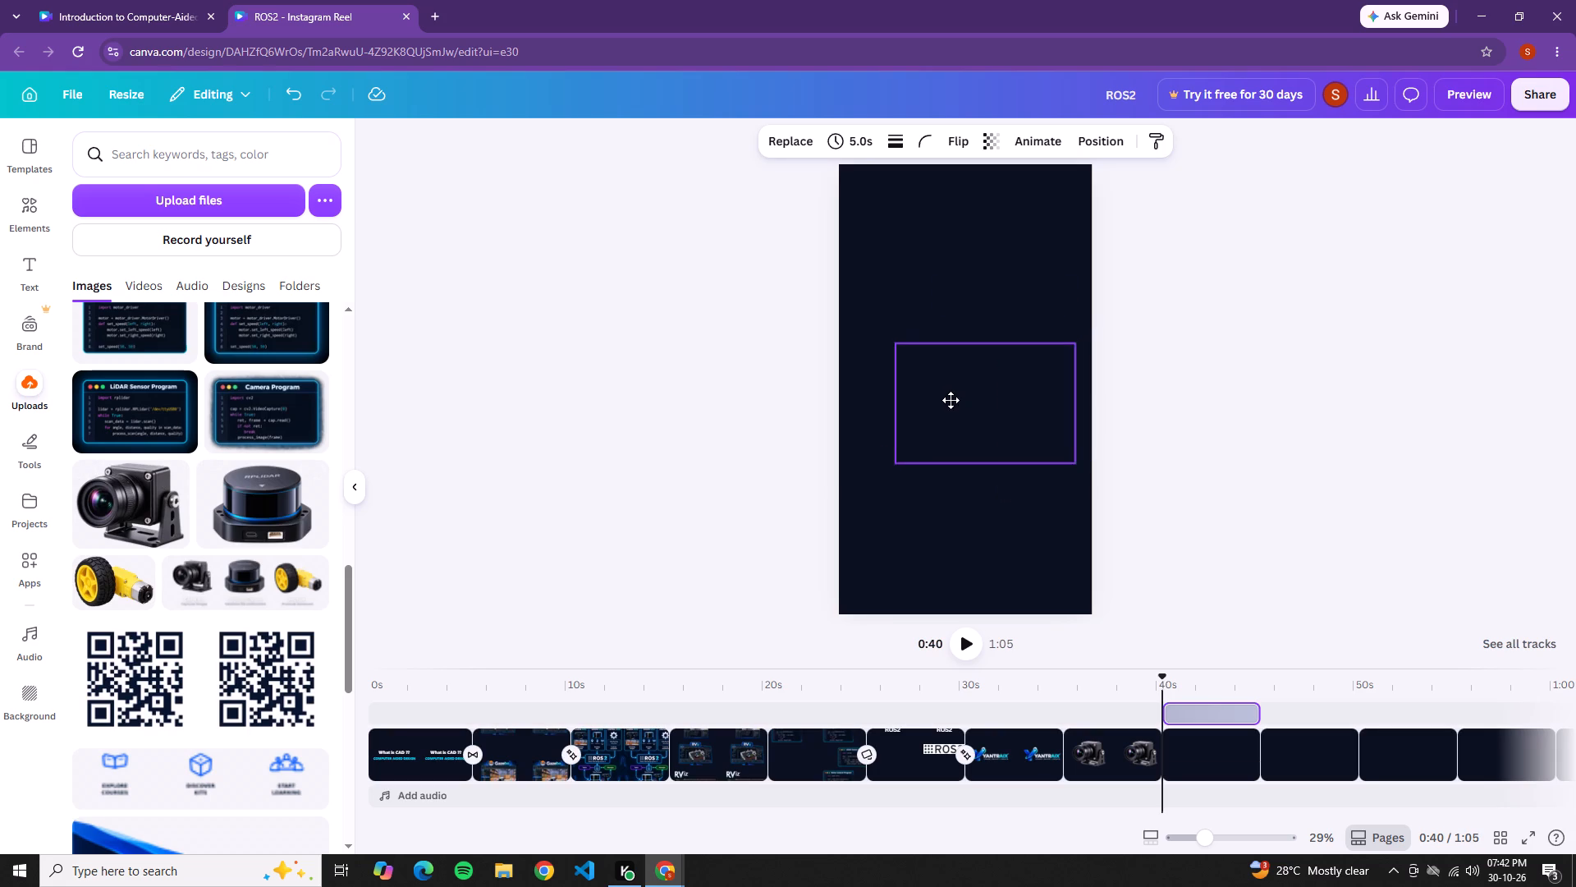
# Place the uploaded RPLIDAR sensor image near the middle of the blank ninth page.
pyautogui.moveTo(951, 400); pyautogui.dragTo(933, 390)
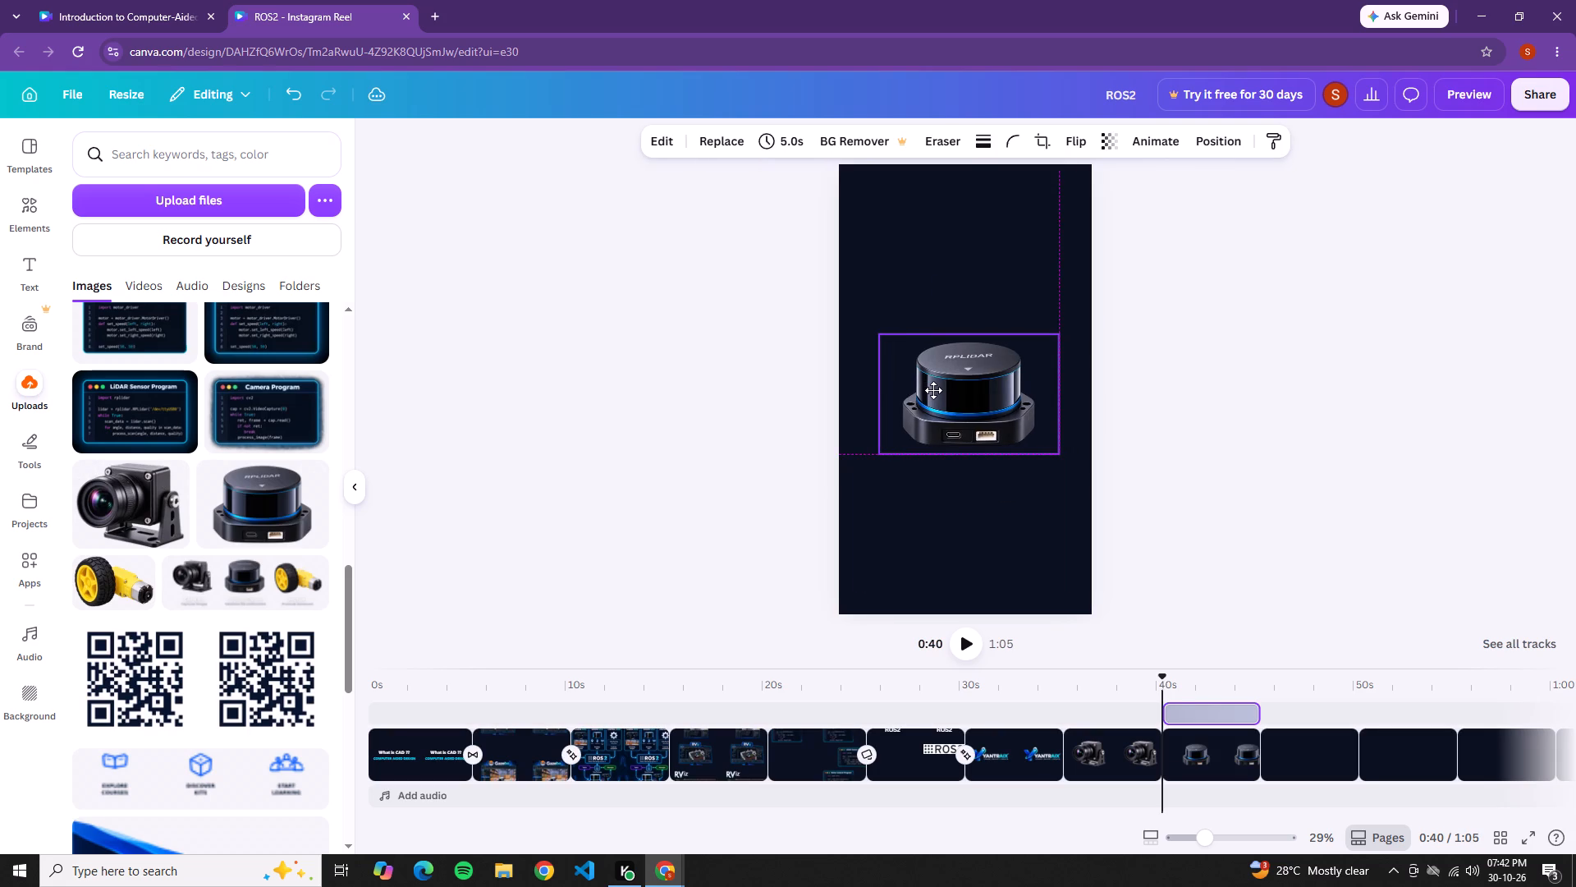
pyautogui.moveTo(933, 390); pyautogui.dragTo(932, 390)
pyautogui.click(1200, 398)
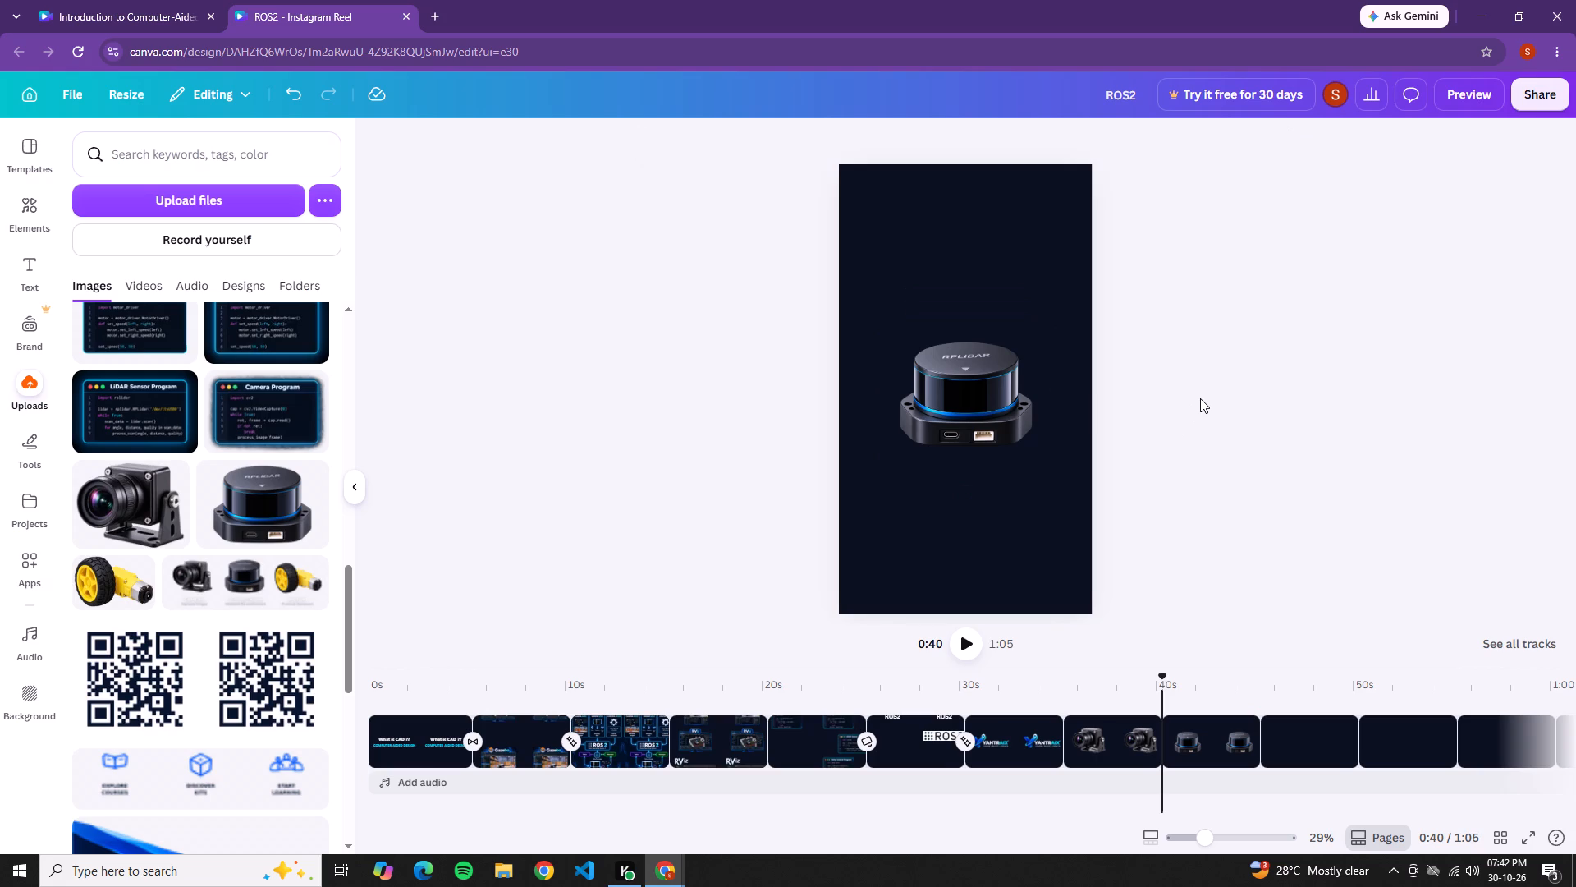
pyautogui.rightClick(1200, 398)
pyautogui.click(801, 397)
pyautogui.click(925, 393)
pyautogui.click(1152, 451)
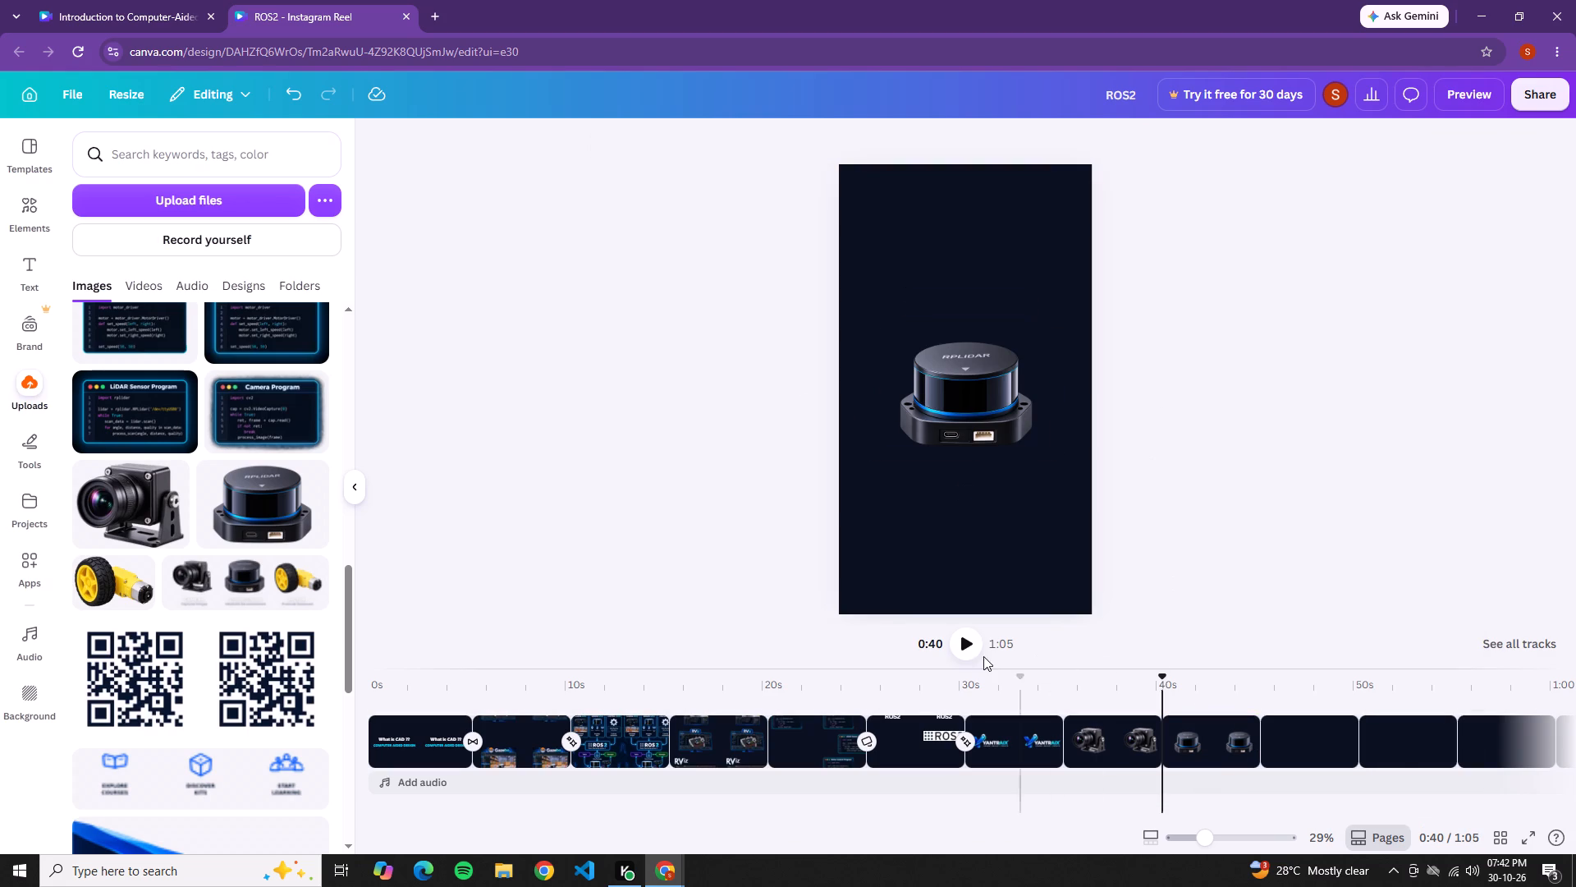
# Play back the ninth page with the RPLIDAR image to its end.
pyautogui.click(973, 651)
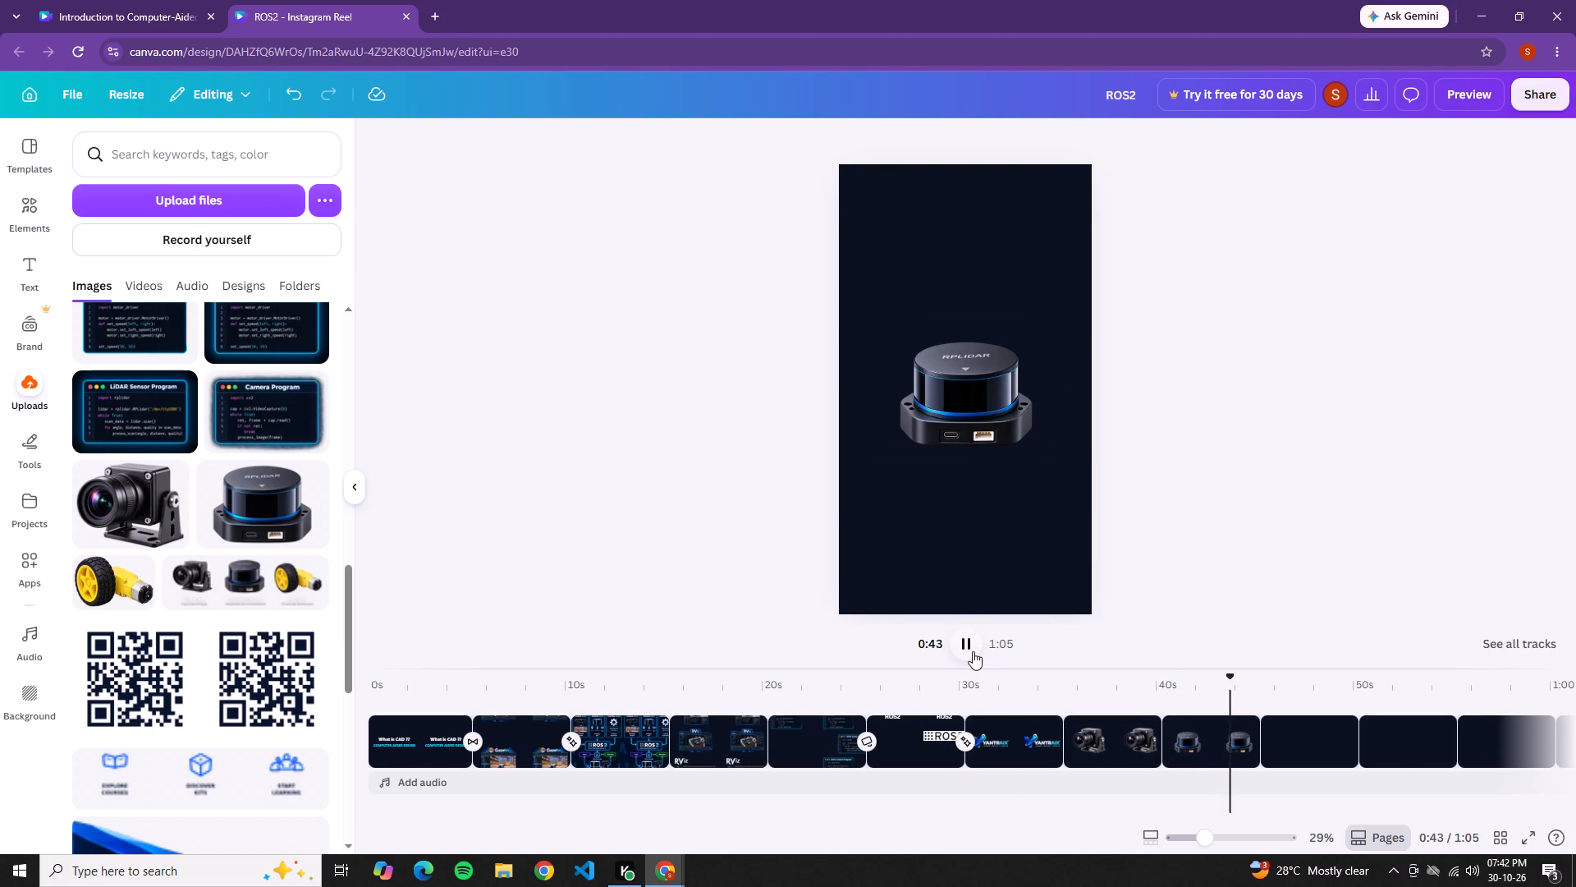
pyautogui.click(973, 651)
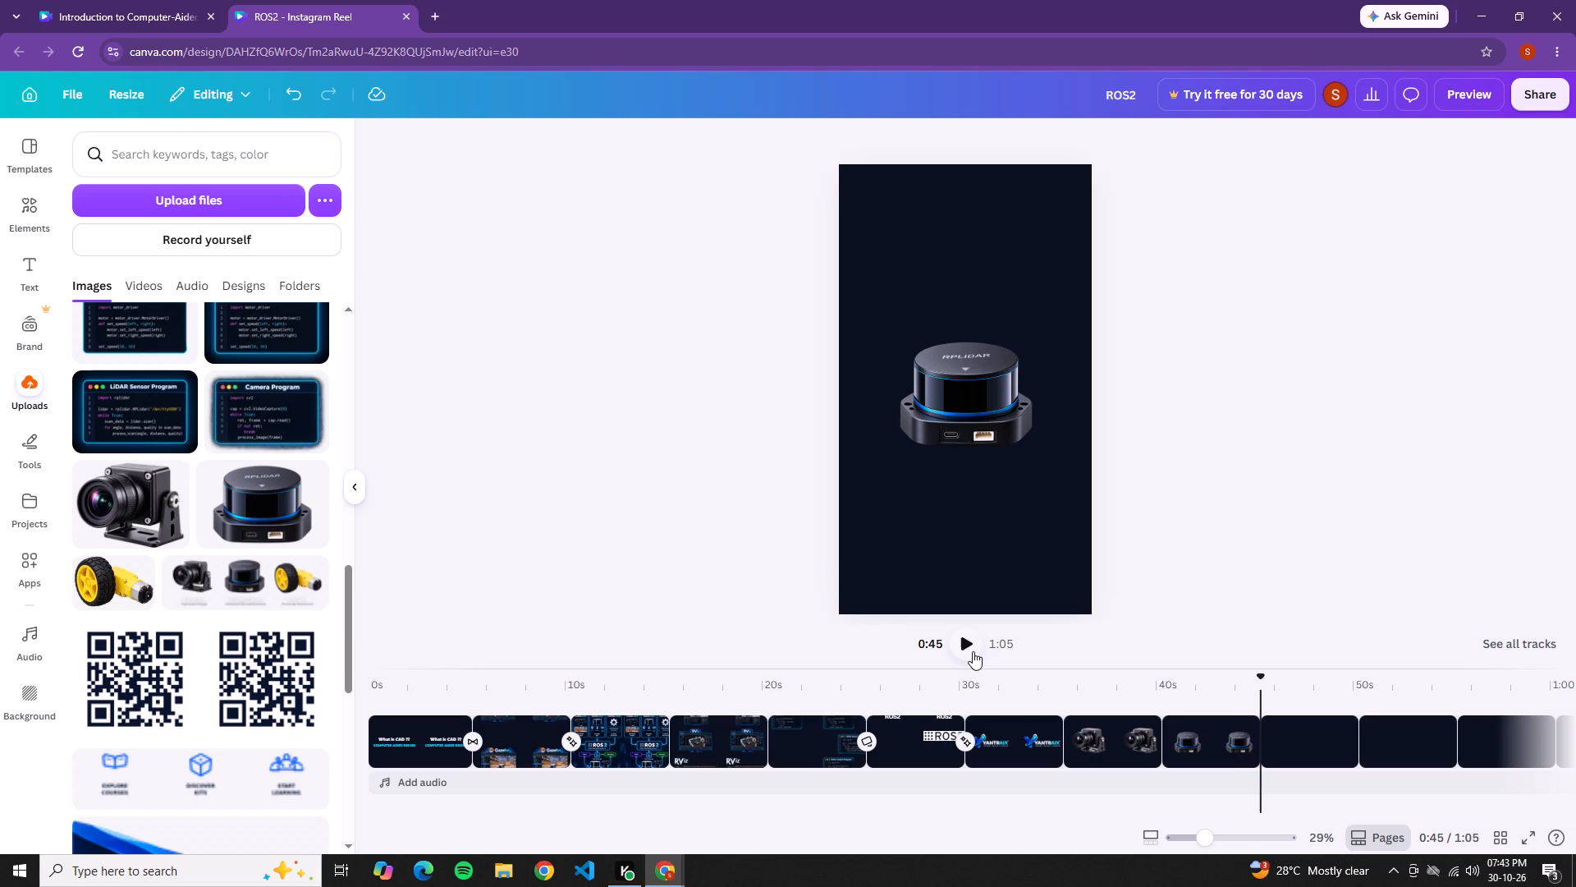
# Add the uploaded yellow wheel-and-motor image and shift its timeline clip onto the blank tenth page.
pyautogui.moveTo(99, 594); pyautogui.dragTo(854, 564)
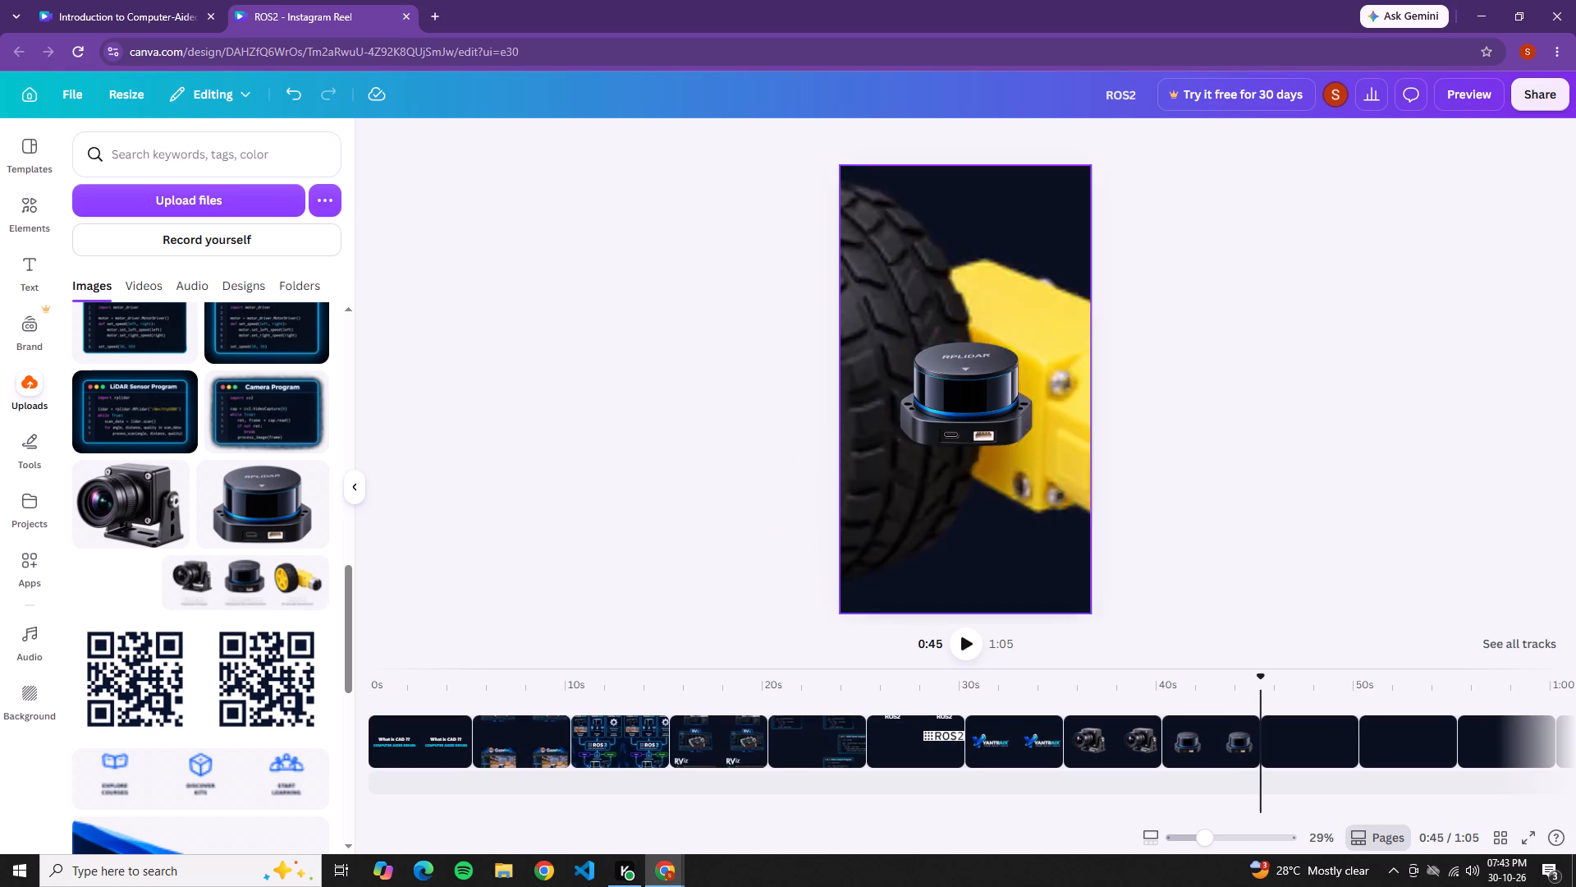
pyautogui.moveTo(854, 564); pyautogui.dragTo(909, 479)
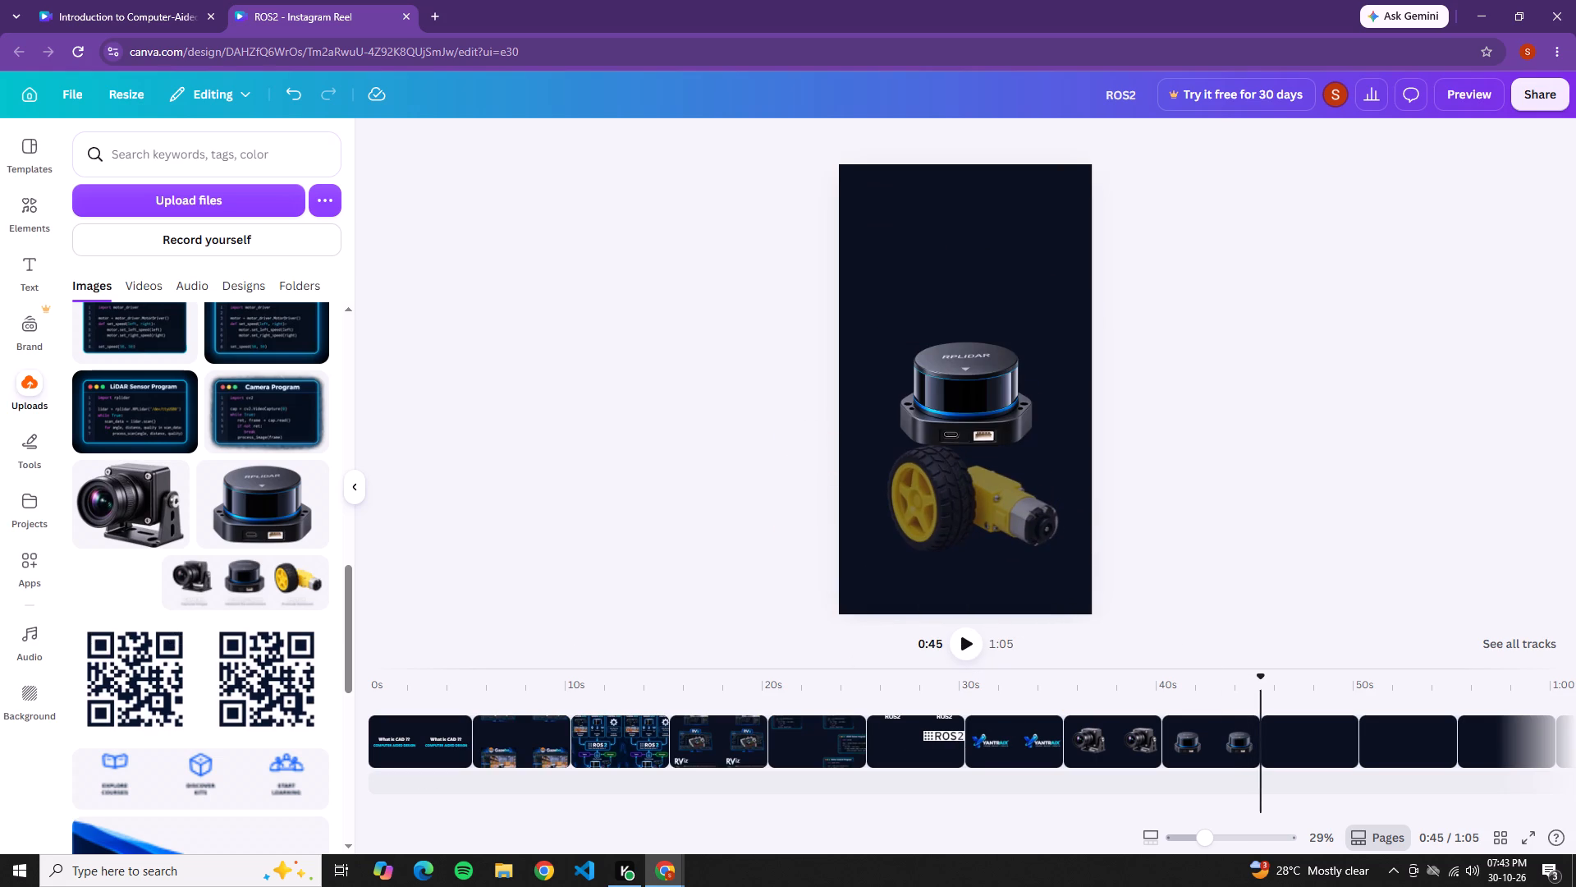
pyautogui.moveTo(909, 479); pyautogui.dragTo(902, 484)
pyautogui.click(969, 643)
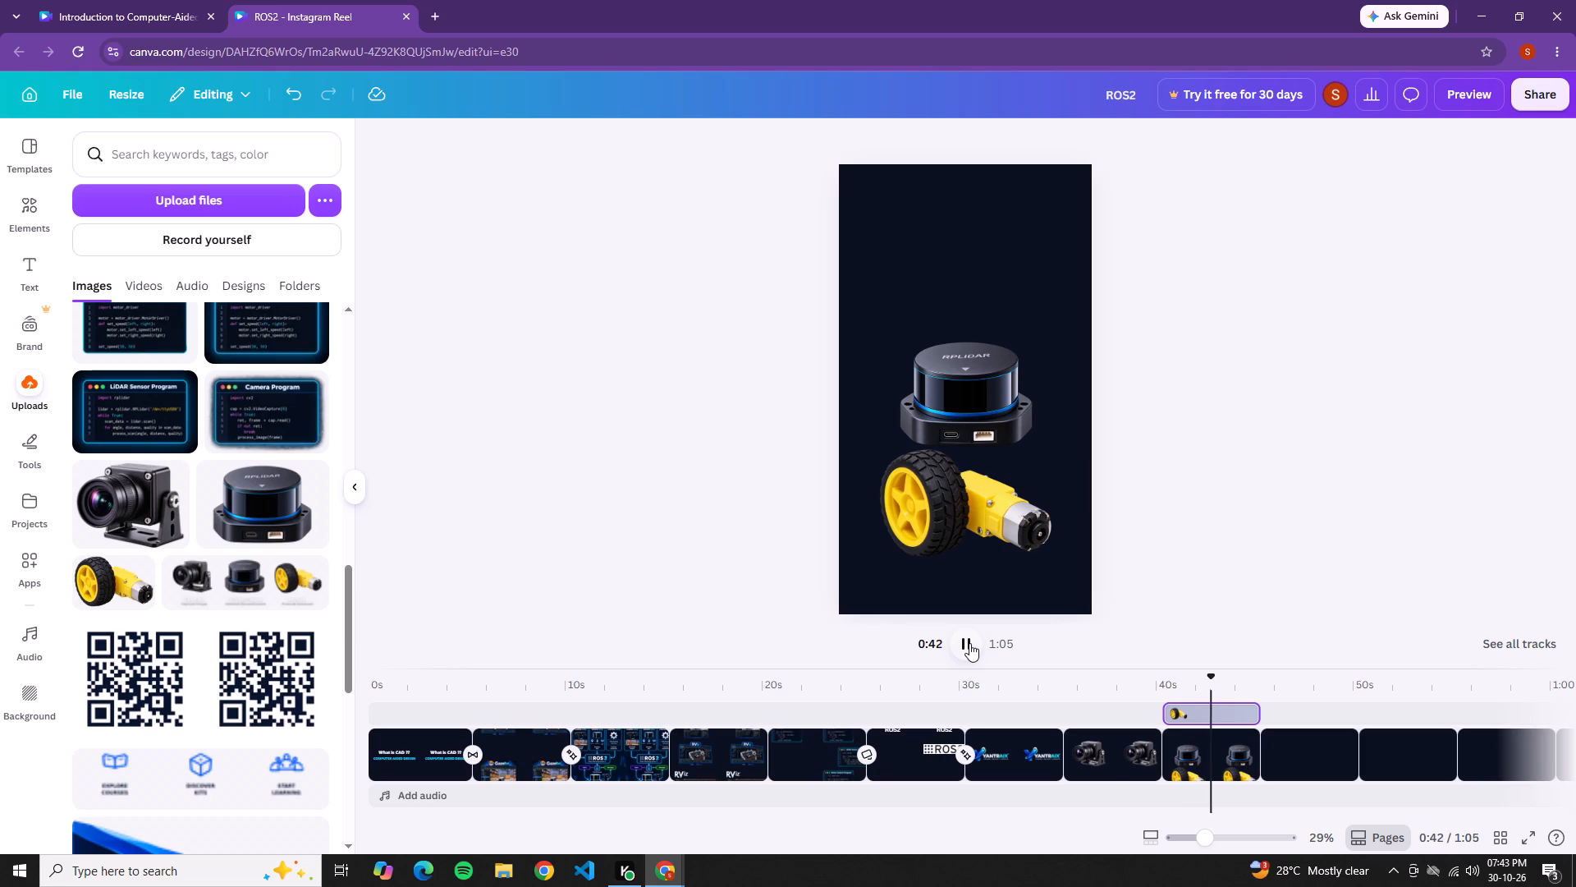
pyautogui.moveTo(1198, 702); pyautogui.dragTo(1221, 703)
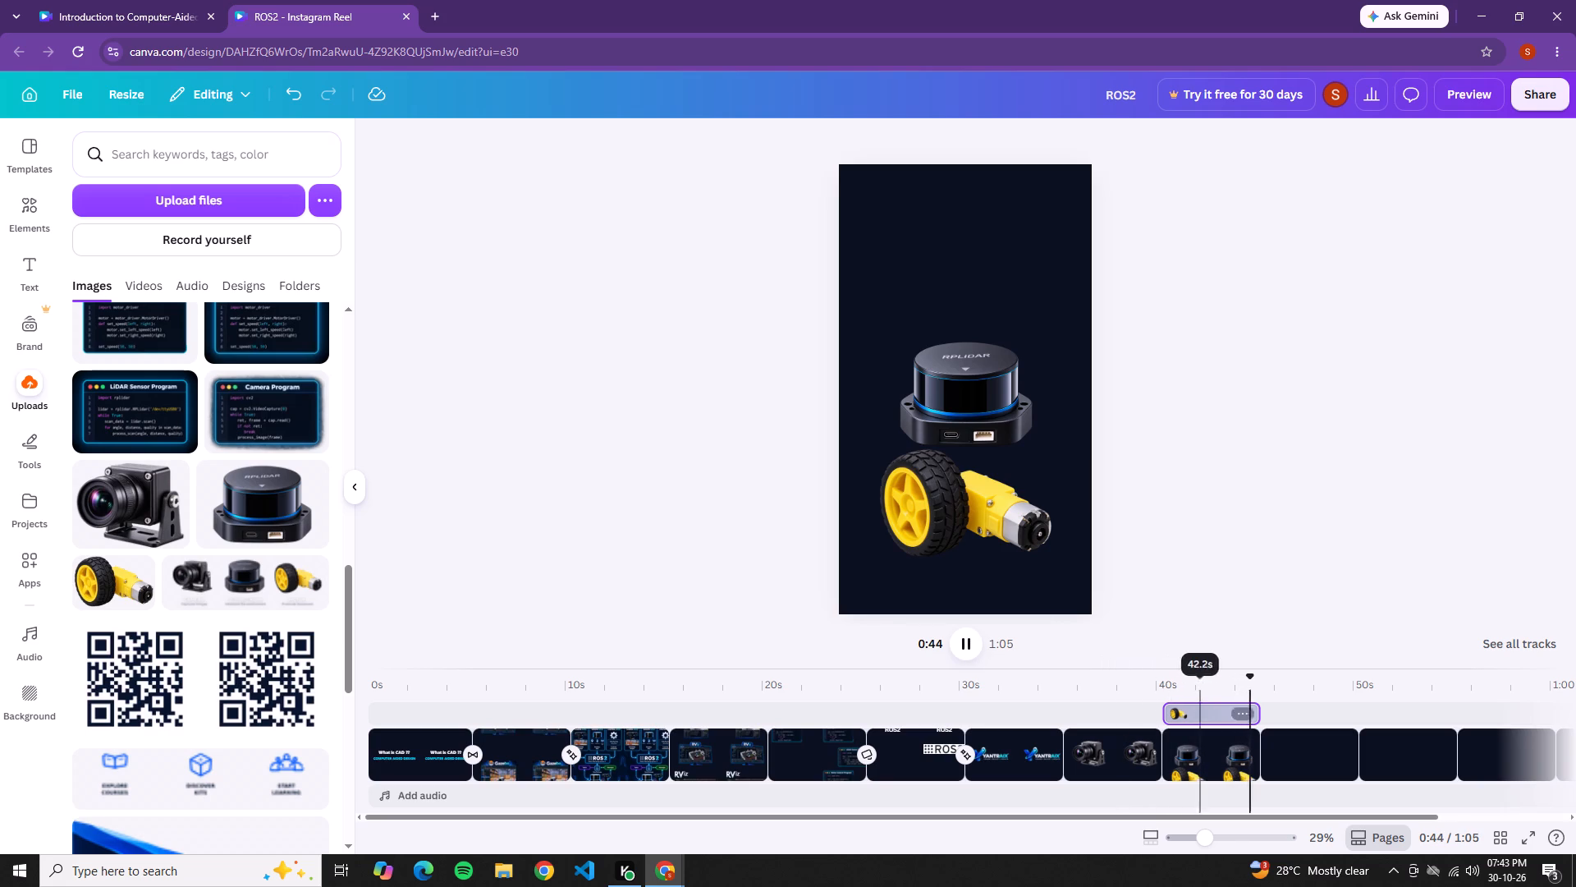
pyautogui.moveTo(1221, 703); pyautogui.dragTo(1300, 705)
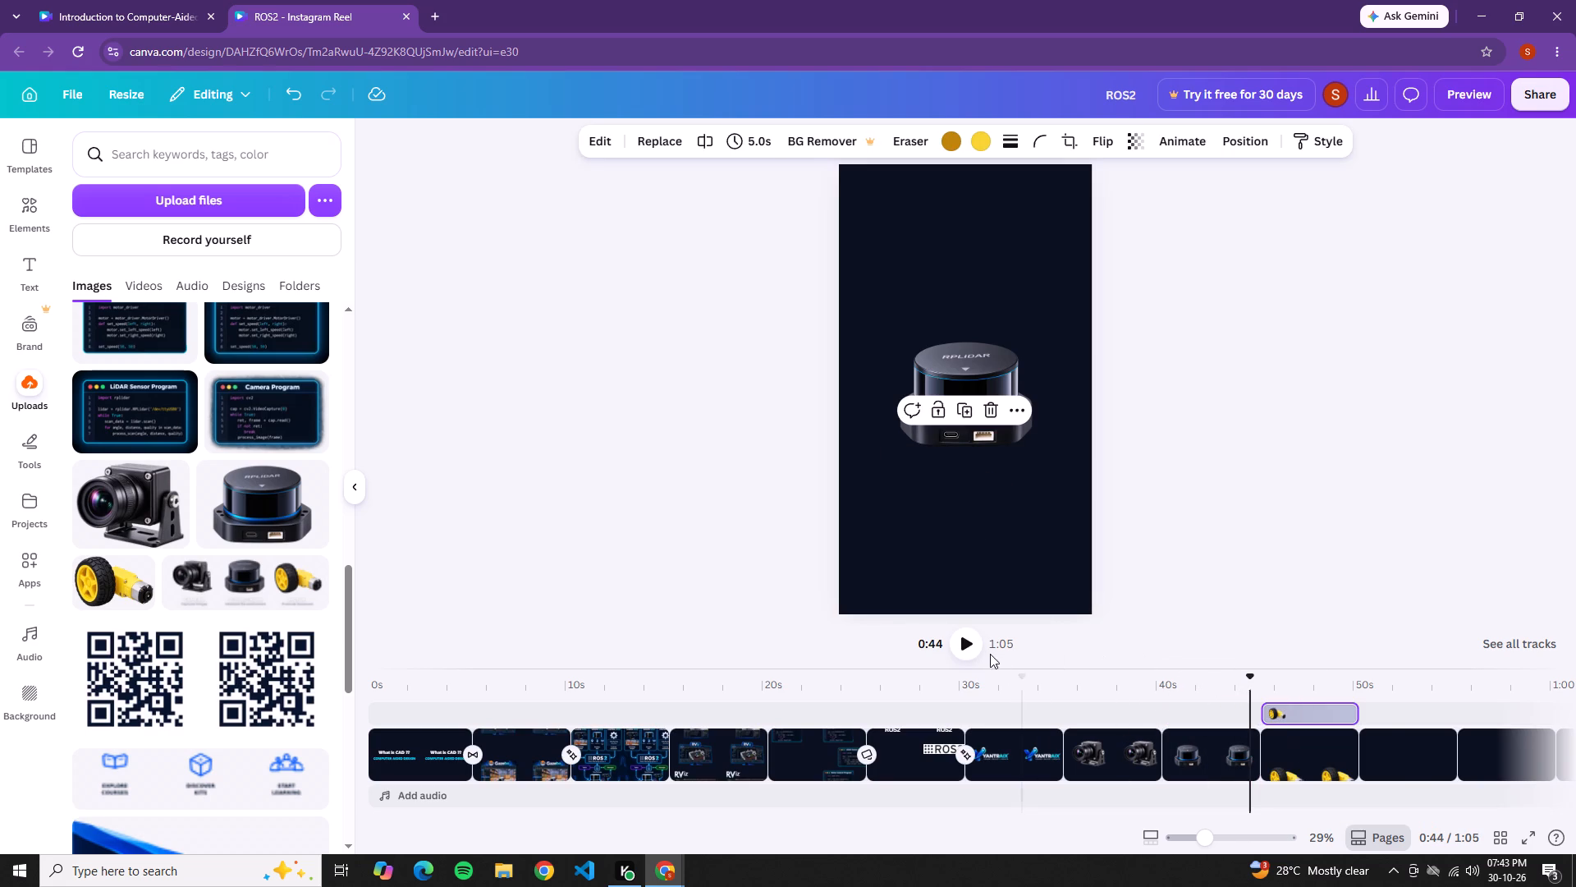
# Move the wheel-and-motor image up to the middle of the tenth page.
pyautogui.click(980, 650)
pyautogui.click(980, 650)
pyautogui.moveTo(914, 522); pyautogui.dragTo(914, 498)
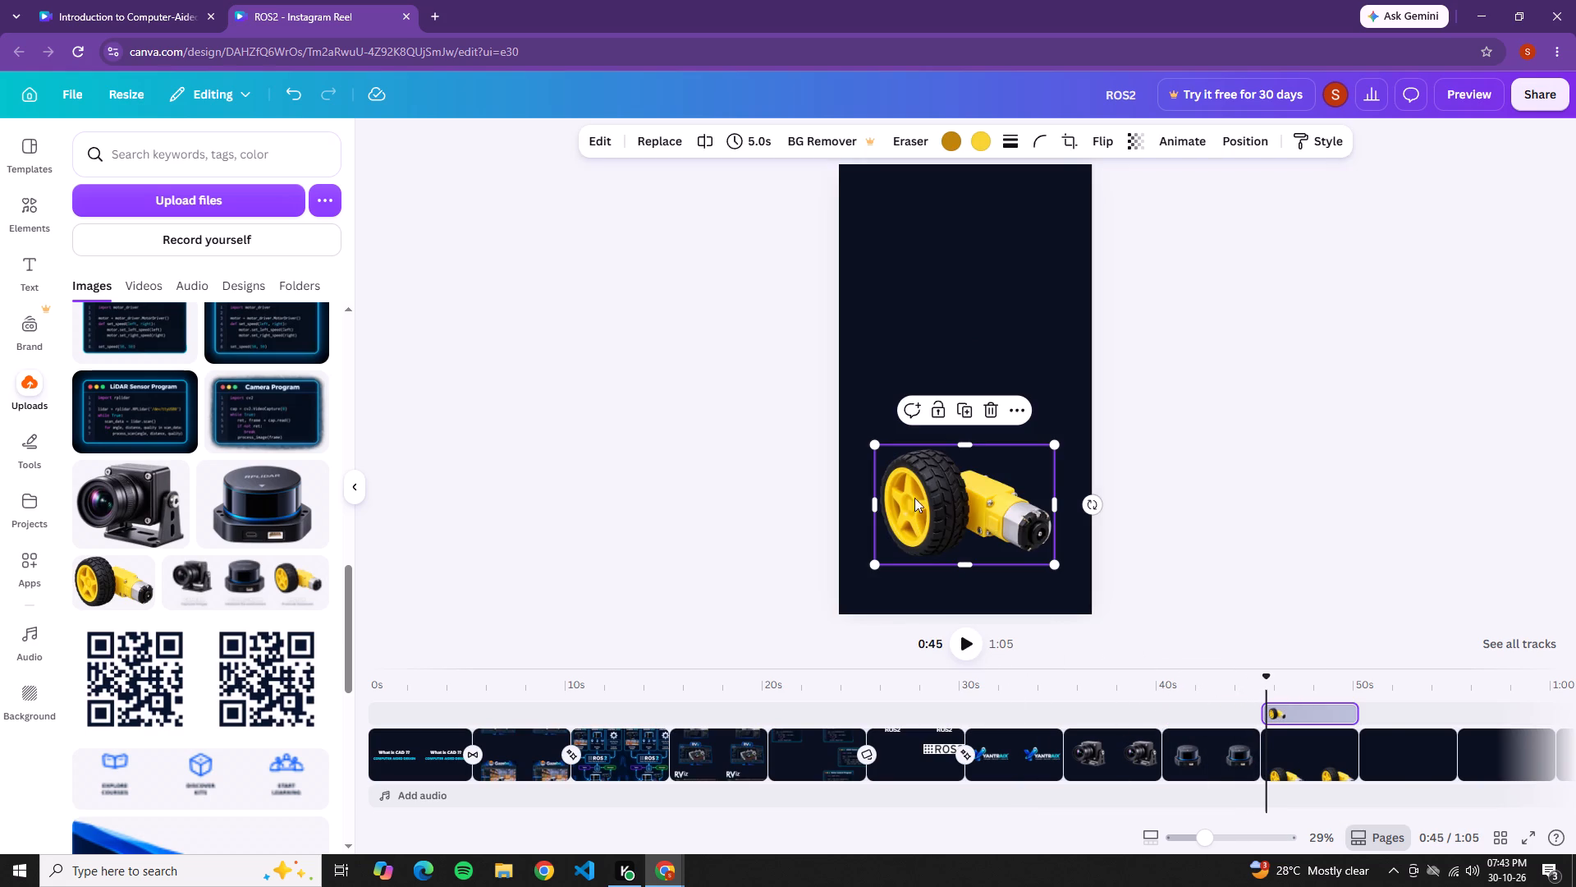
pyautogui.moveTo(914, 498); pyautogui.dragTo(916, 410)
pyautogui.moveTo(972, 503); pyautogui.dragTo(974, 378)
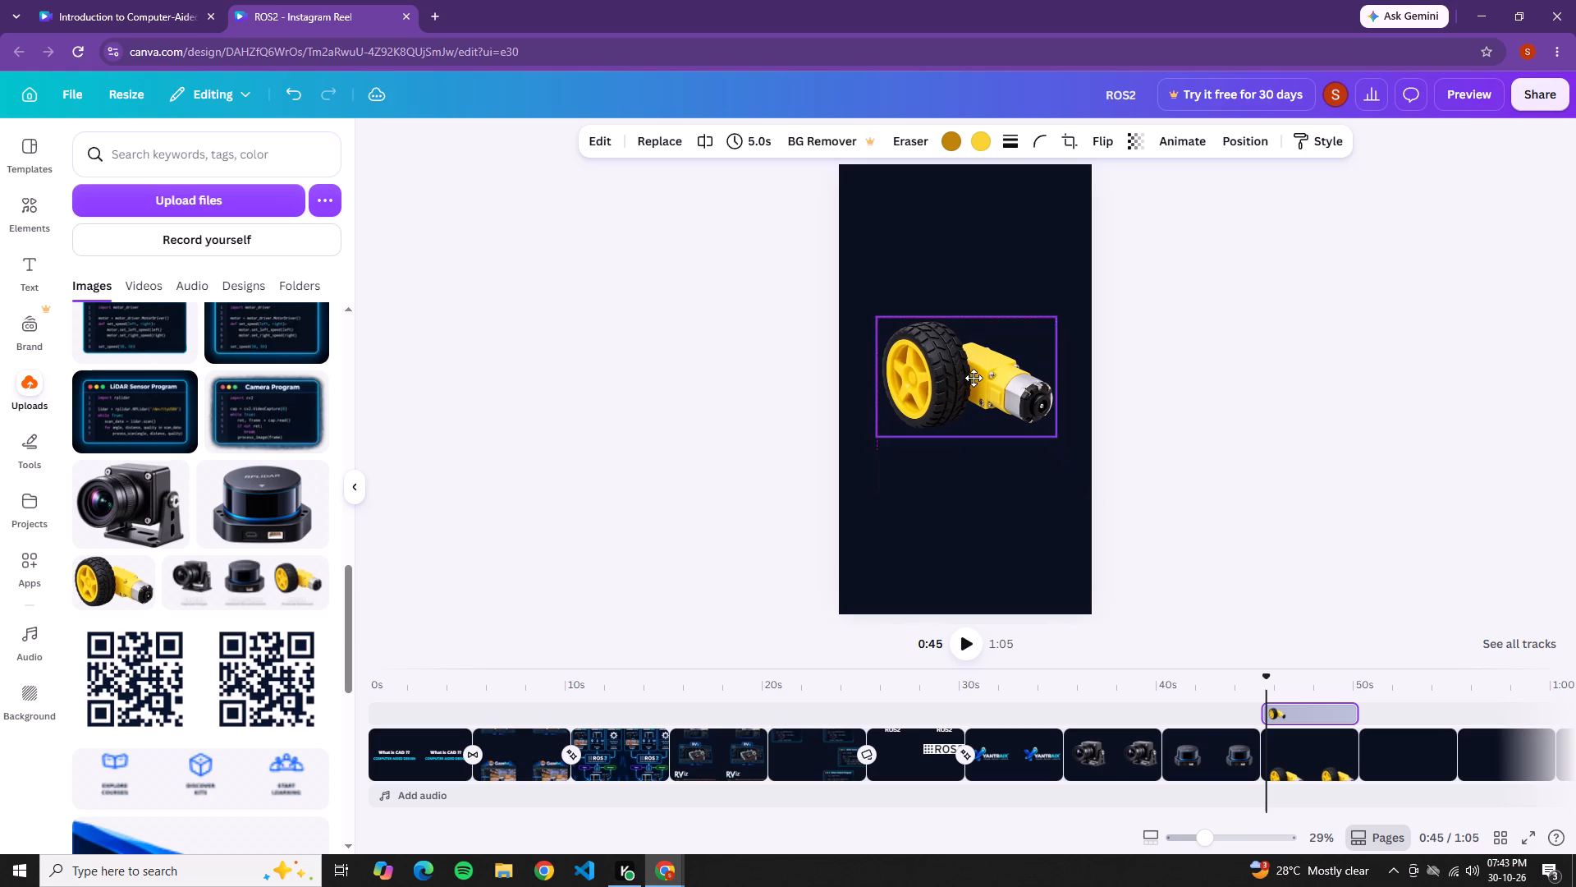
pyautogui.moveTo(974, 378); pyautogui.dragTo(973, 382)
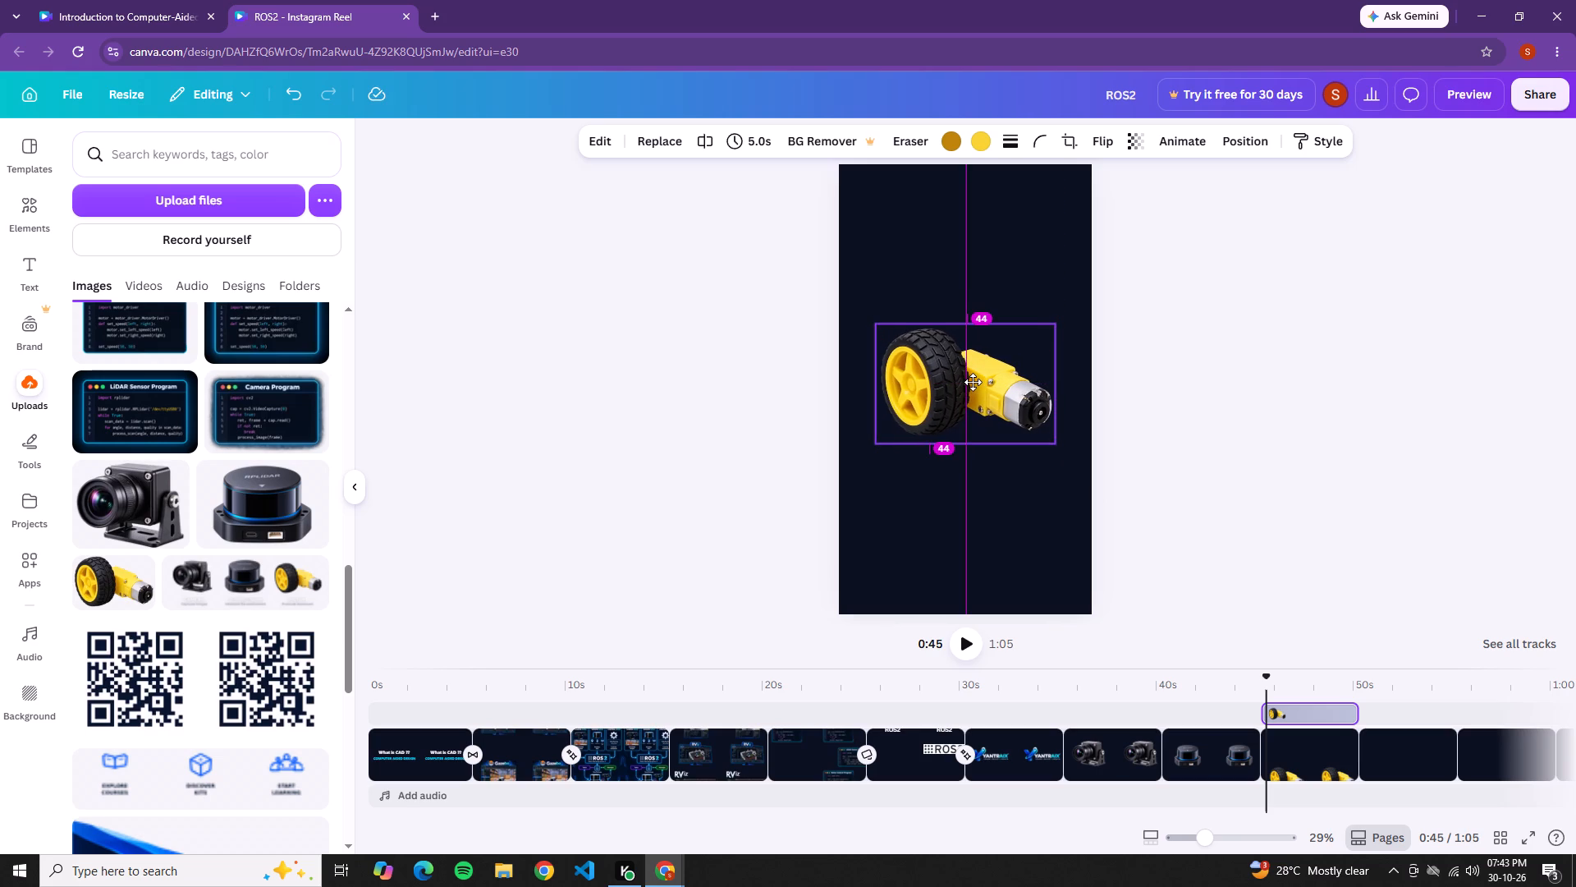
pyautogui.moveTo(973, 382); pyautogui.dragTo(973, 386)
pyautogui.click(1221, 439)
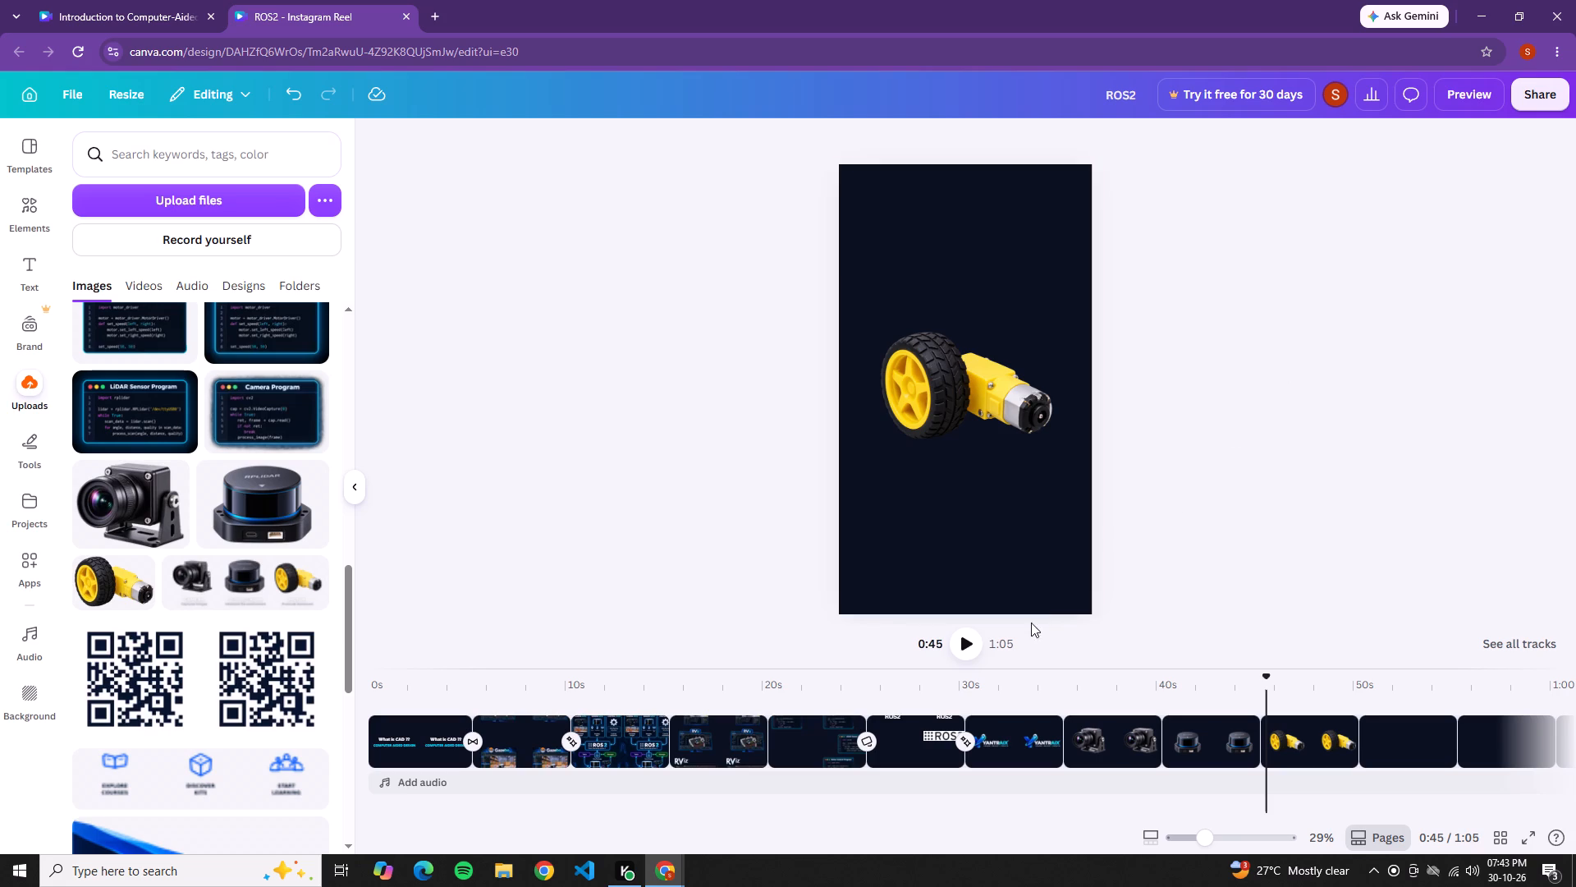
pyautogui.click(824, 549)
# Play back the reel from the beginning to check the opening page's title animation.
pyautogui.moveTo(692, 720); pyautogui.dragTo(687, 733)
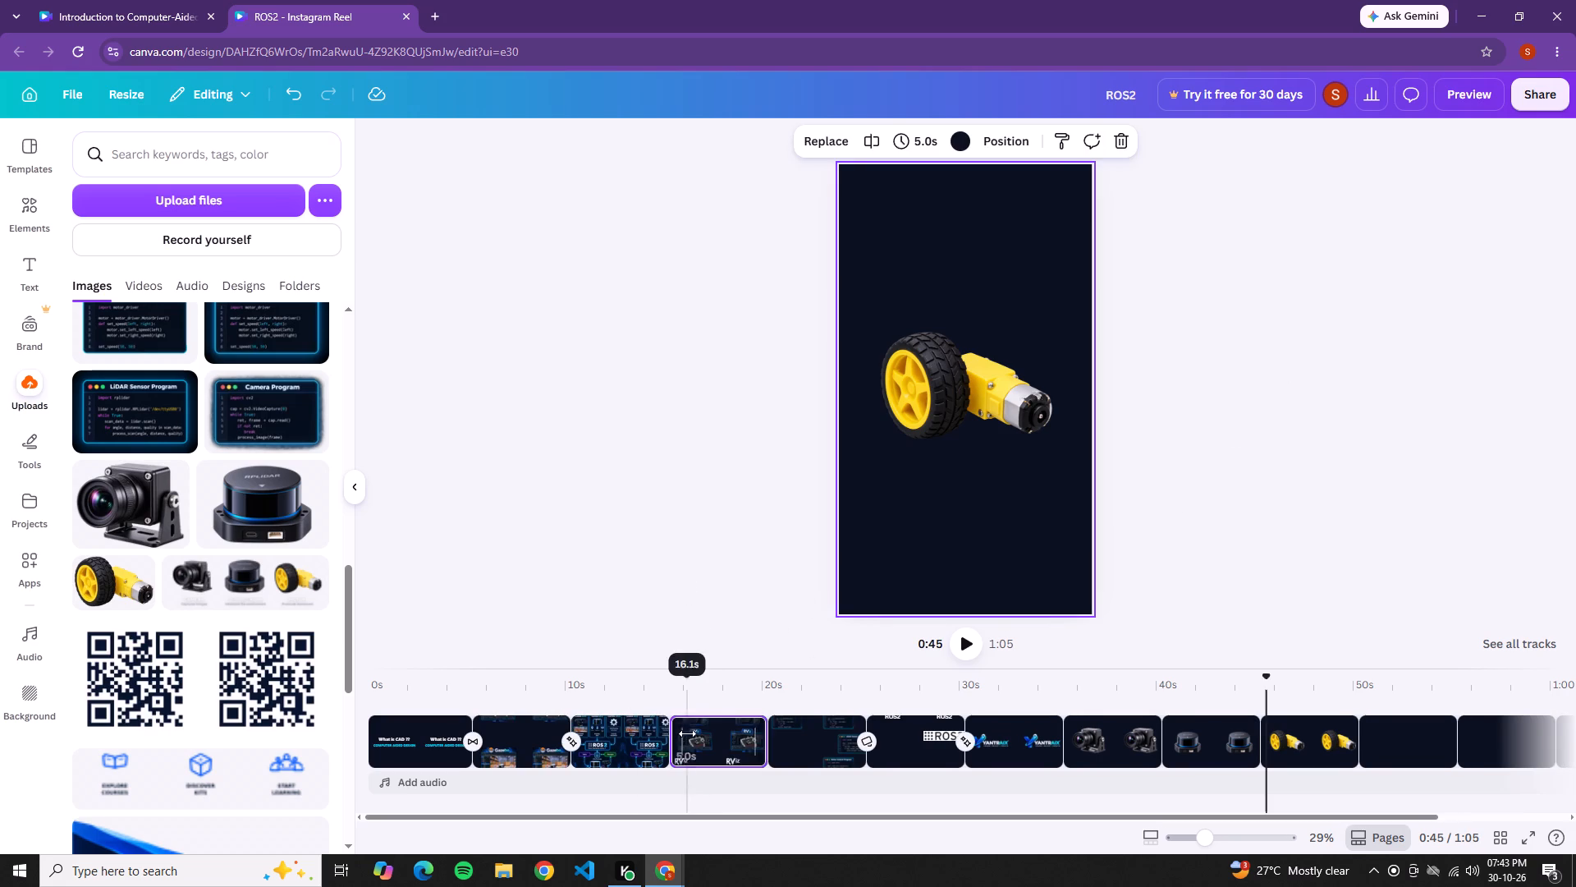
pyautogui.moveTo(693, 690); pyautogui.dragTo(419, 649)
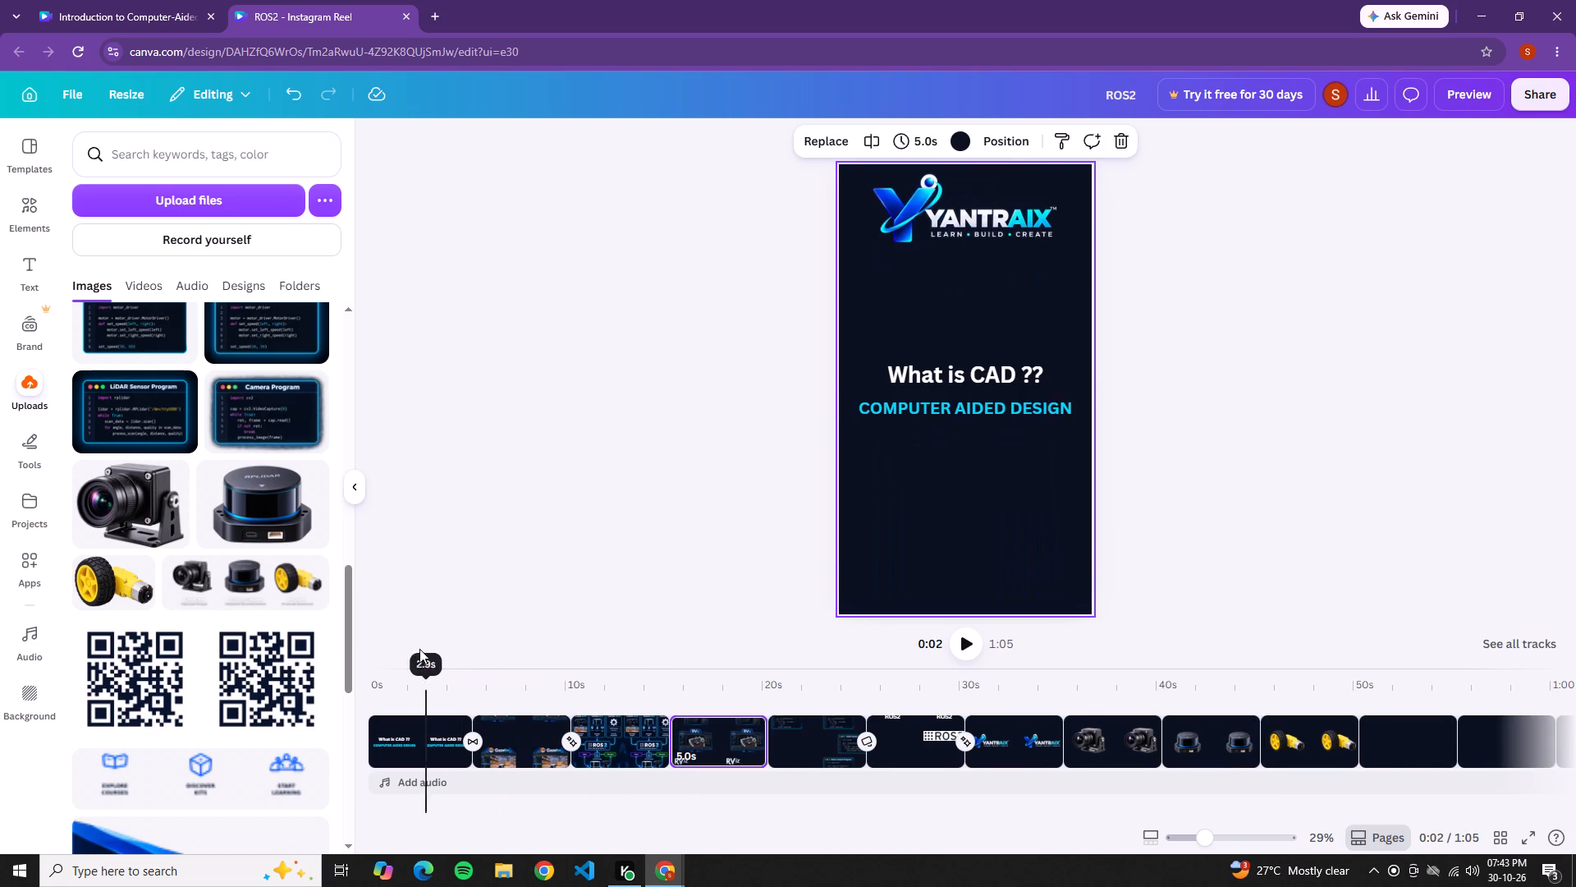
pyautogui.moveTo(419, 649); pyautogui.dragTo(374, 696)
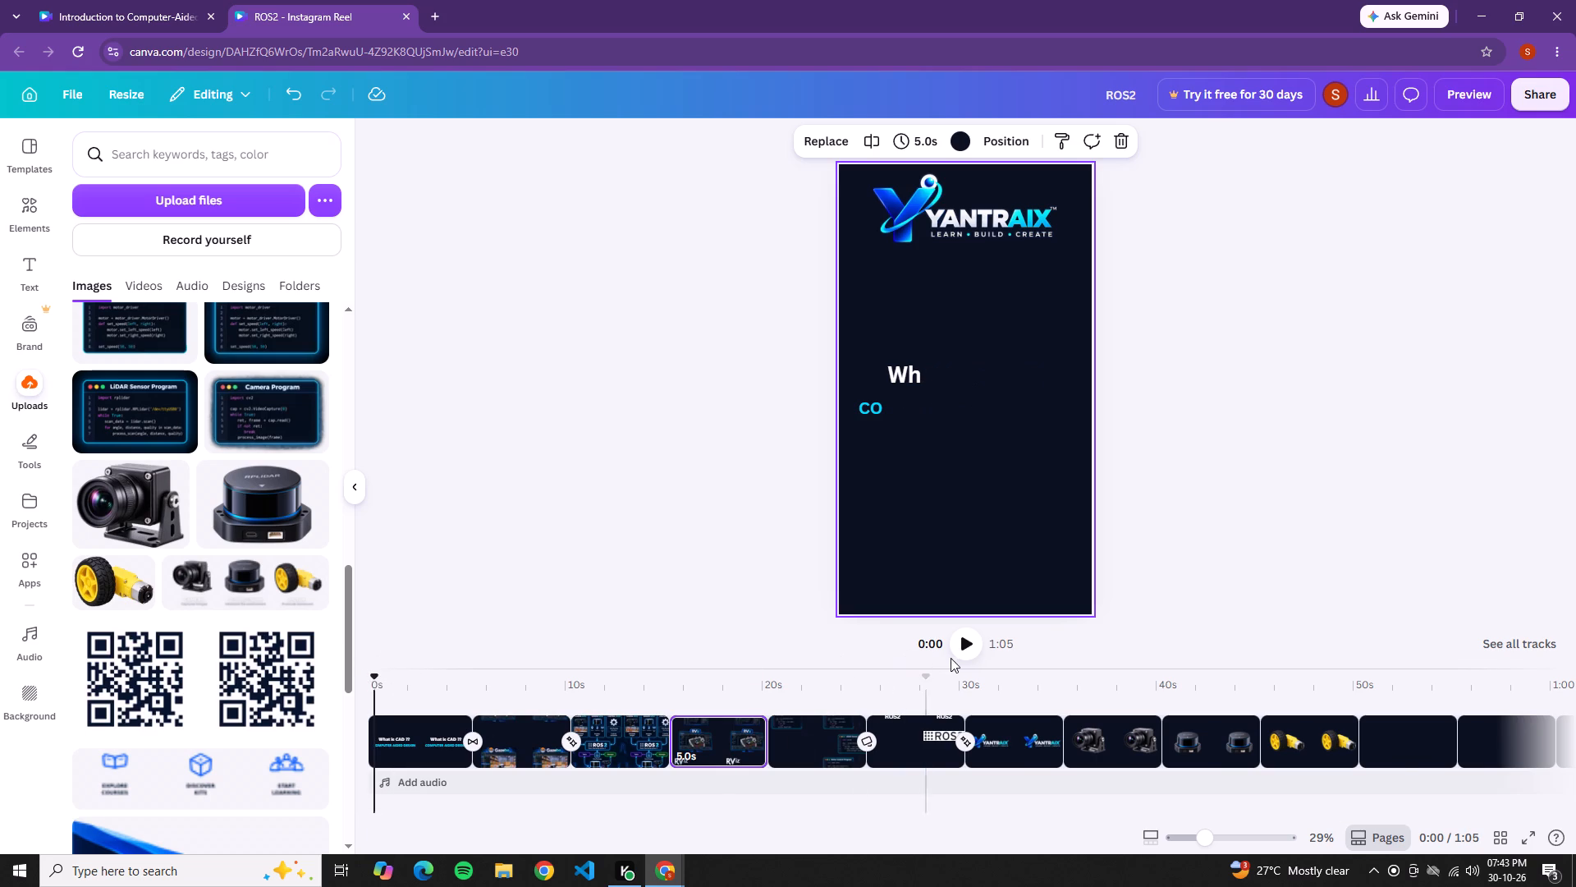
pyautogui.click(957, 653)
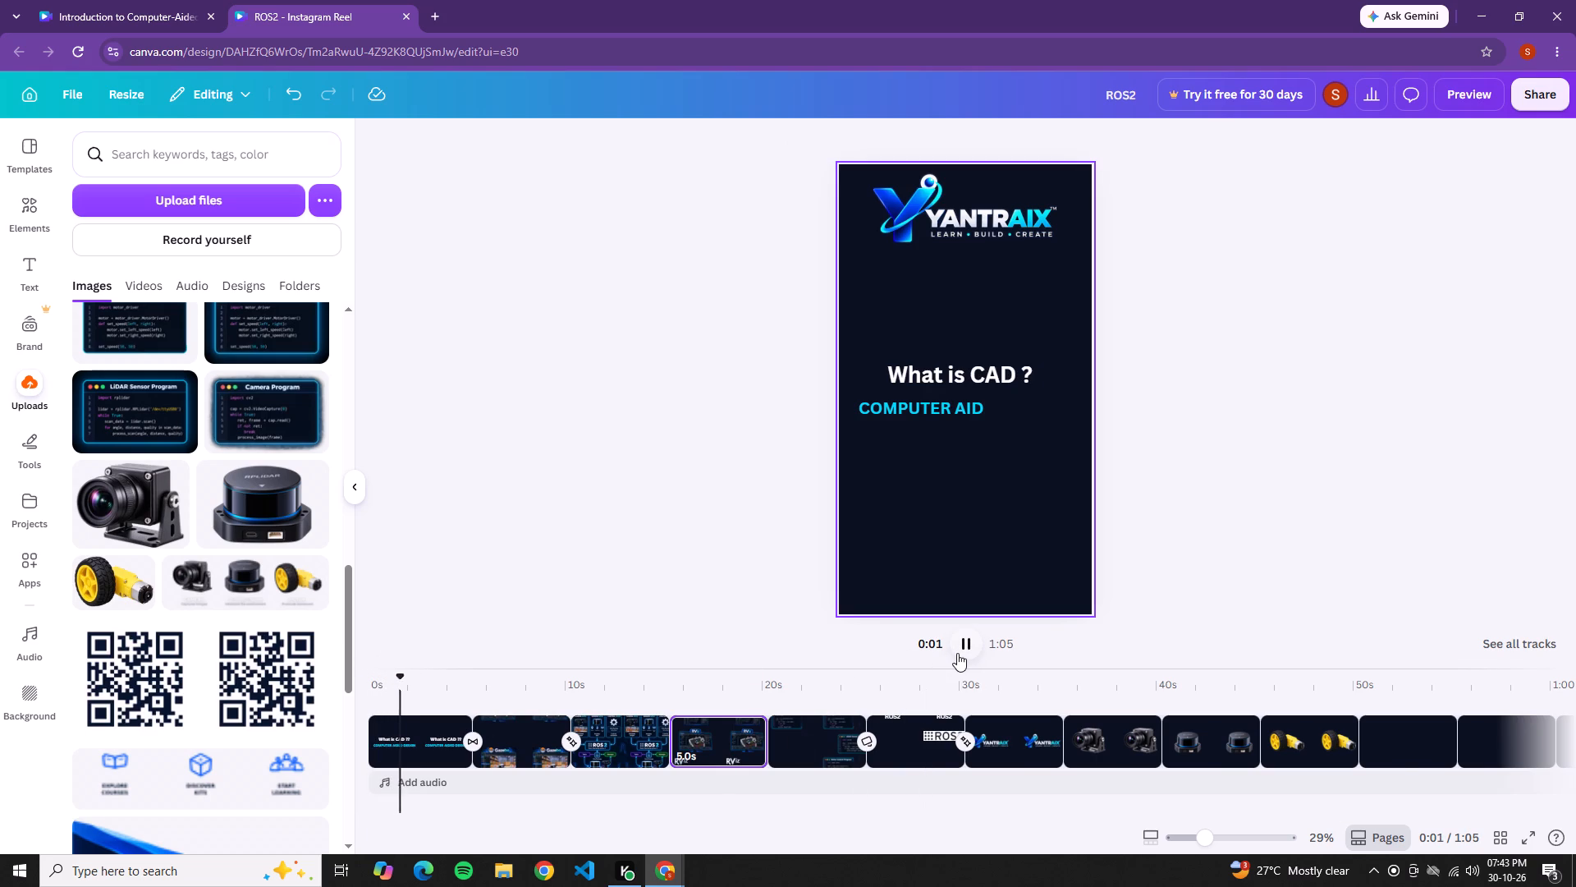
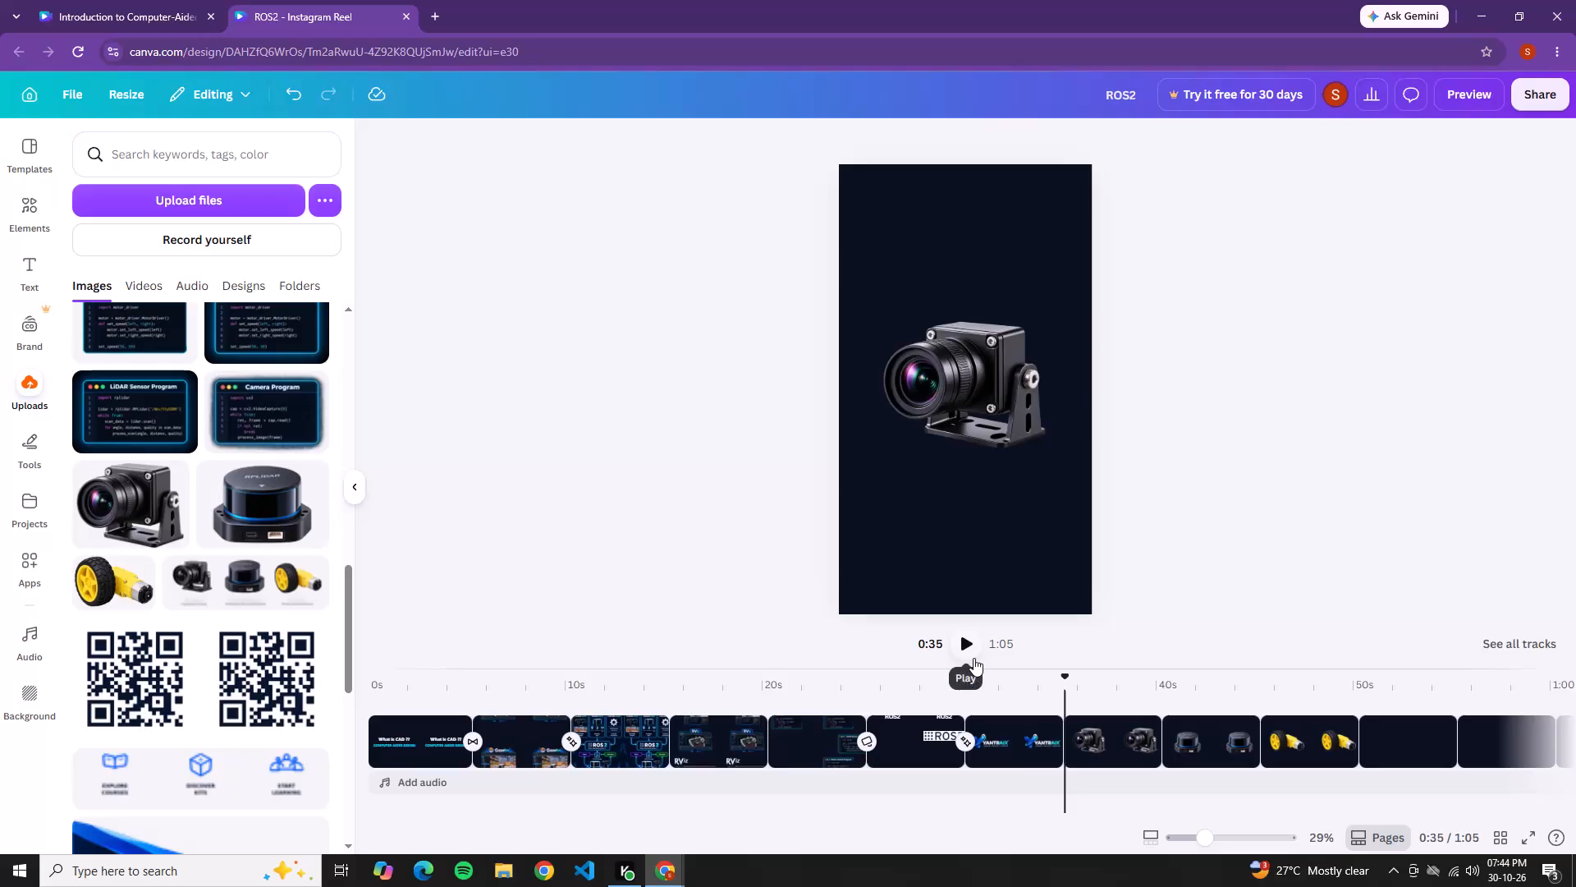
# Play back the reel briefly from about 0:29 on the page with the ROS2 title and logo.
pyautogui.click(948, 691)
pyautogui.click(965, 650)
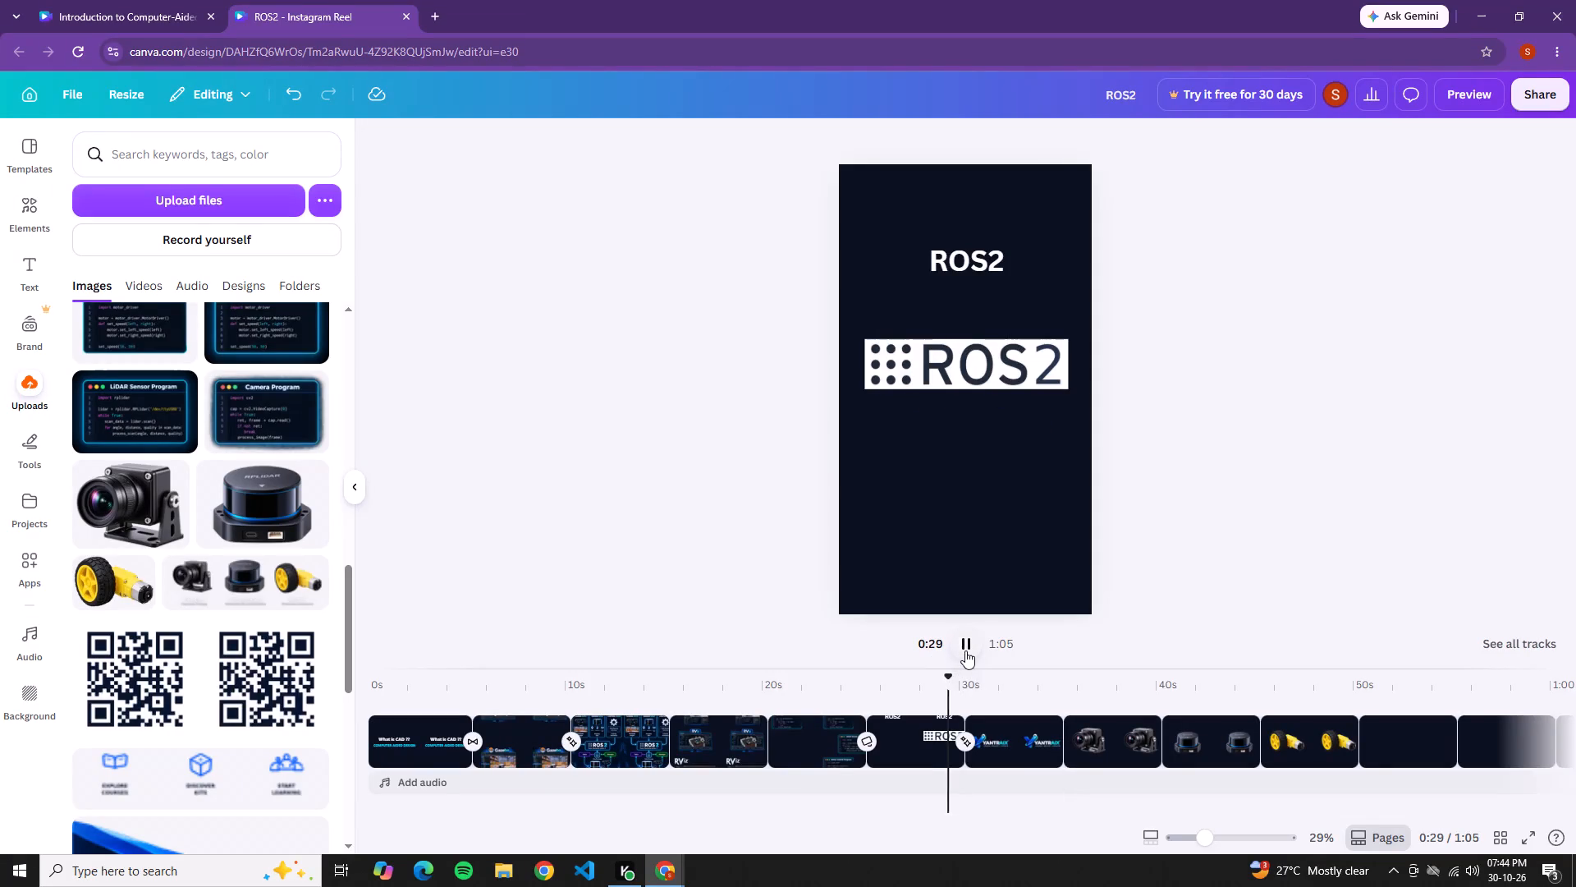
pyautogui.click(965, 650)
# Shorten the fourth page, with the Gazebo and RViz images, to 2.9 s on the timeline.
pyautogui.click(759, 738)
pyautogui.click(737, 742)
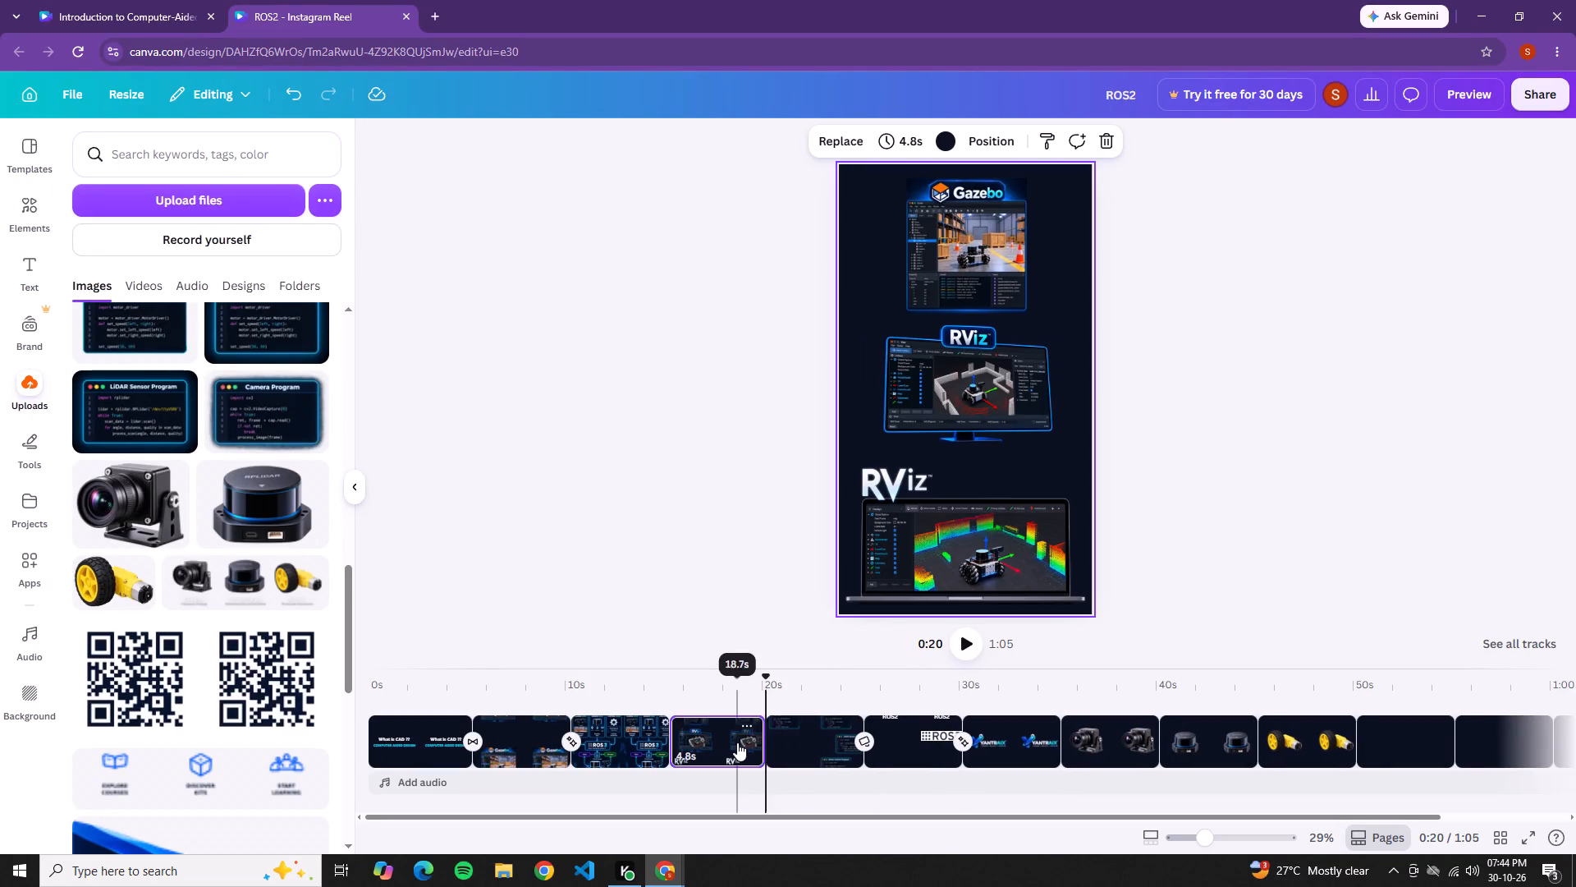
pyautogui.moveTo(756, 743); pyautogui.dragTo(717, 739)
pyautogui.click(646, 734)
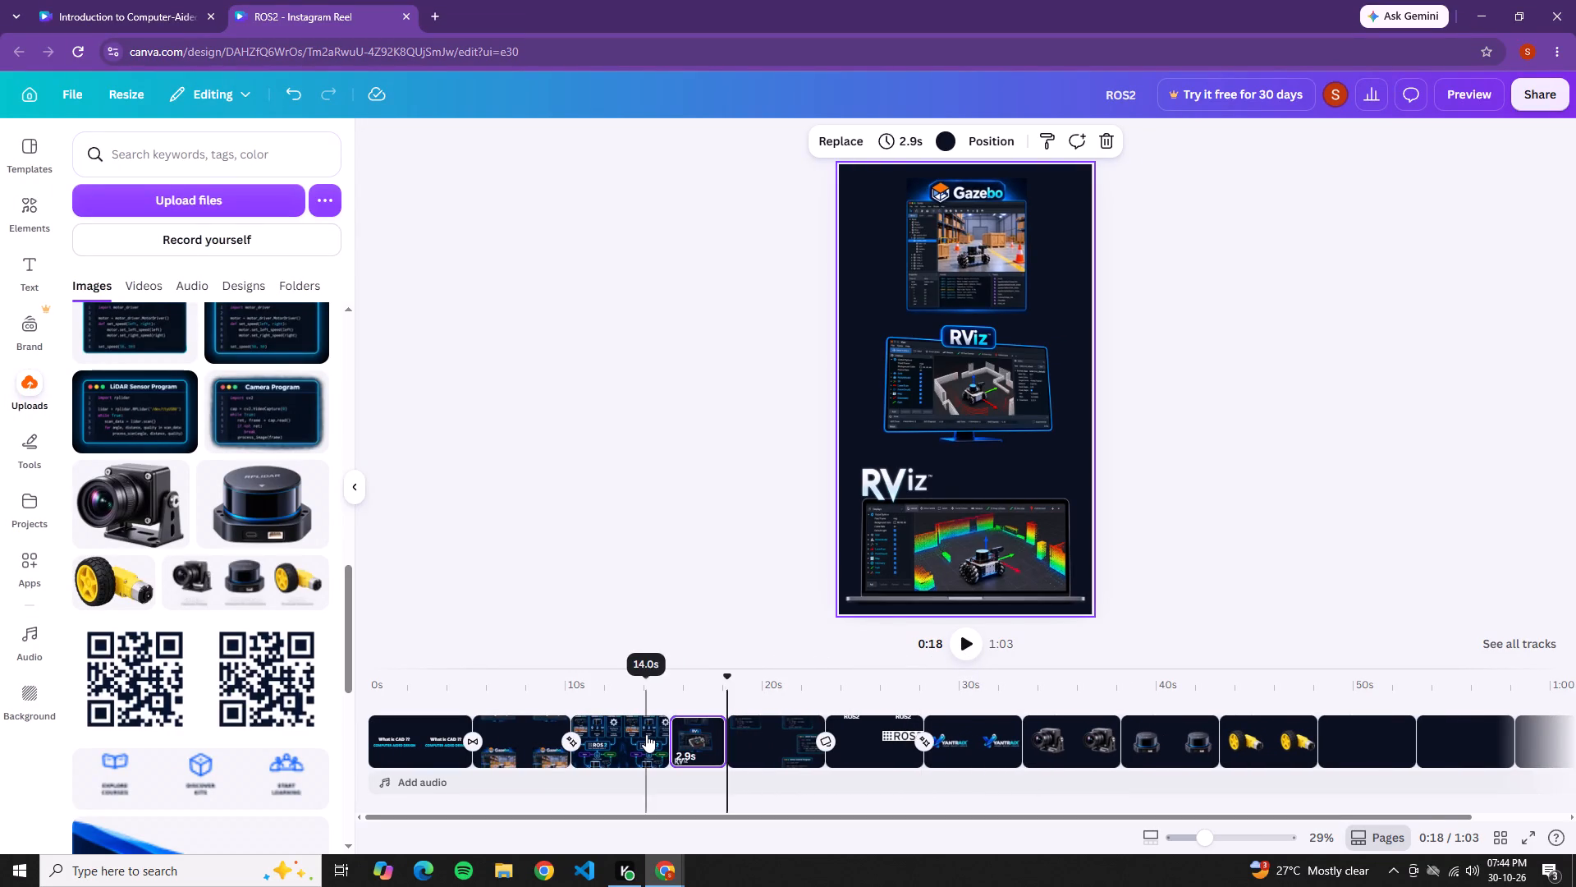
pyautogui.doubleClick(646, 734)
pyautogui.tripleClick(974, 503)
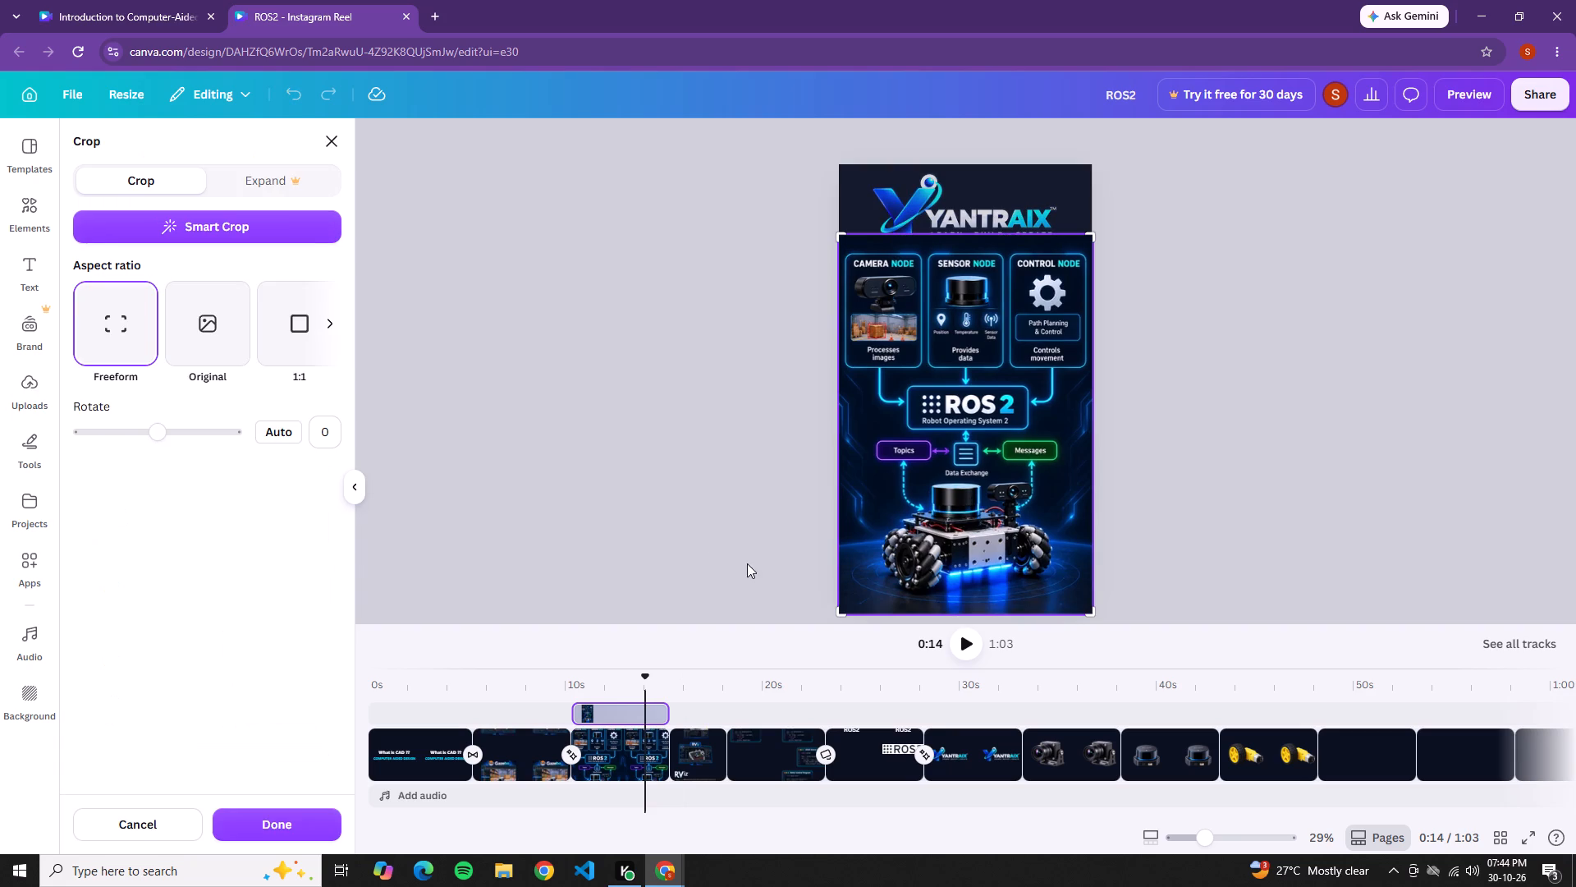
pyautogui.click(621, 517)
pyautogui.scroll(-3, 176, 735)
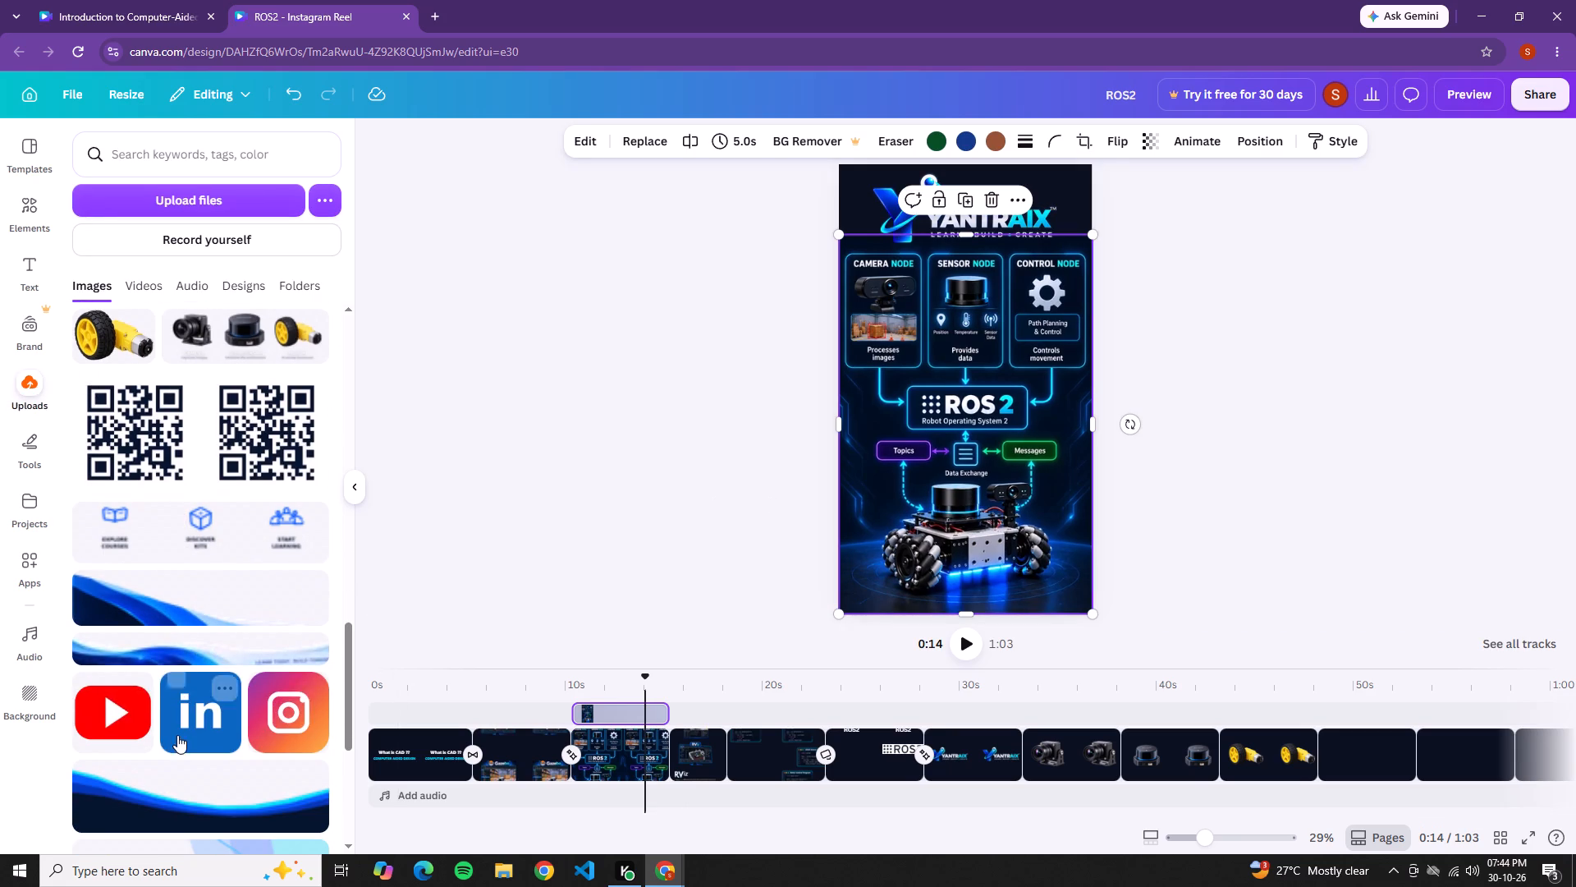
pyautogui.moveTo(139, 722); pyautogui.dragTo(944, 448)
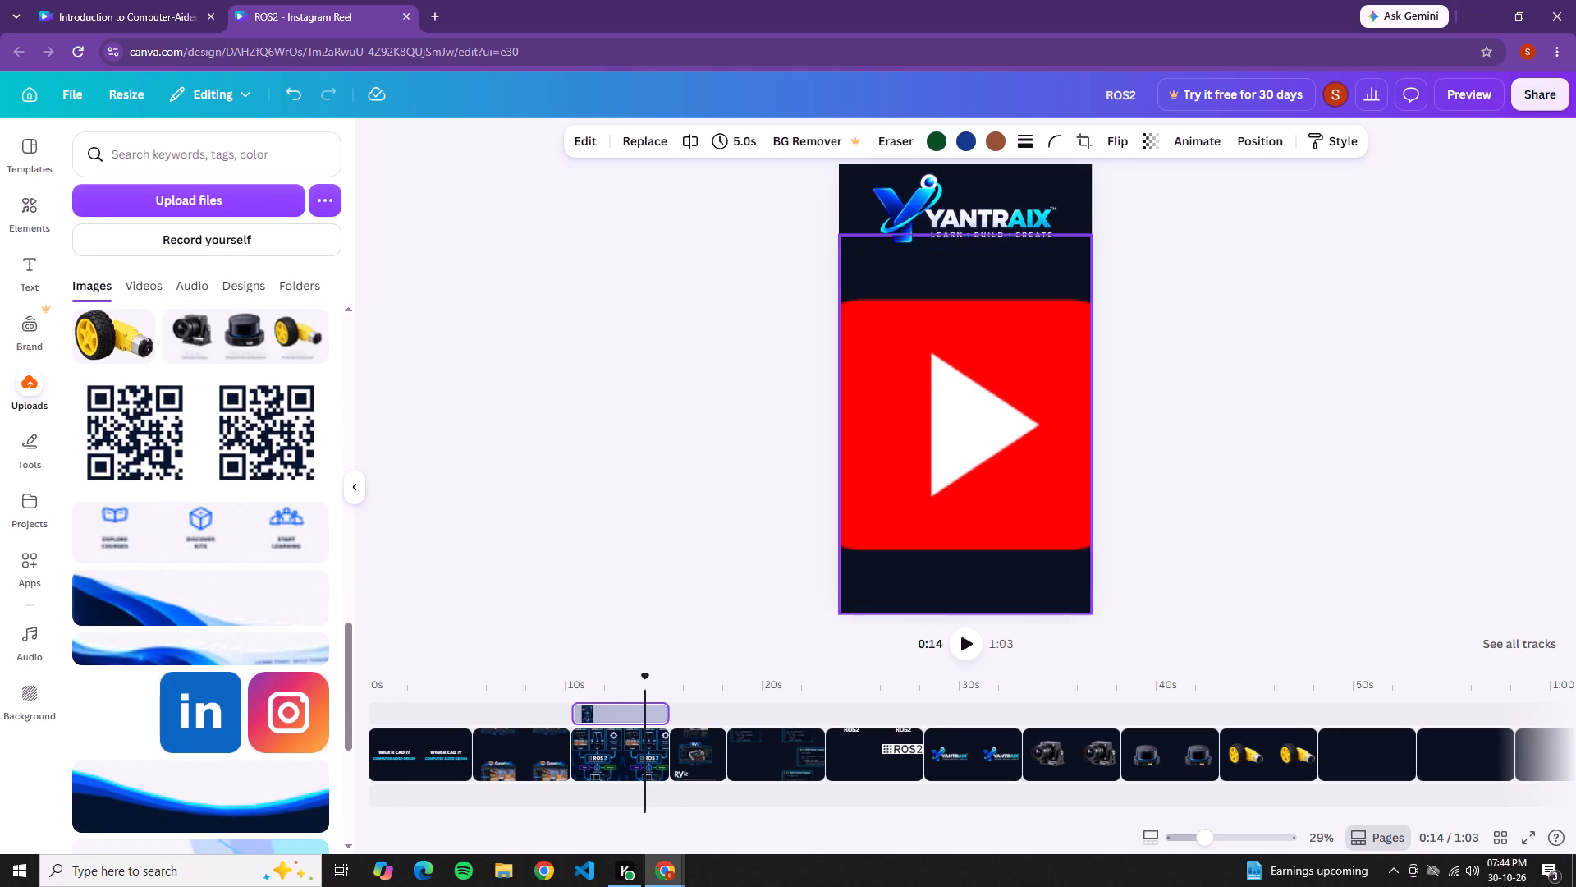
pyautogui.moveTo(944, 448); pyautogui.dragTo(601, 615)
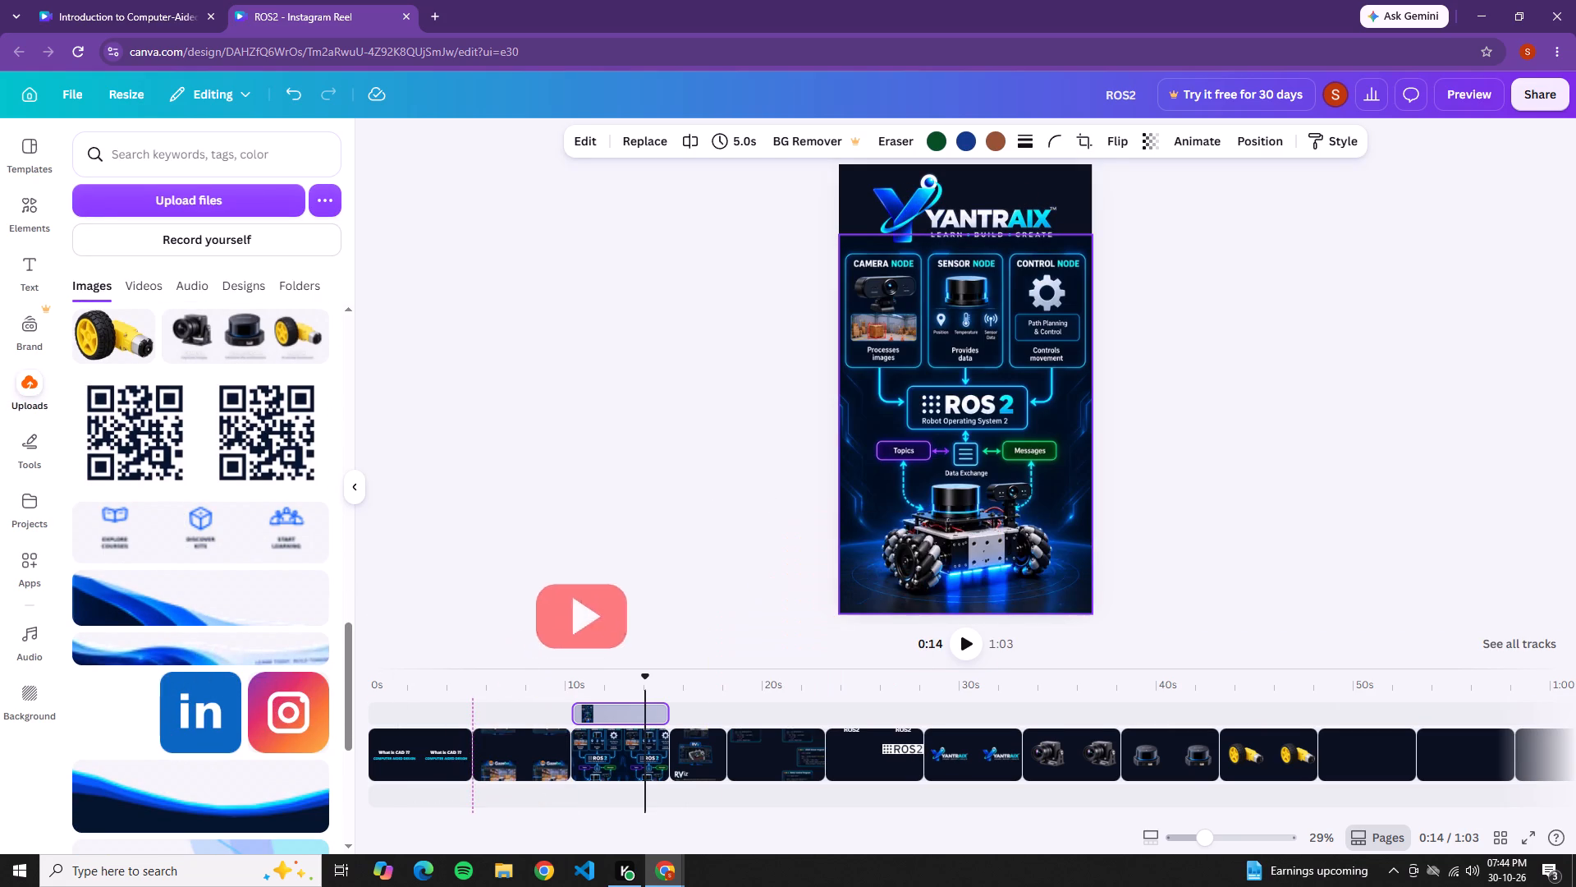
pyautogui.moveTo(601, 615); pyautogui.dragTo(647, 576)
# Play back the reel from the ROS2 node diagram page through the code, logo and component pages to the blank pages.
pyautogui.click(952, 648)
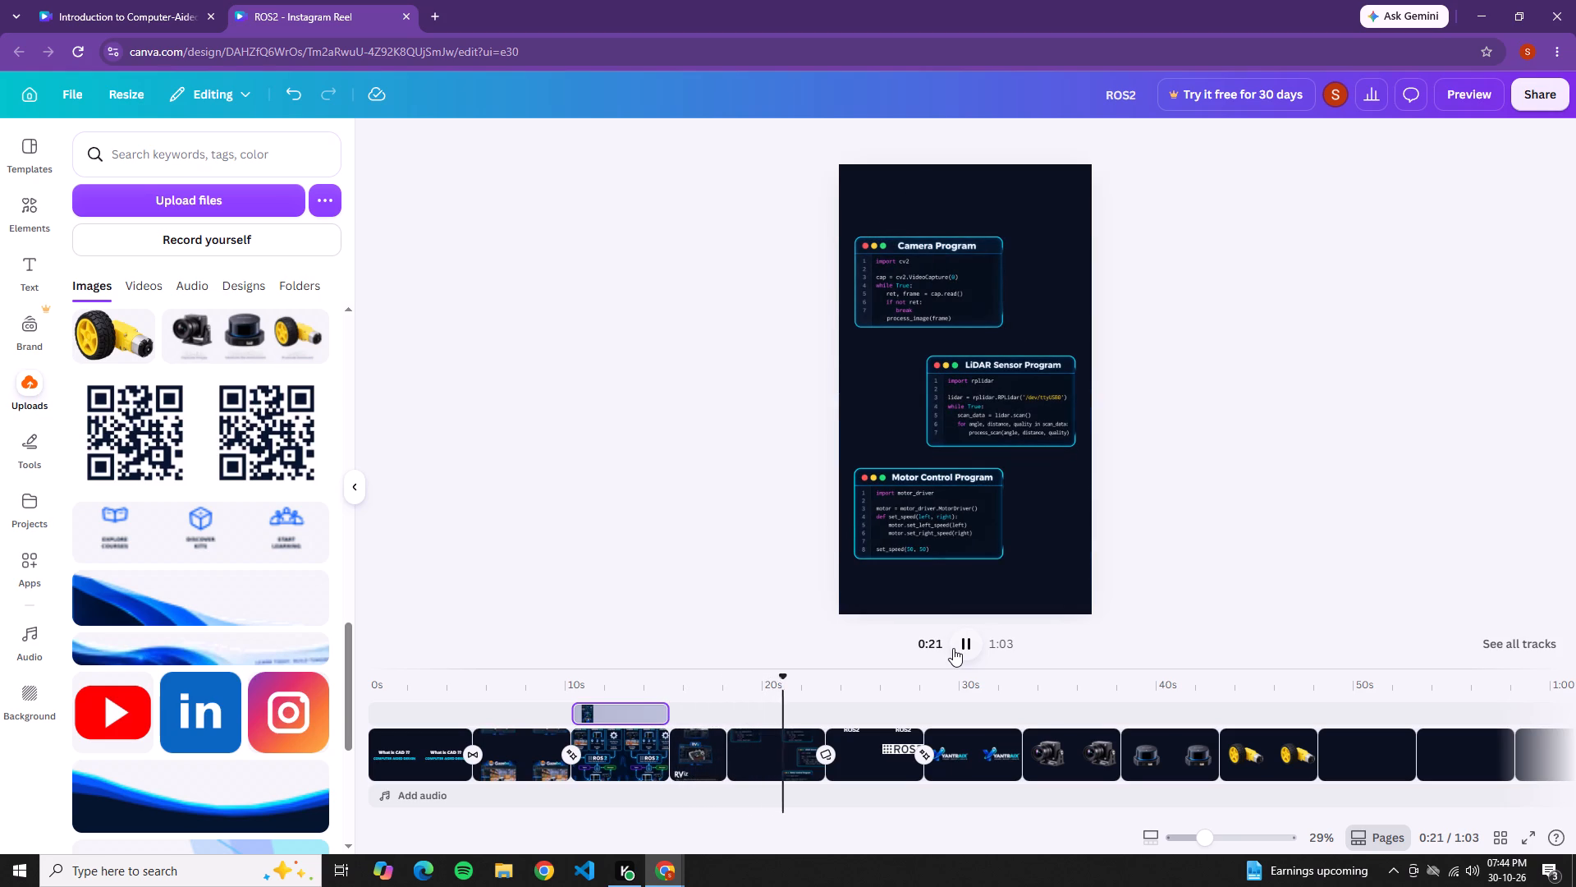
pyautogui.rightClick(953, 648)
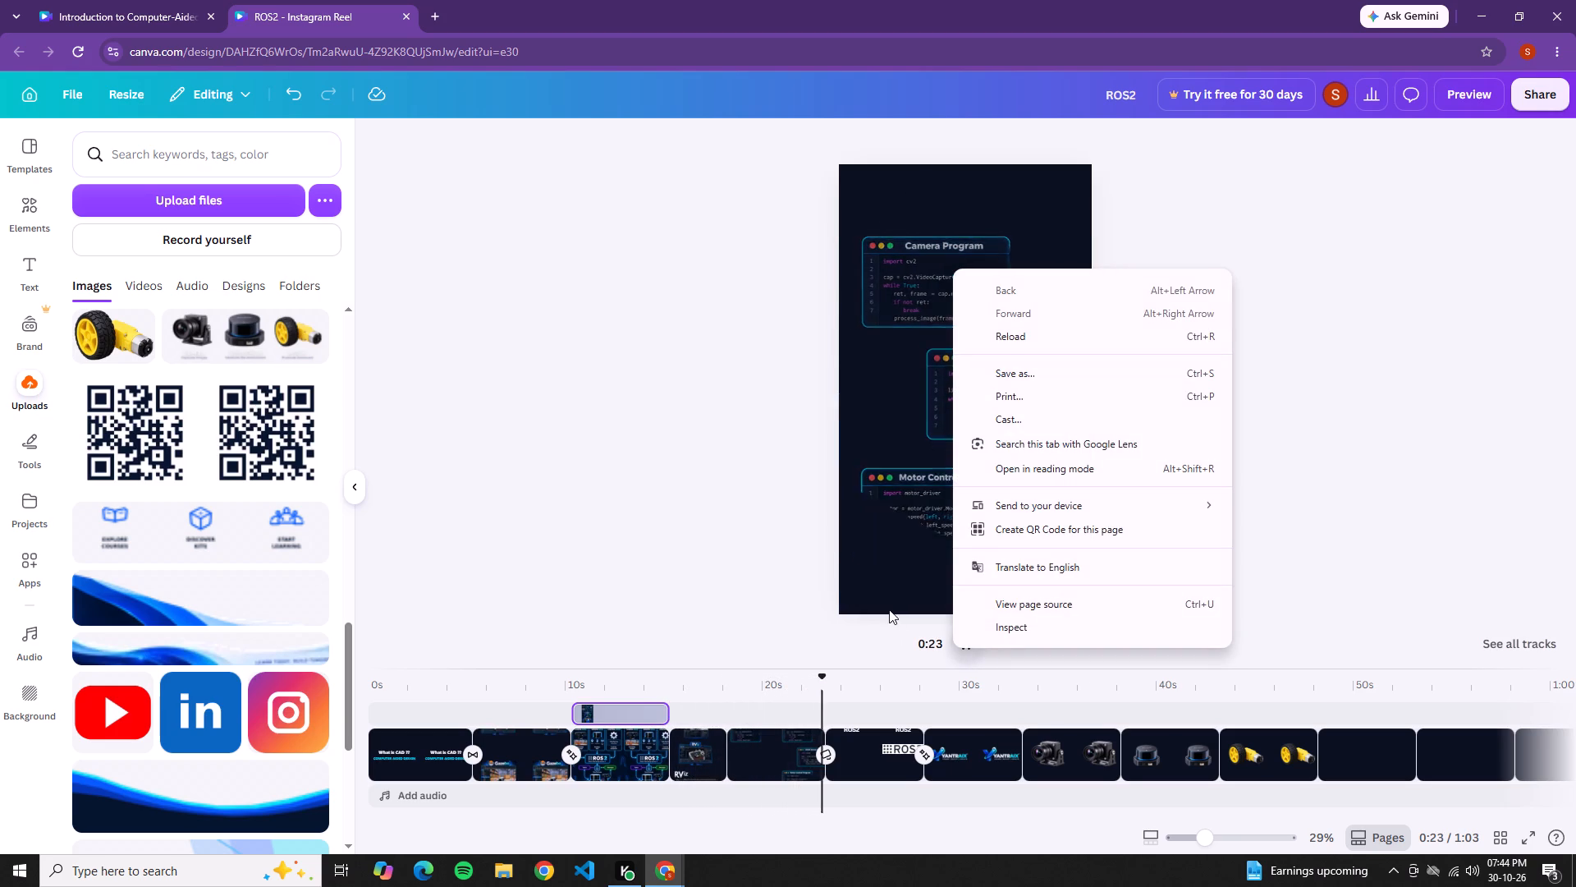
pyautogui.click(889, 606)
pyautogui.click(959, 636)
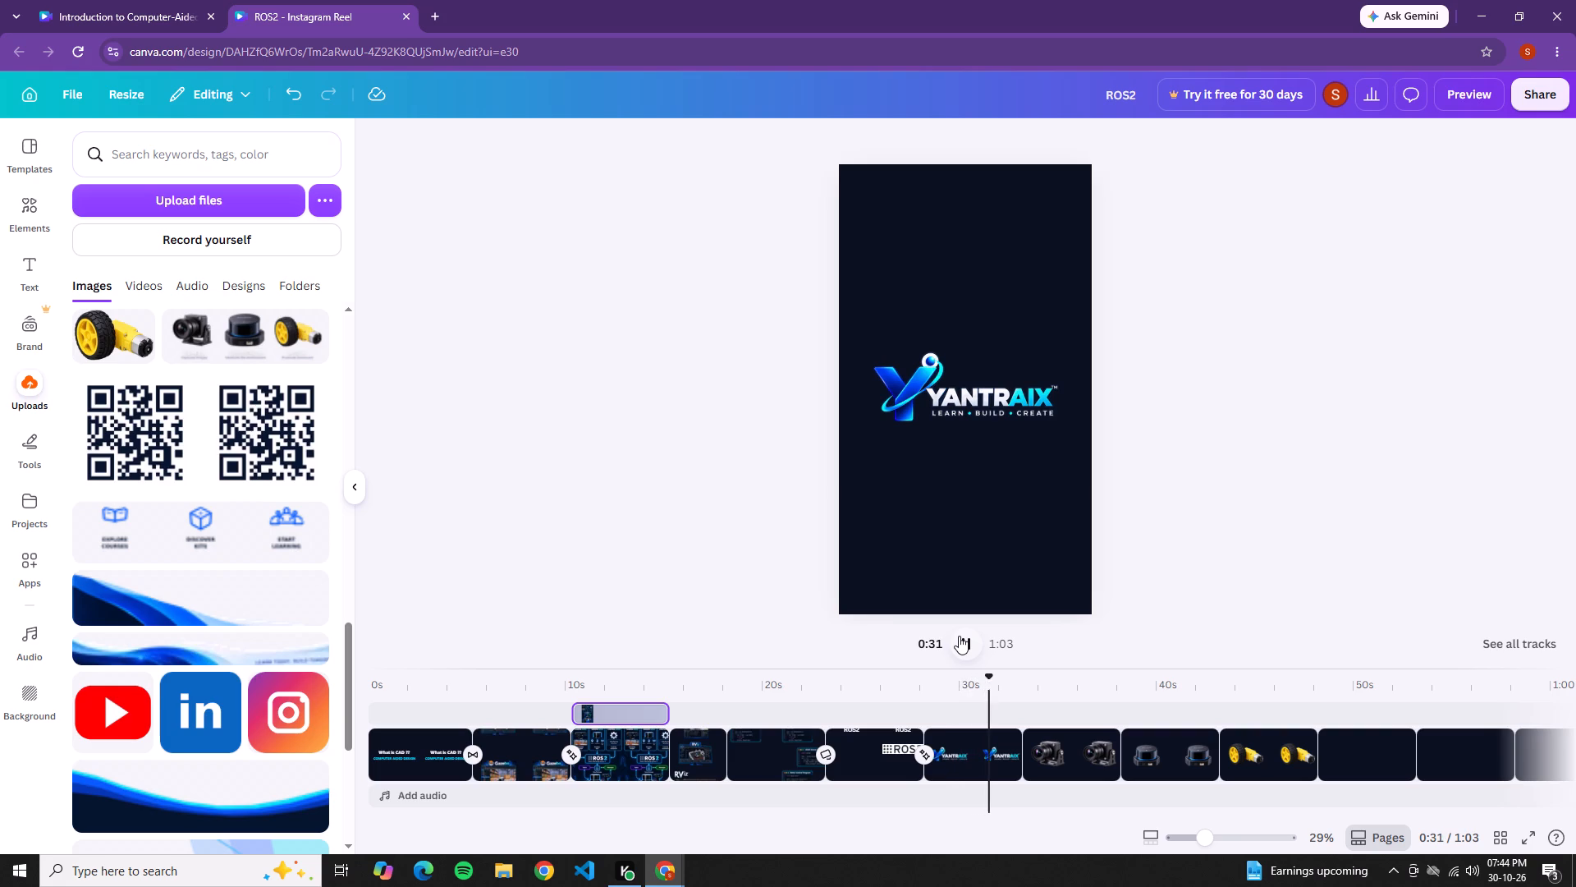
pyautogui.click(959, 636)
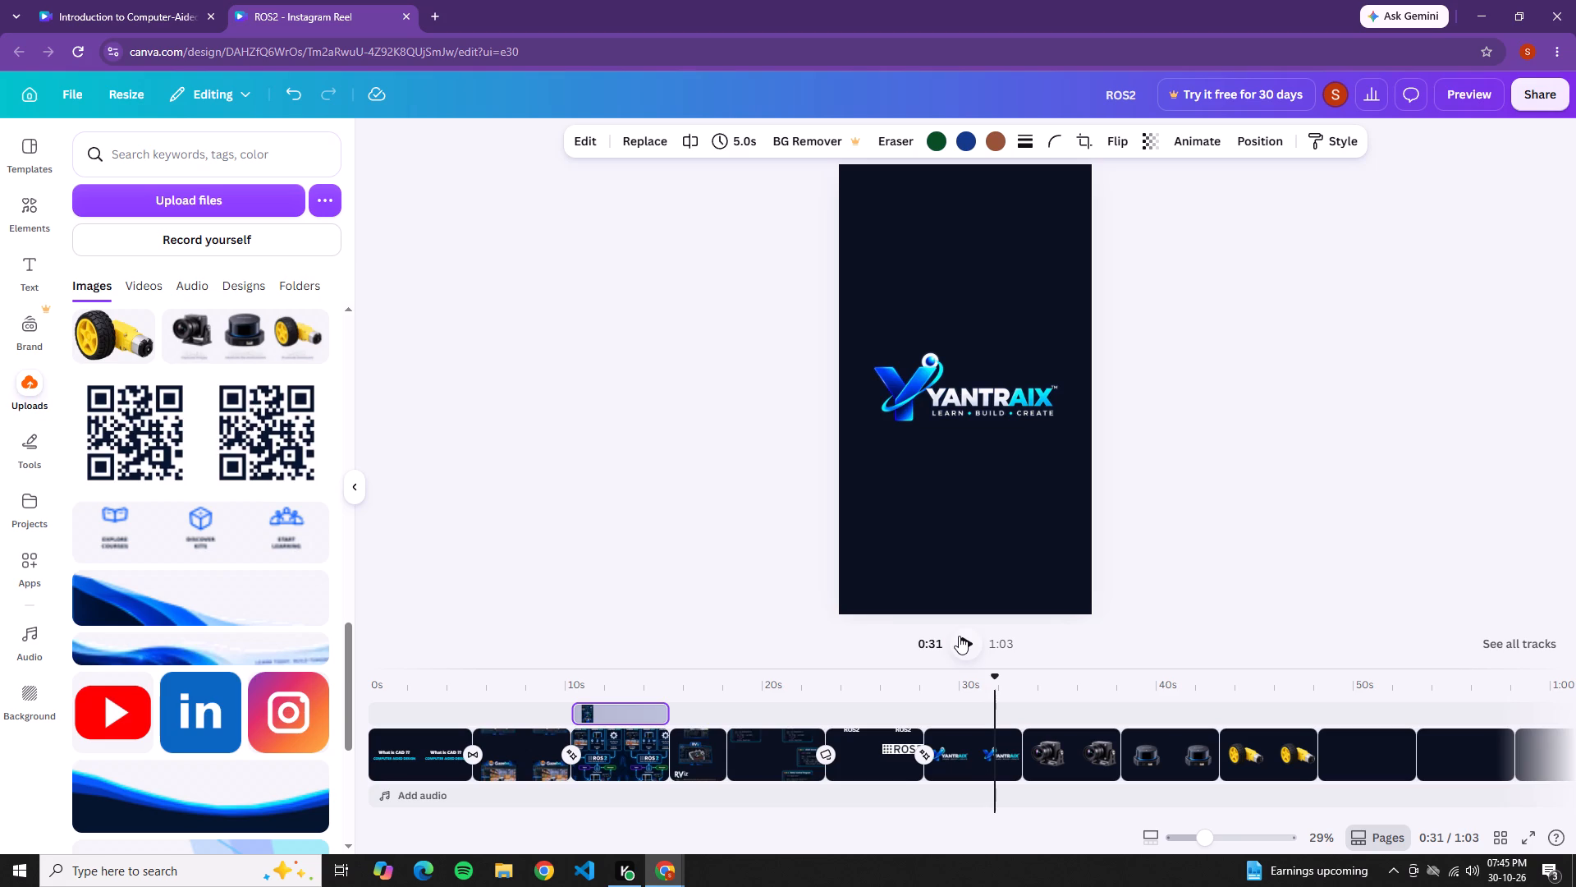
pyautogui.click(959, 636)
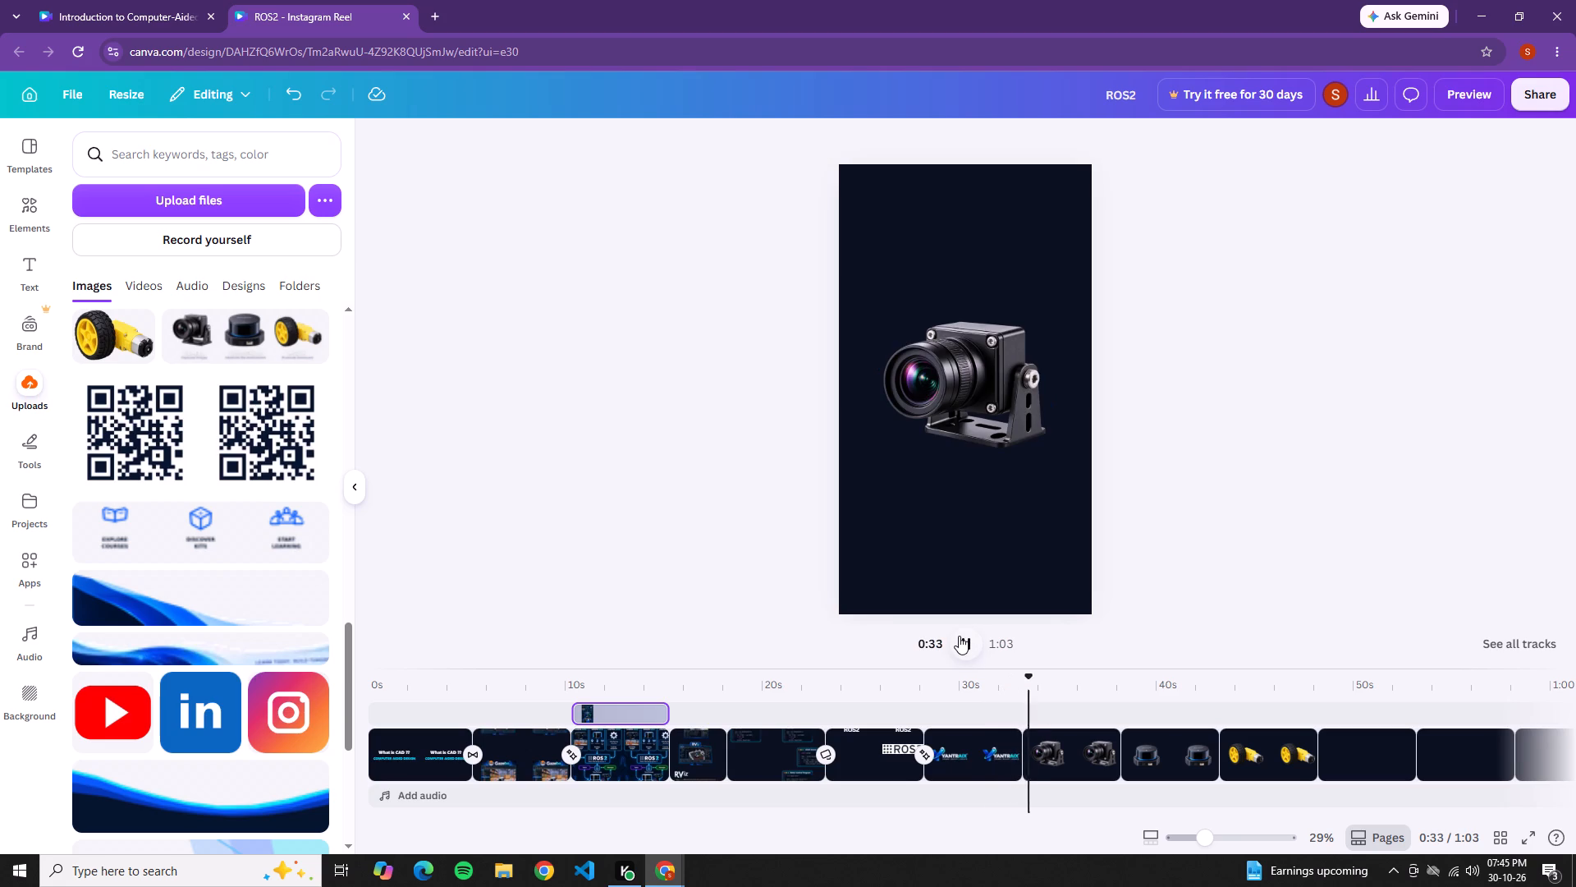
pyautogui.click(959, 636)
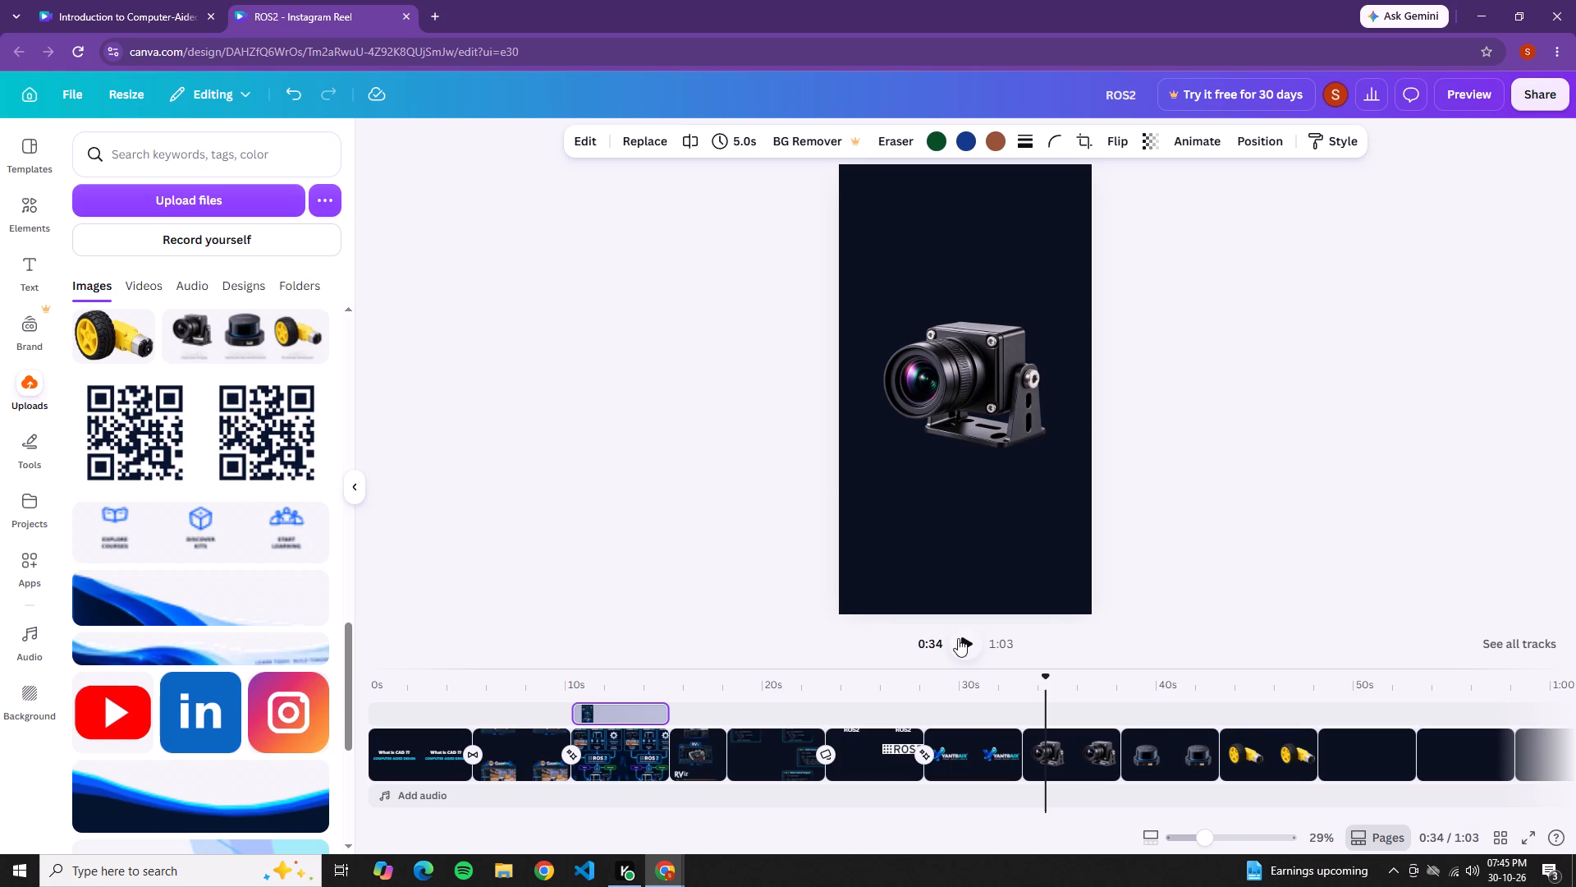
pyautogui.click(958, 638)
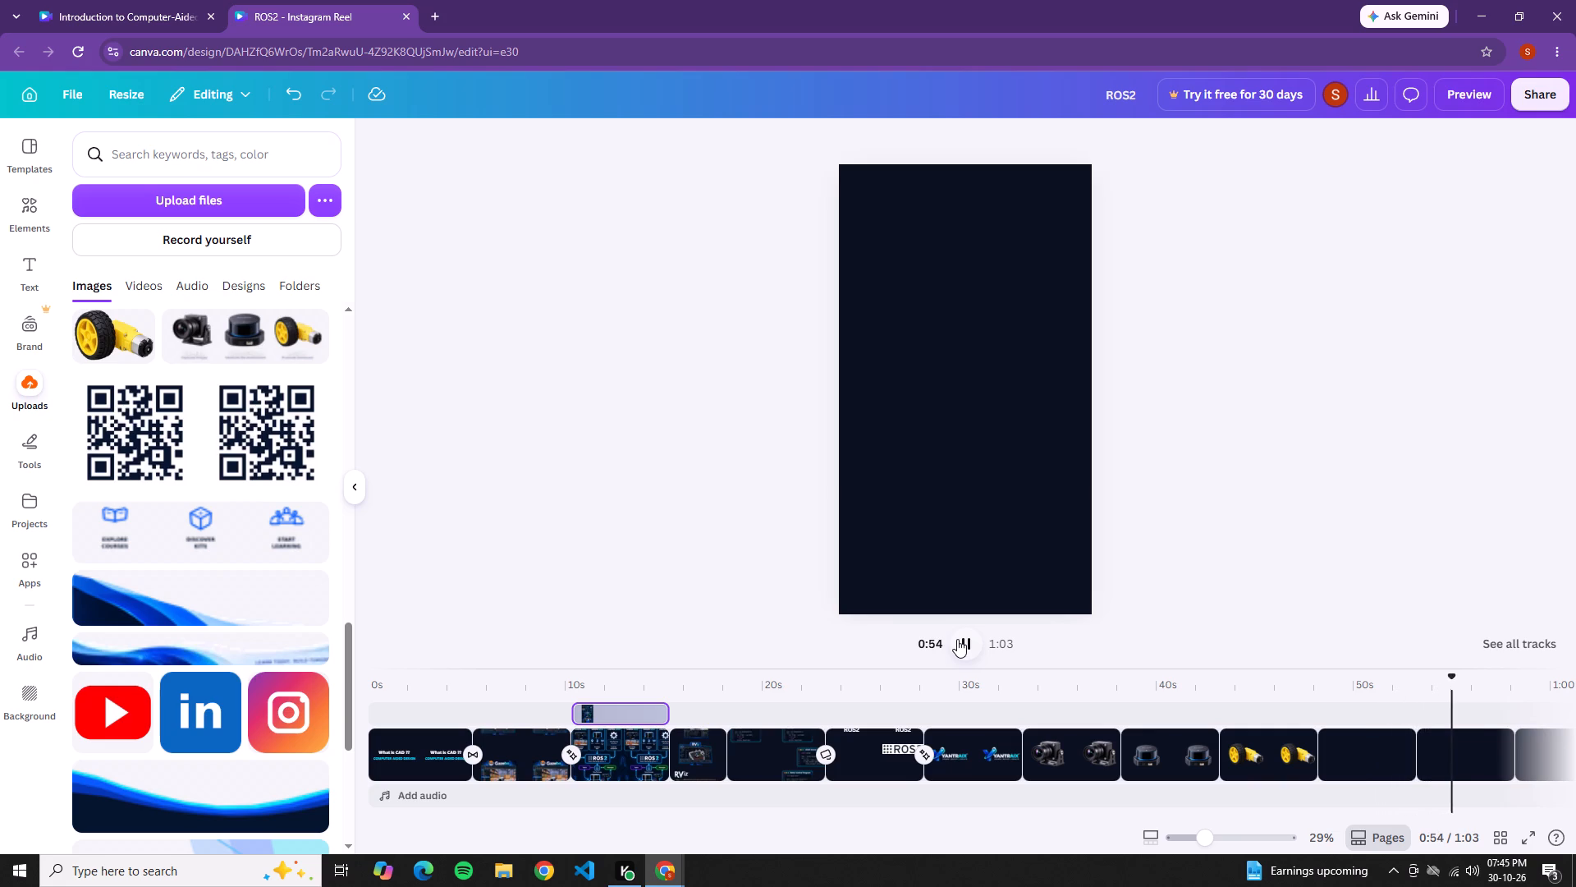
# Play back the reel from its beginning up to the ROS2 title page, pausing at the RViz and Gazebo page.
pyautogui.click(936, 721)
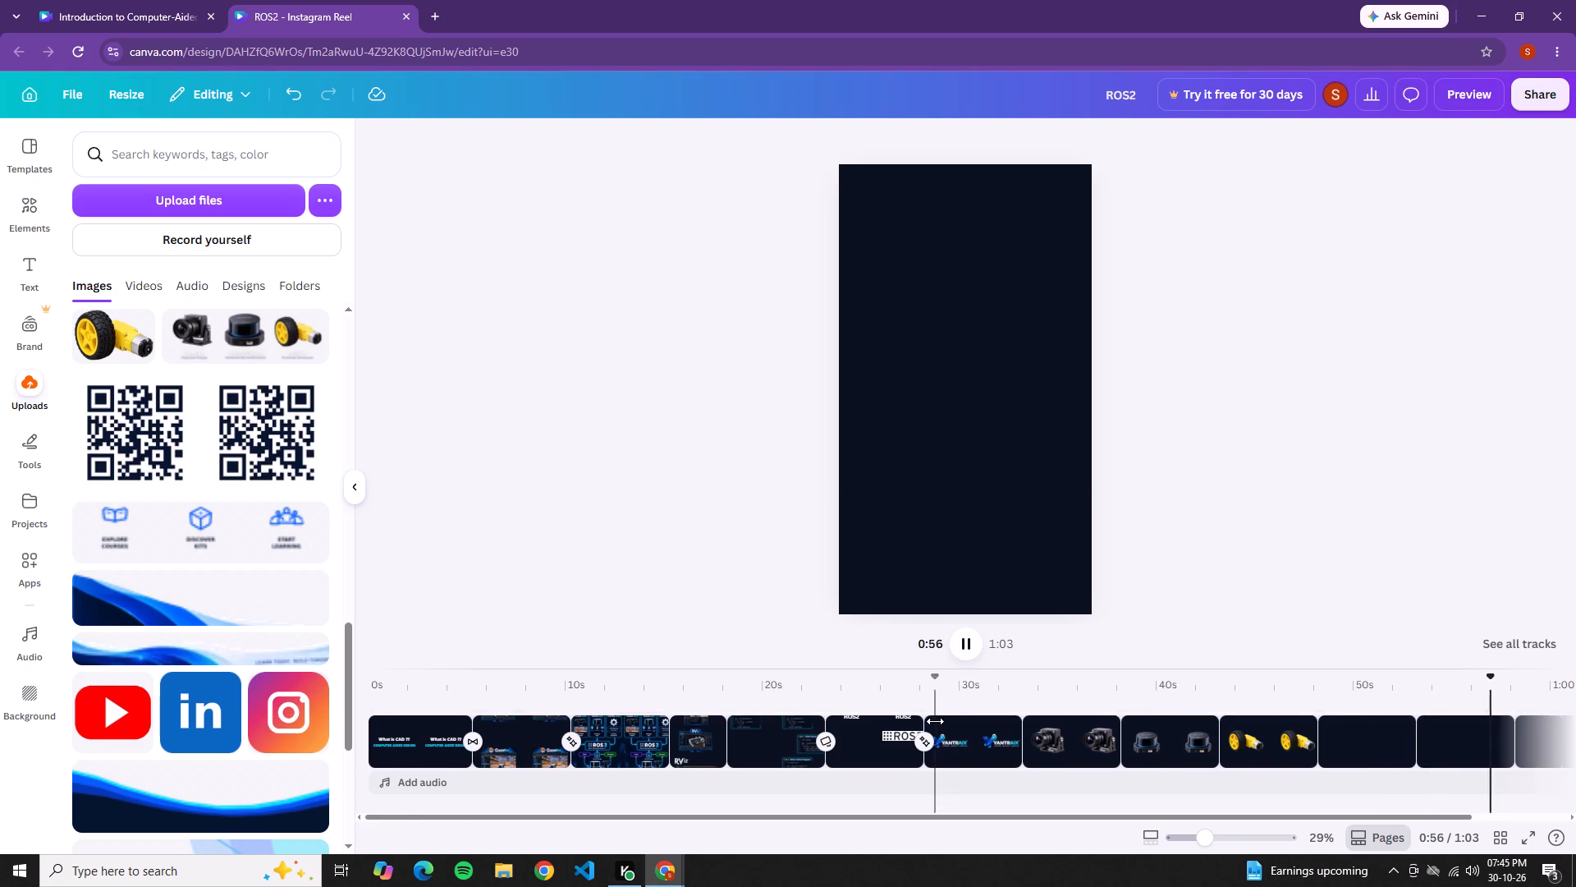
pyautogui.moveTo(447, 692); pyautogui.dragTo(373, 690)
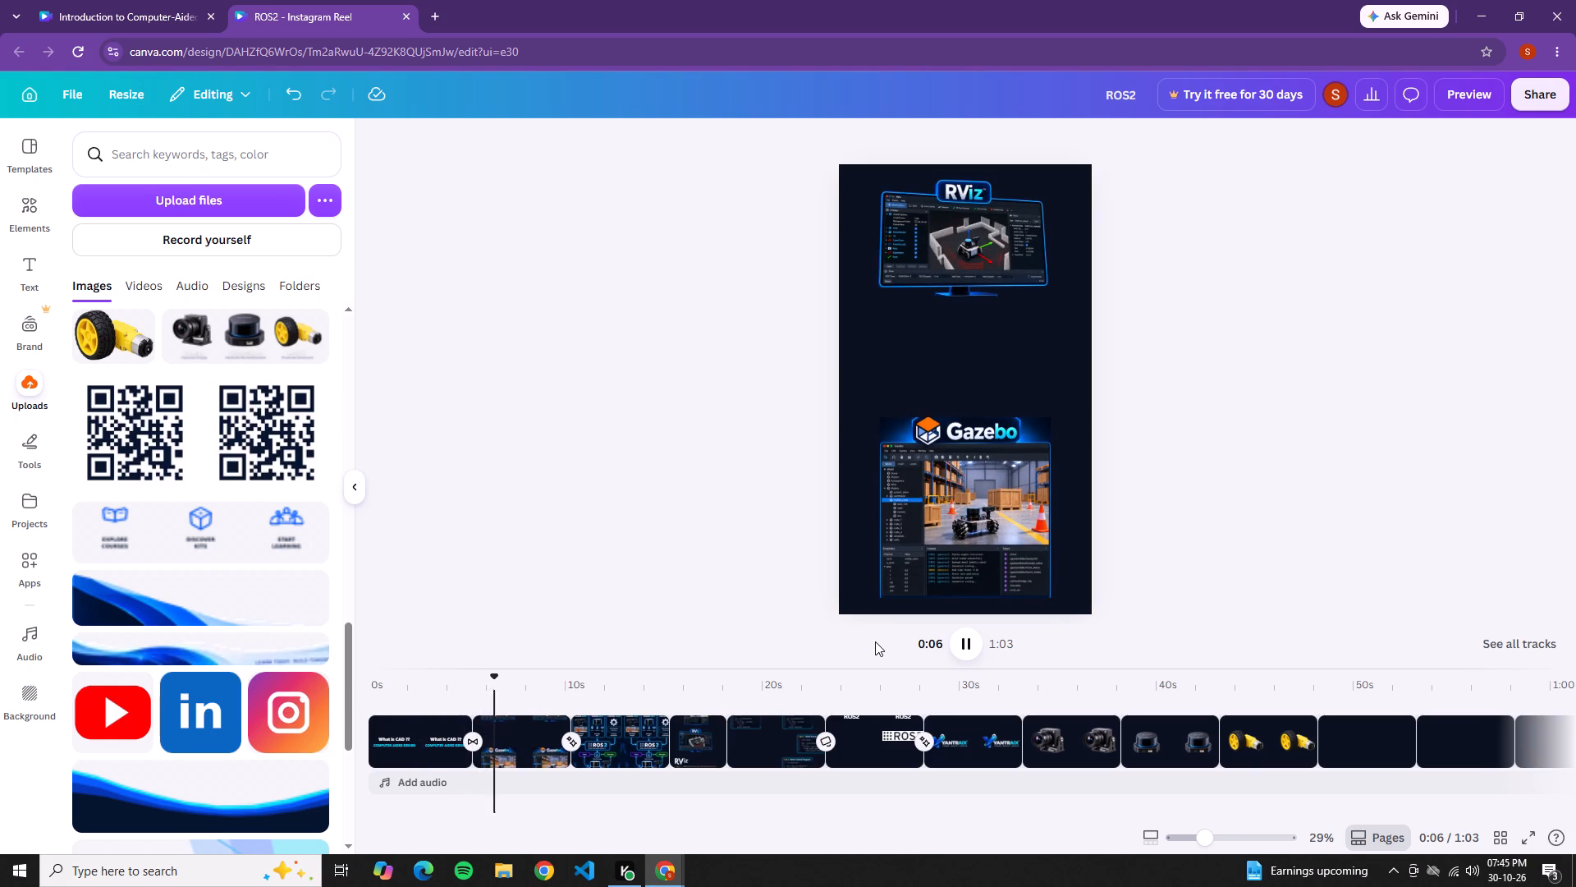
pyautogui.click(971, 644)
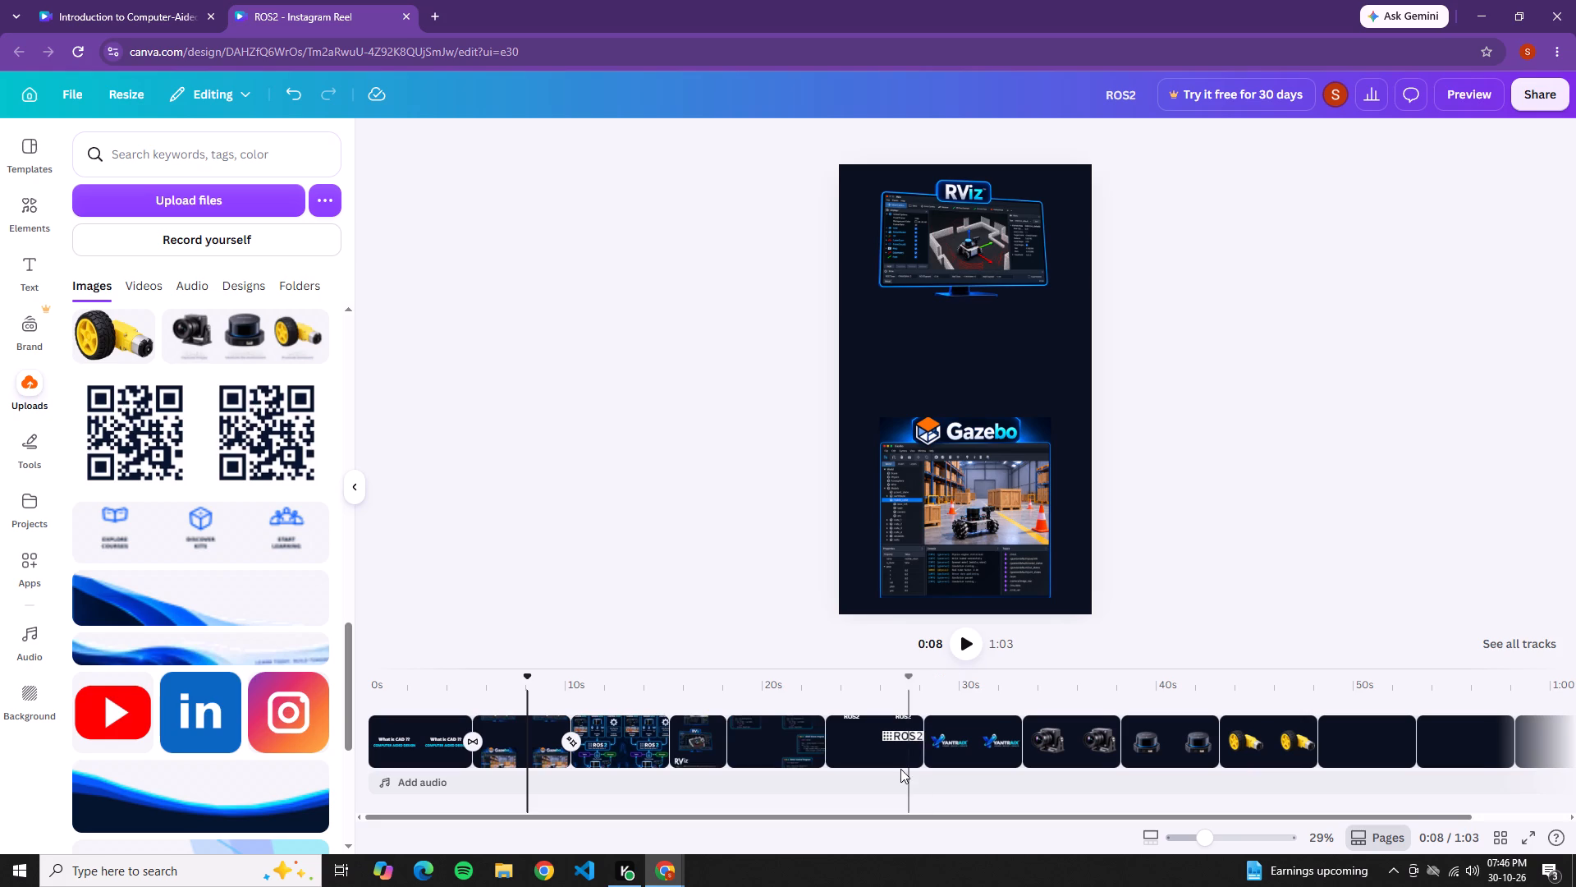
pyautogui.click(980, 638)
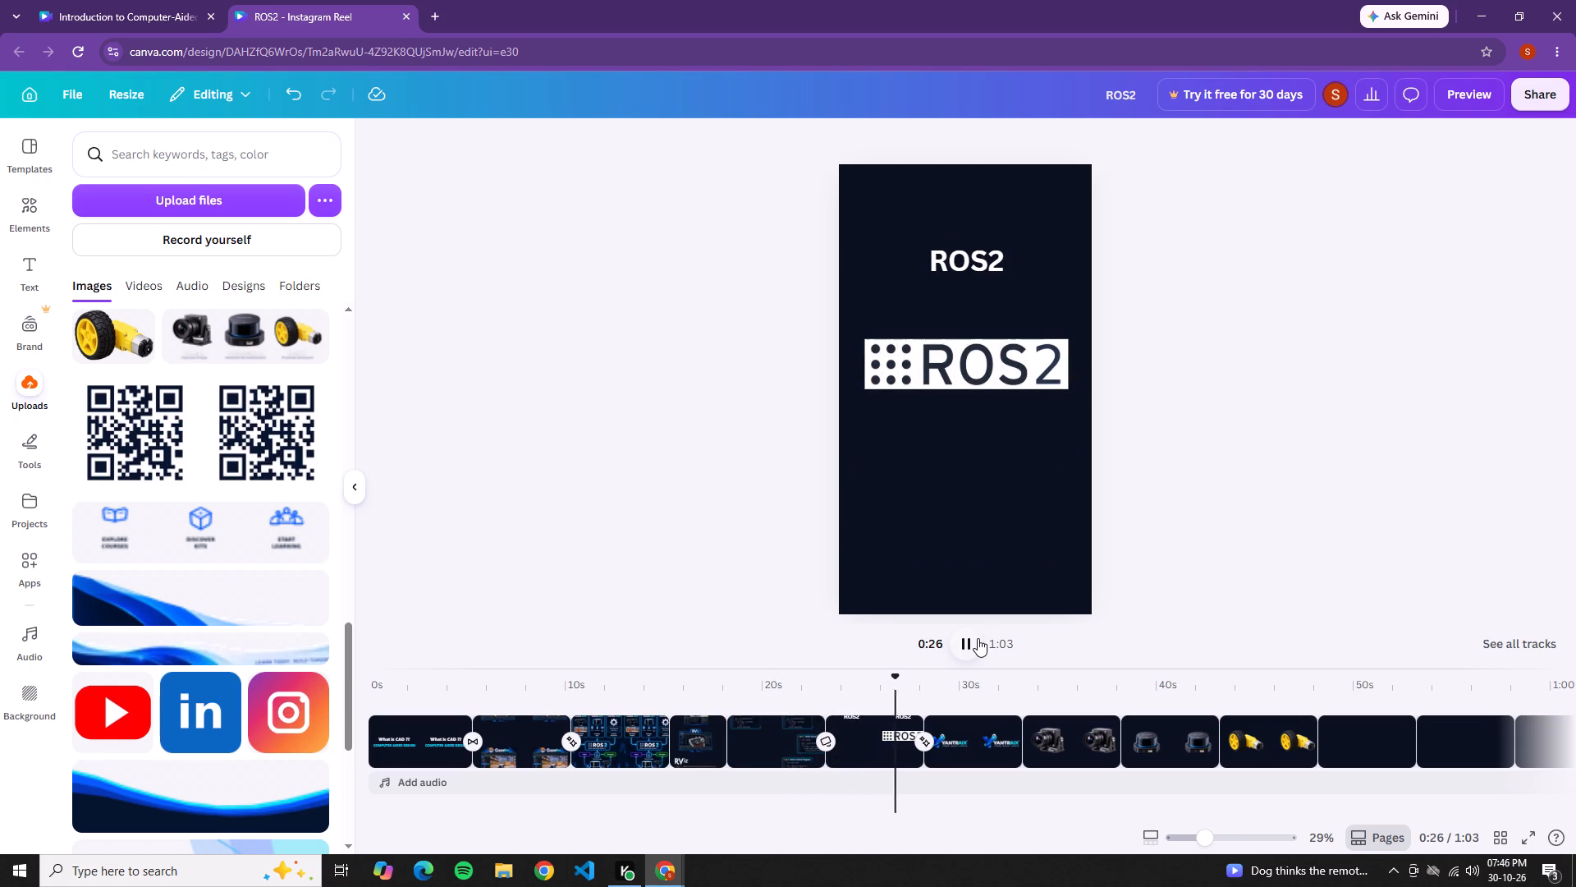
pyautogui.click(978, 638)
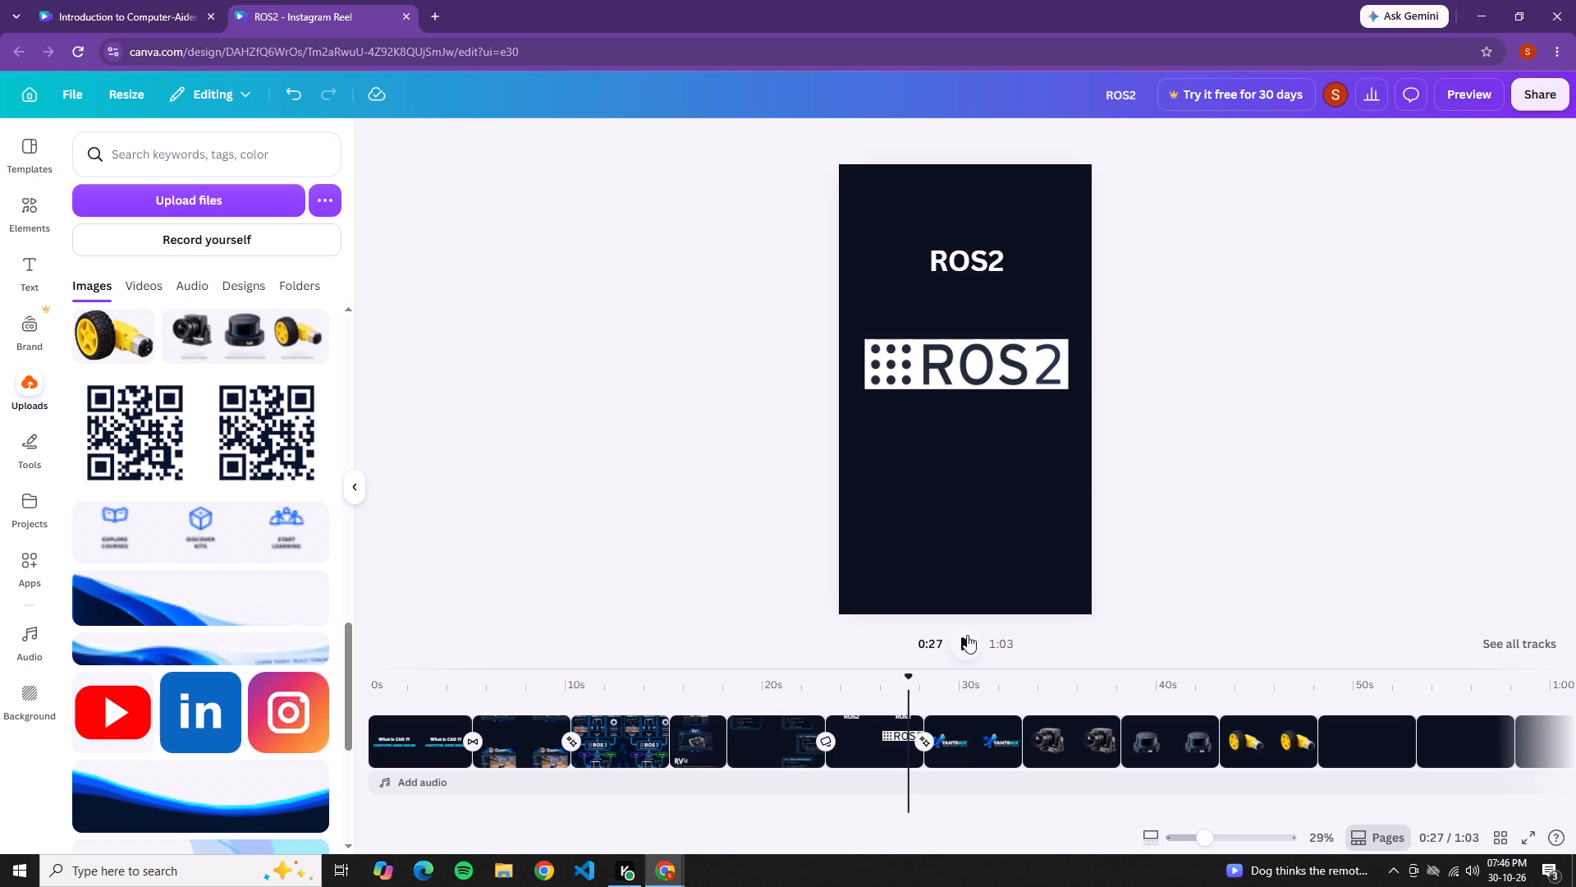
# Add the uploaded 6:38 robot simulation video below the logo on the ROS2 title page.
pyautogui.moveTo(969, 637); pyautogui.dragTo(965, 611)
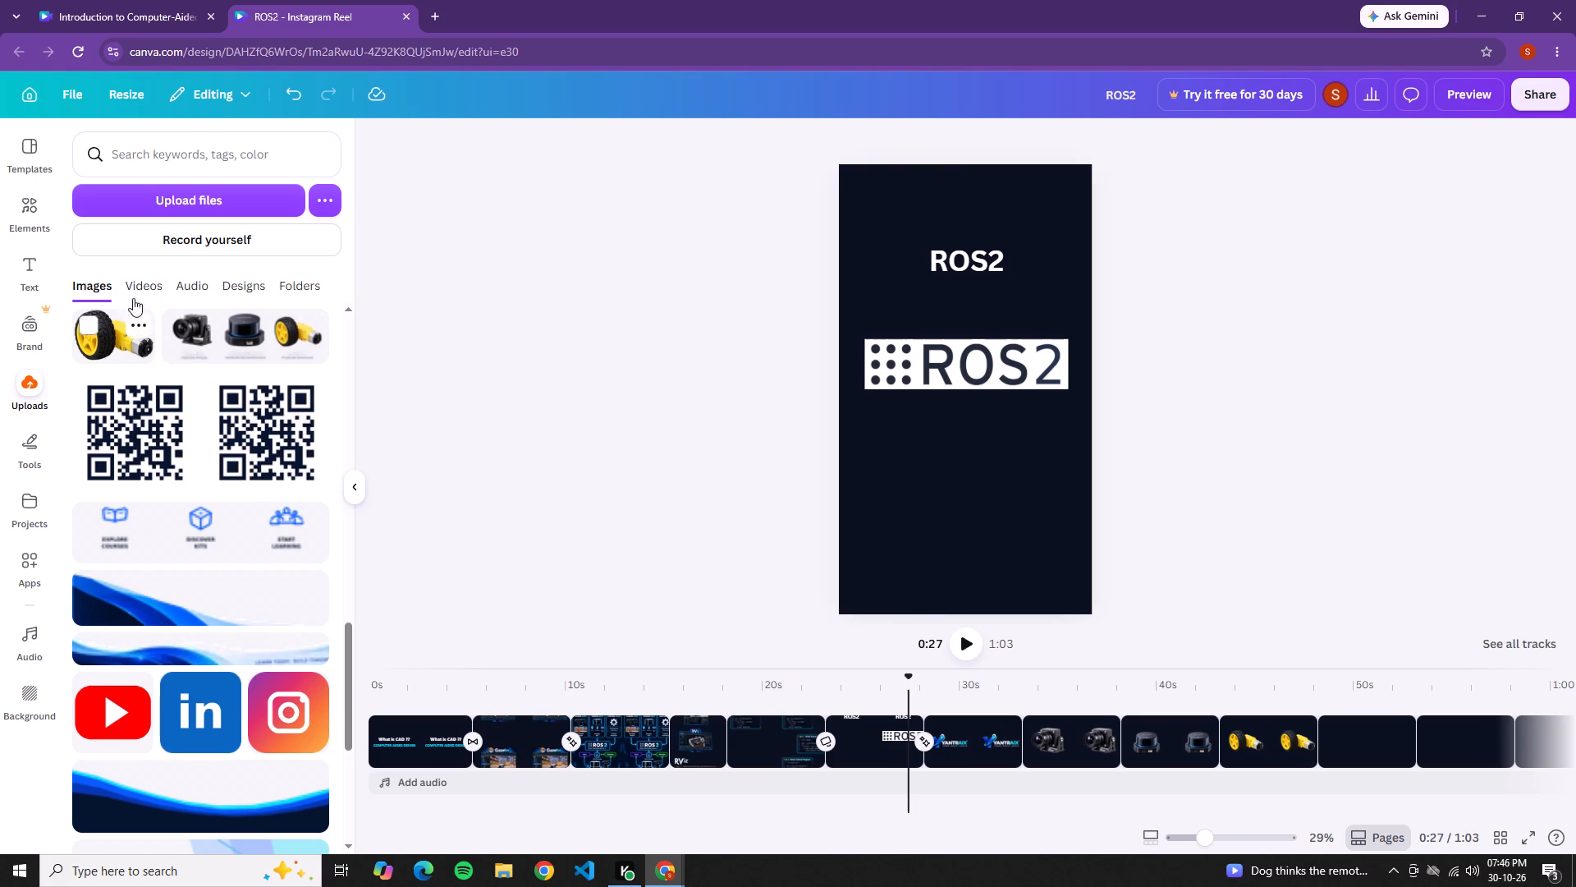
pyautogui.click(151, 280)
pyautogui.click(186, 287)
pyautogui.click(130, 287)
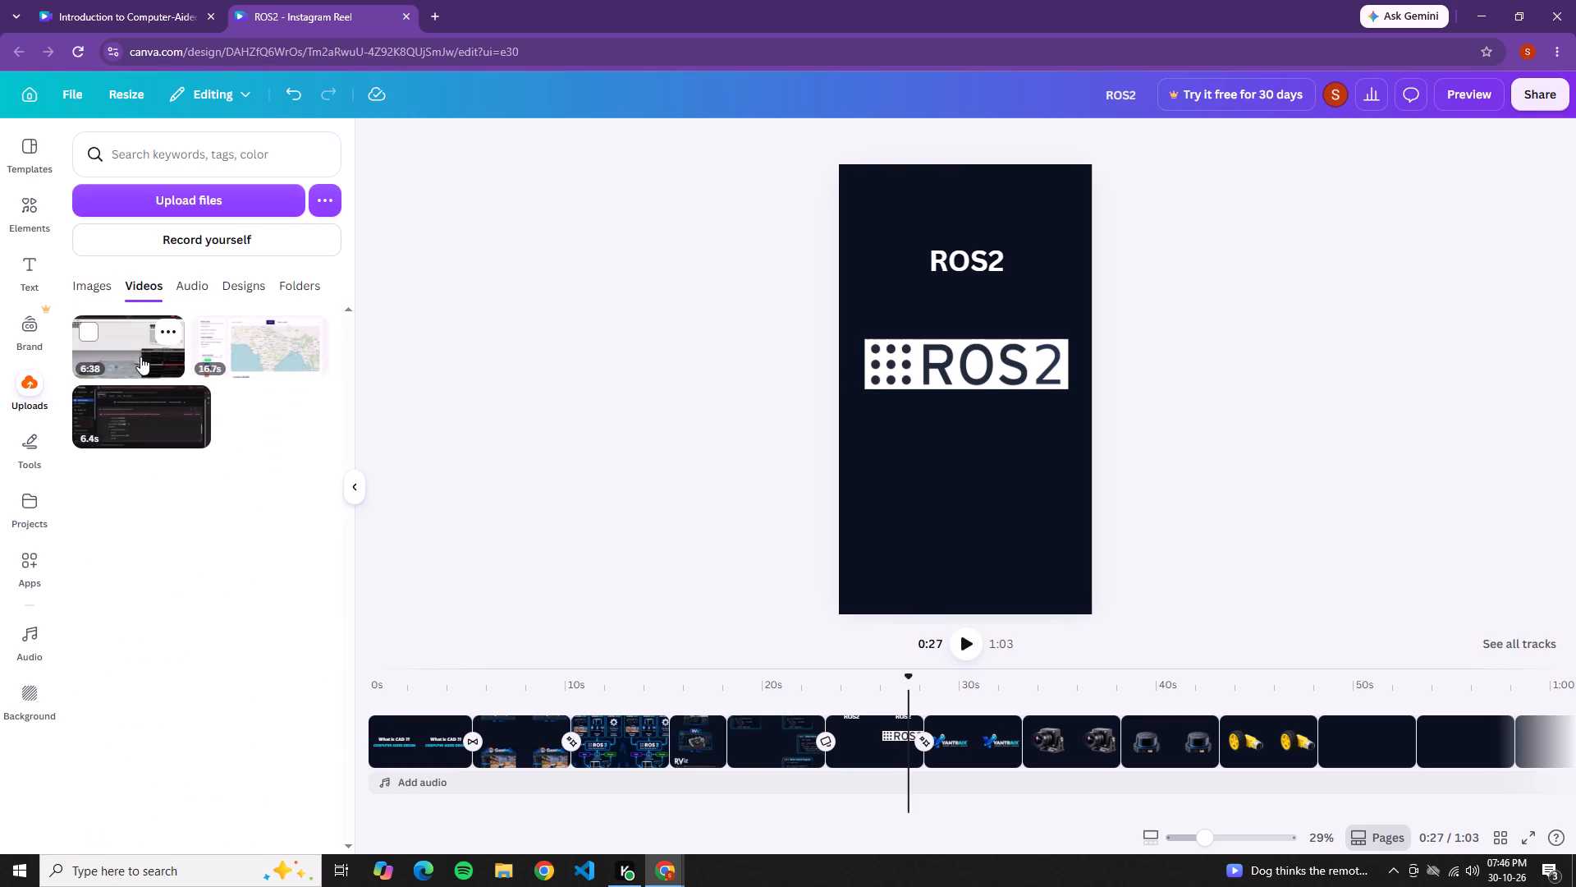
pyautogui.moveTo(140, 356); pyautogui.dragTo(937, 442)
# Play back the ROS2 title page with the simulation video, pausing at about 0:27.
pyautogui.click(969, 642)
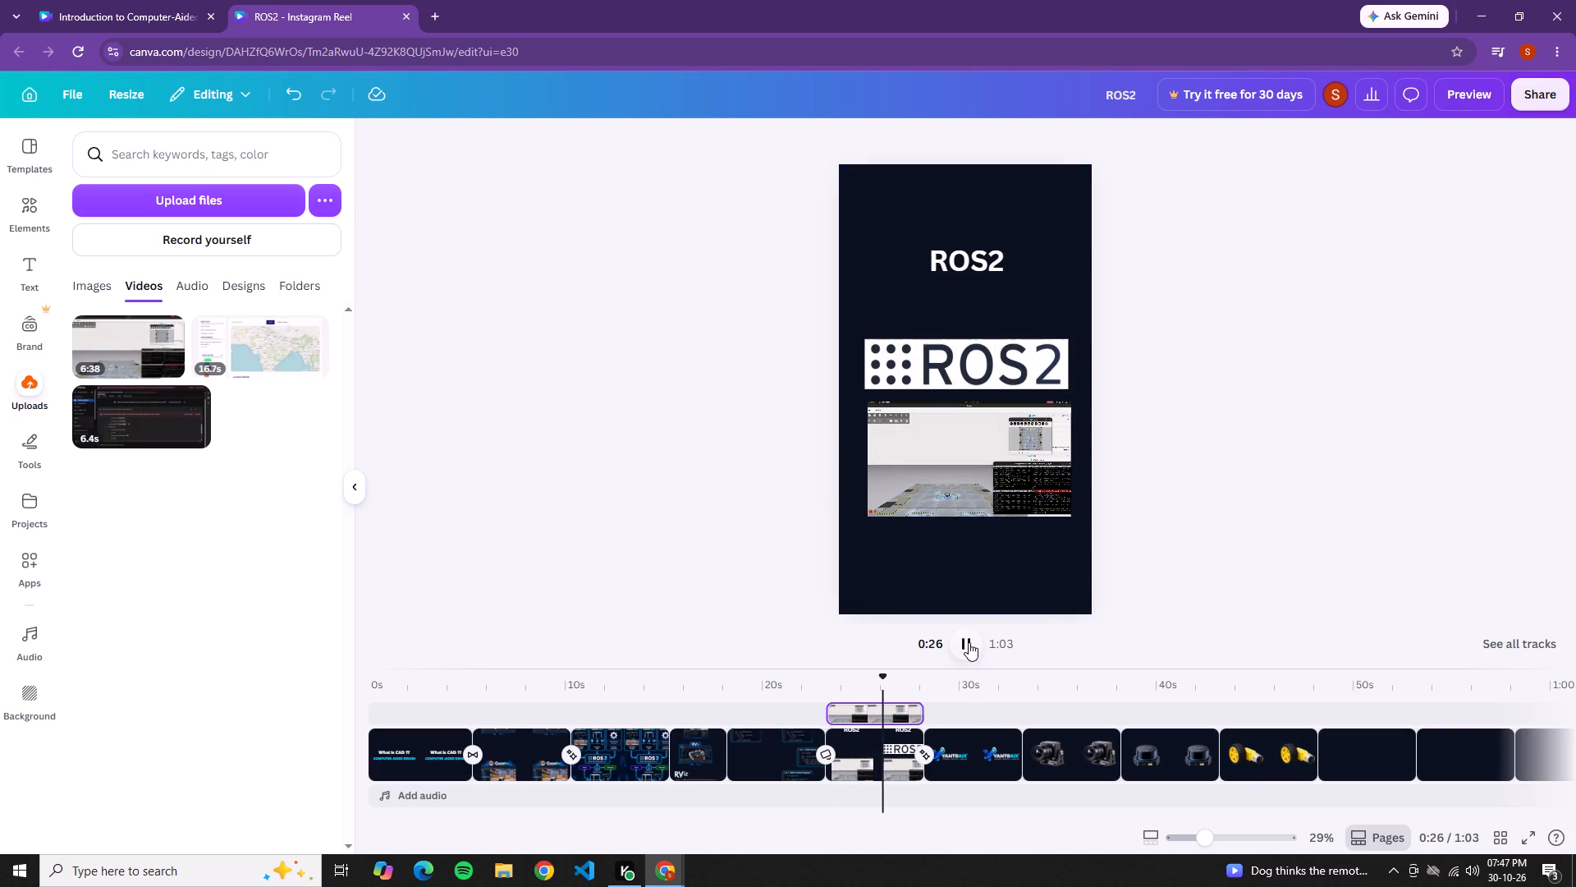
pyautogui.click(968, 457)
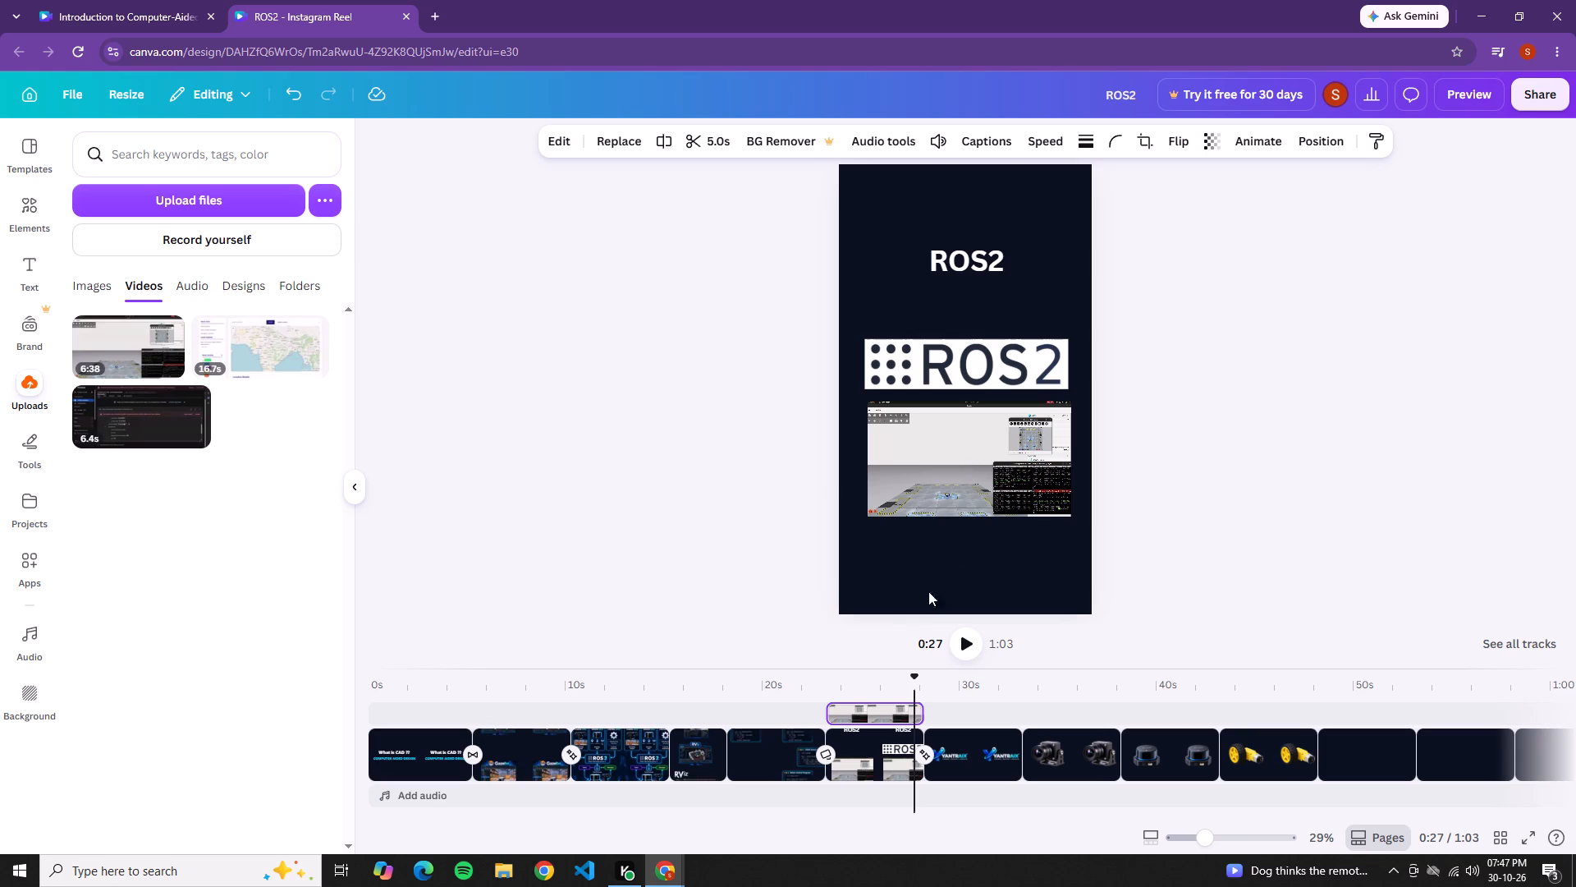
# Extend the simulation video's clip on the timeline from the ROS2 title page across all following pages, past the last page.
pyautogui.moveTo(919, 719); pyautogui.dragTo(1473, 704)
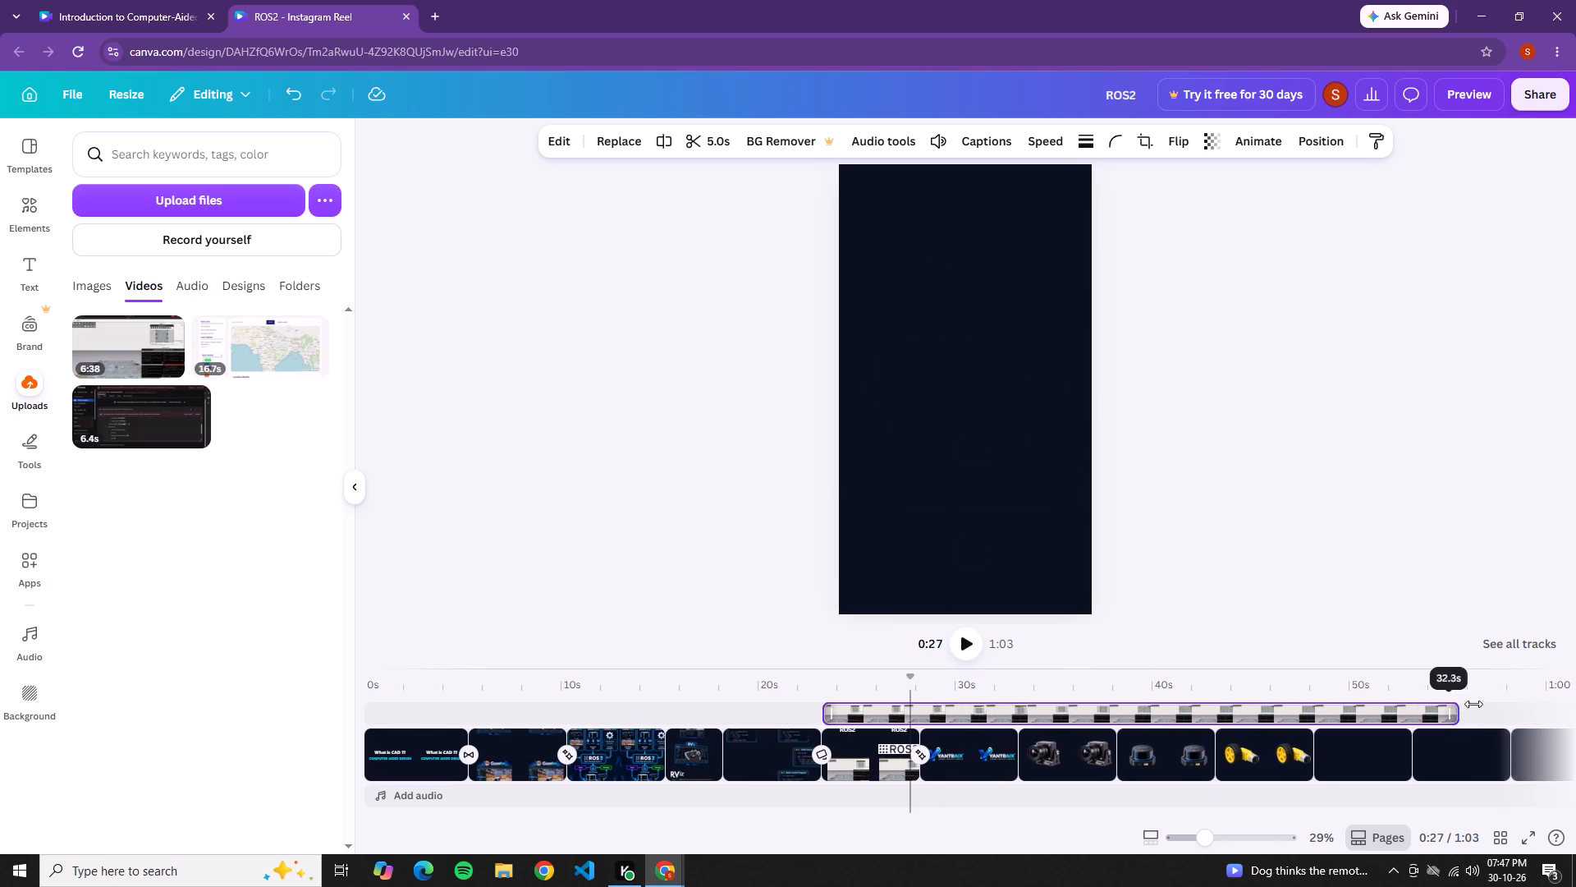
pyautogui.moveTo(1473, 704); pyautogui.dragTo(1575, 717)
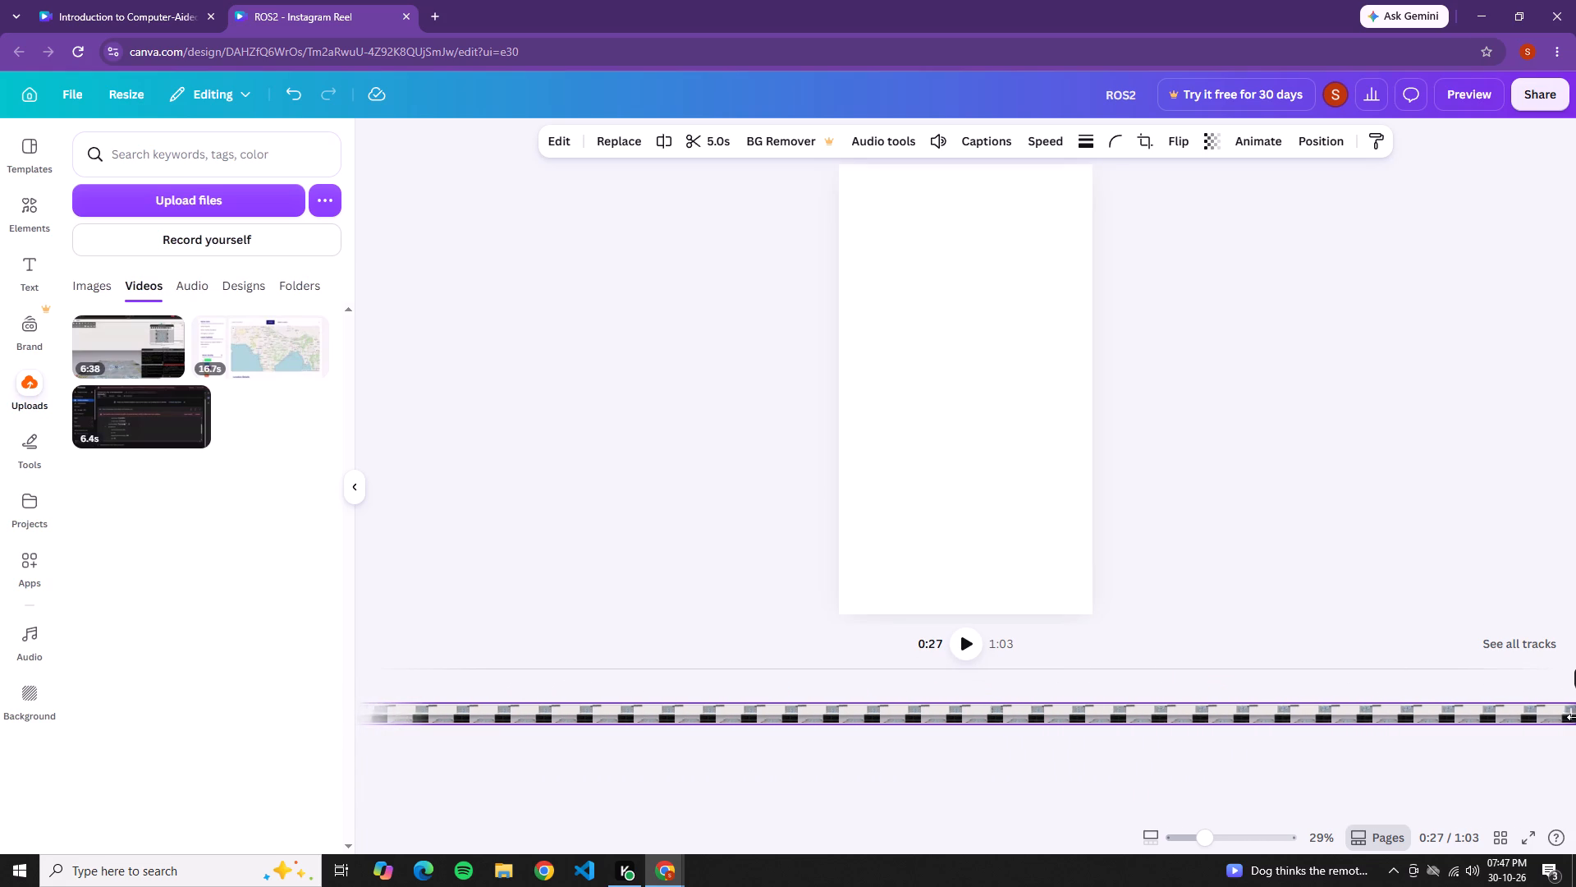
pyautogui.moveTo(1575, 717); pyautogui.dragTo(1575, 721)
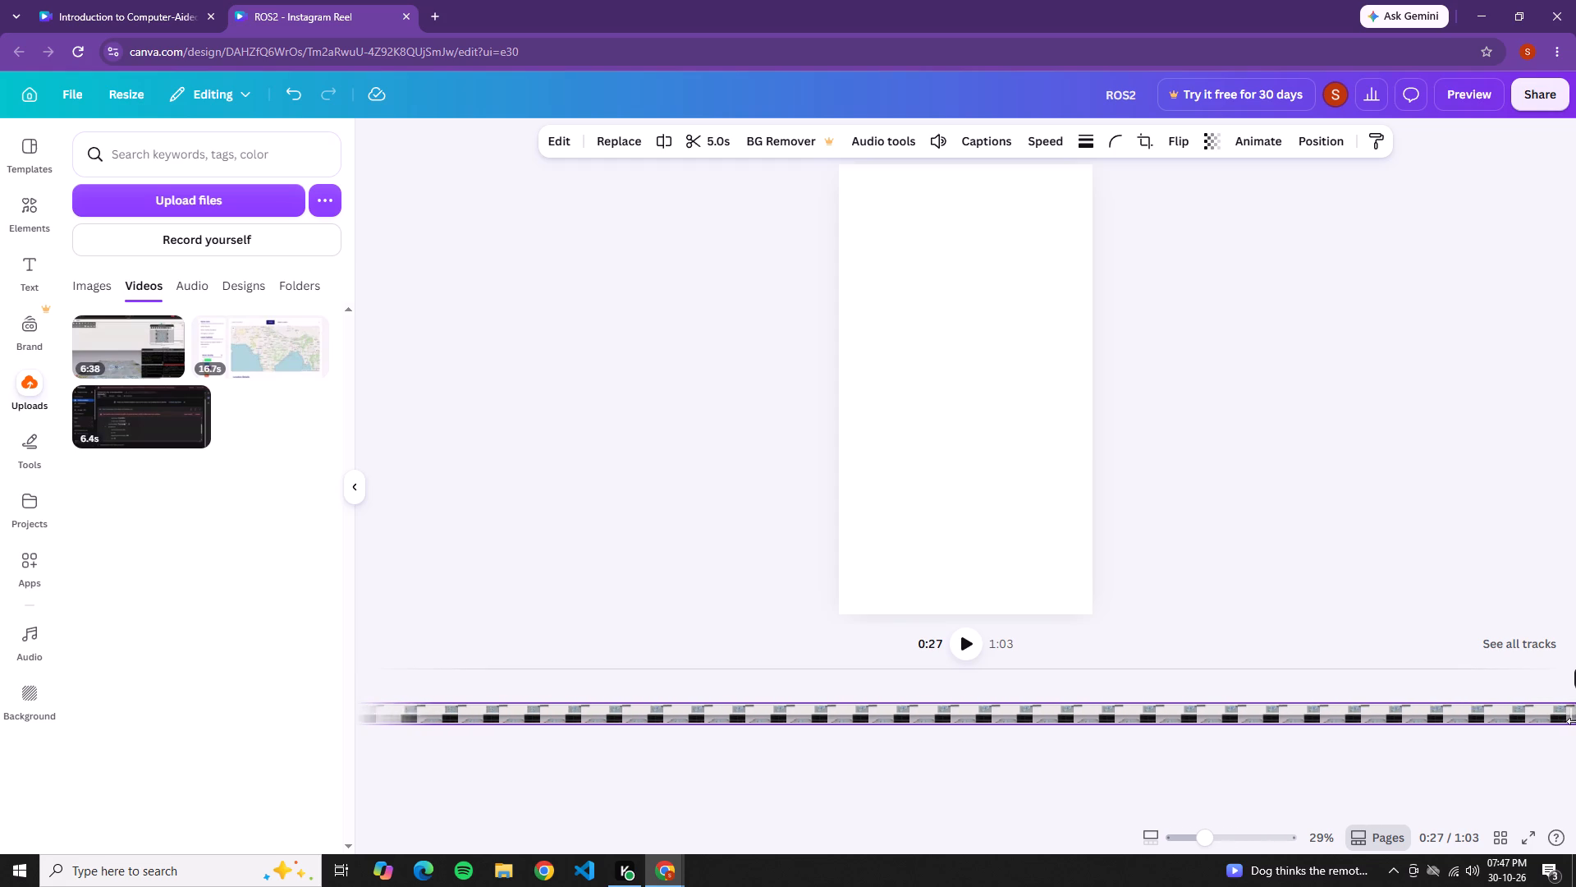
pyautogui.moveTo(1575, 721); pyautogui.dragTo(1575, 723)
pyautogui.moveTo(1033, 772); pyautogui.dragTo(606, 795)
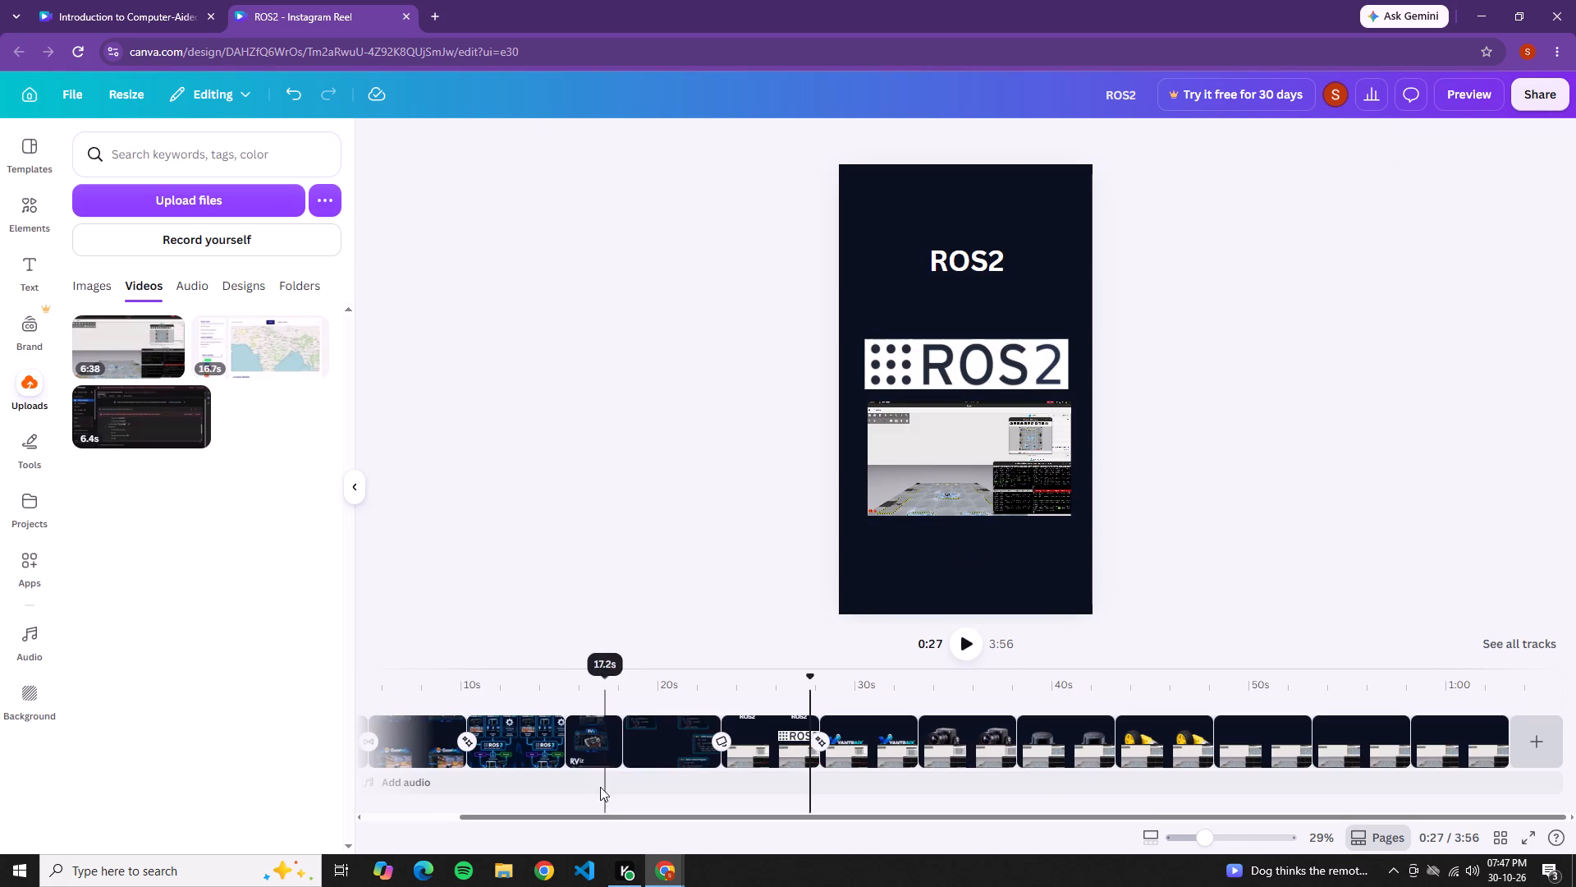
# Extend the last page's duration on the timeline to 3:11 so it spans the rest of the simulation video.
pyautogui.moveTo(1508, 737); pyautogui.dragTo(1575, 732)
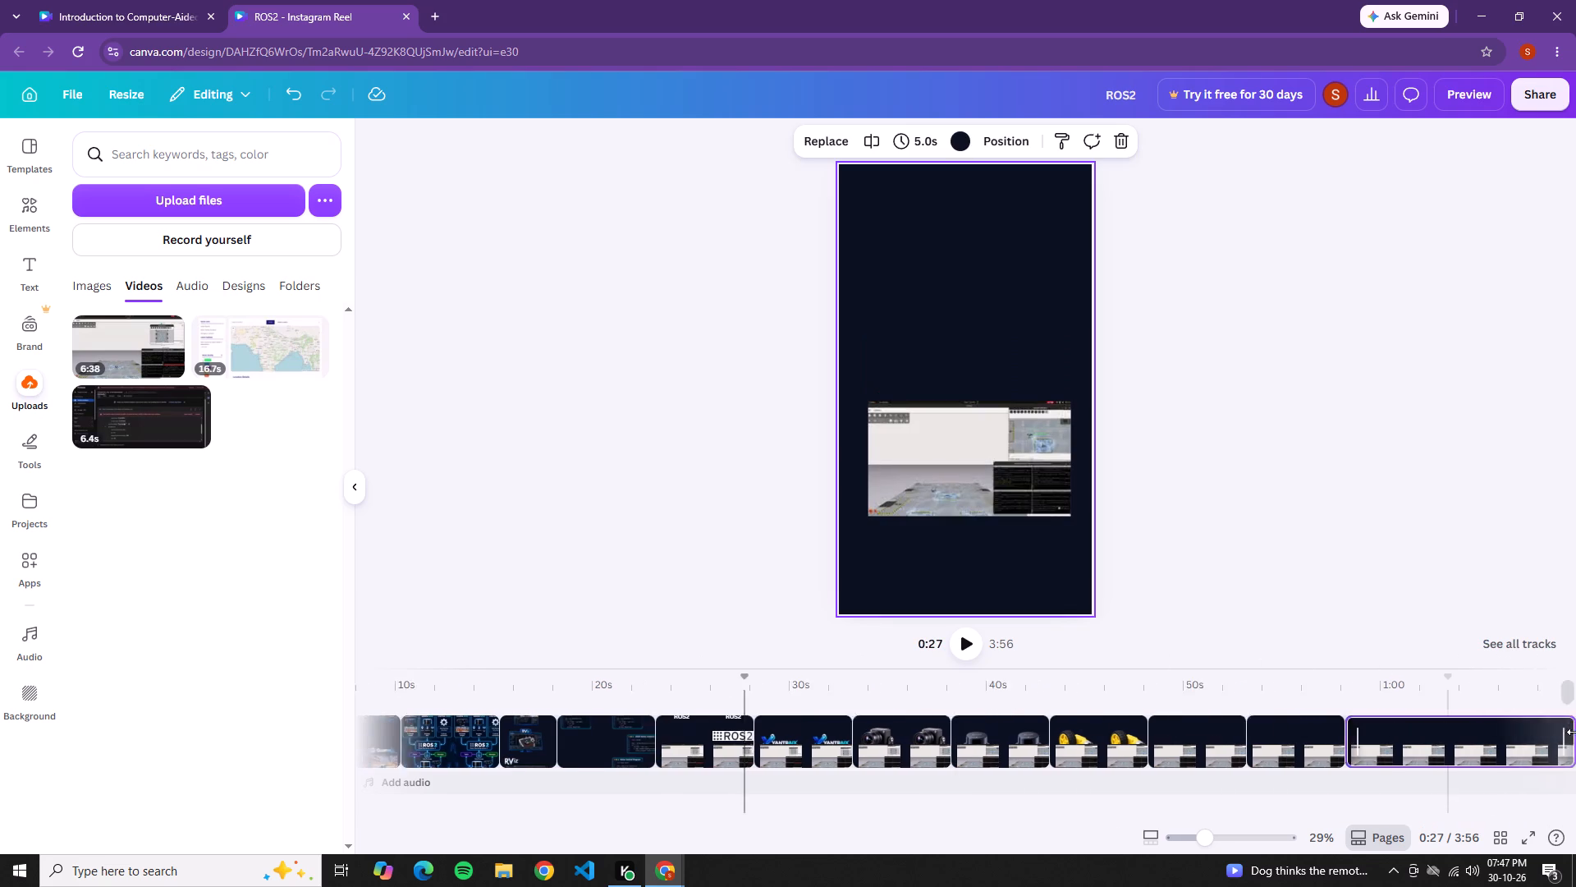
pyautogui.moveTo(1575, 732); pyautogui.dragTo(1575, 726)
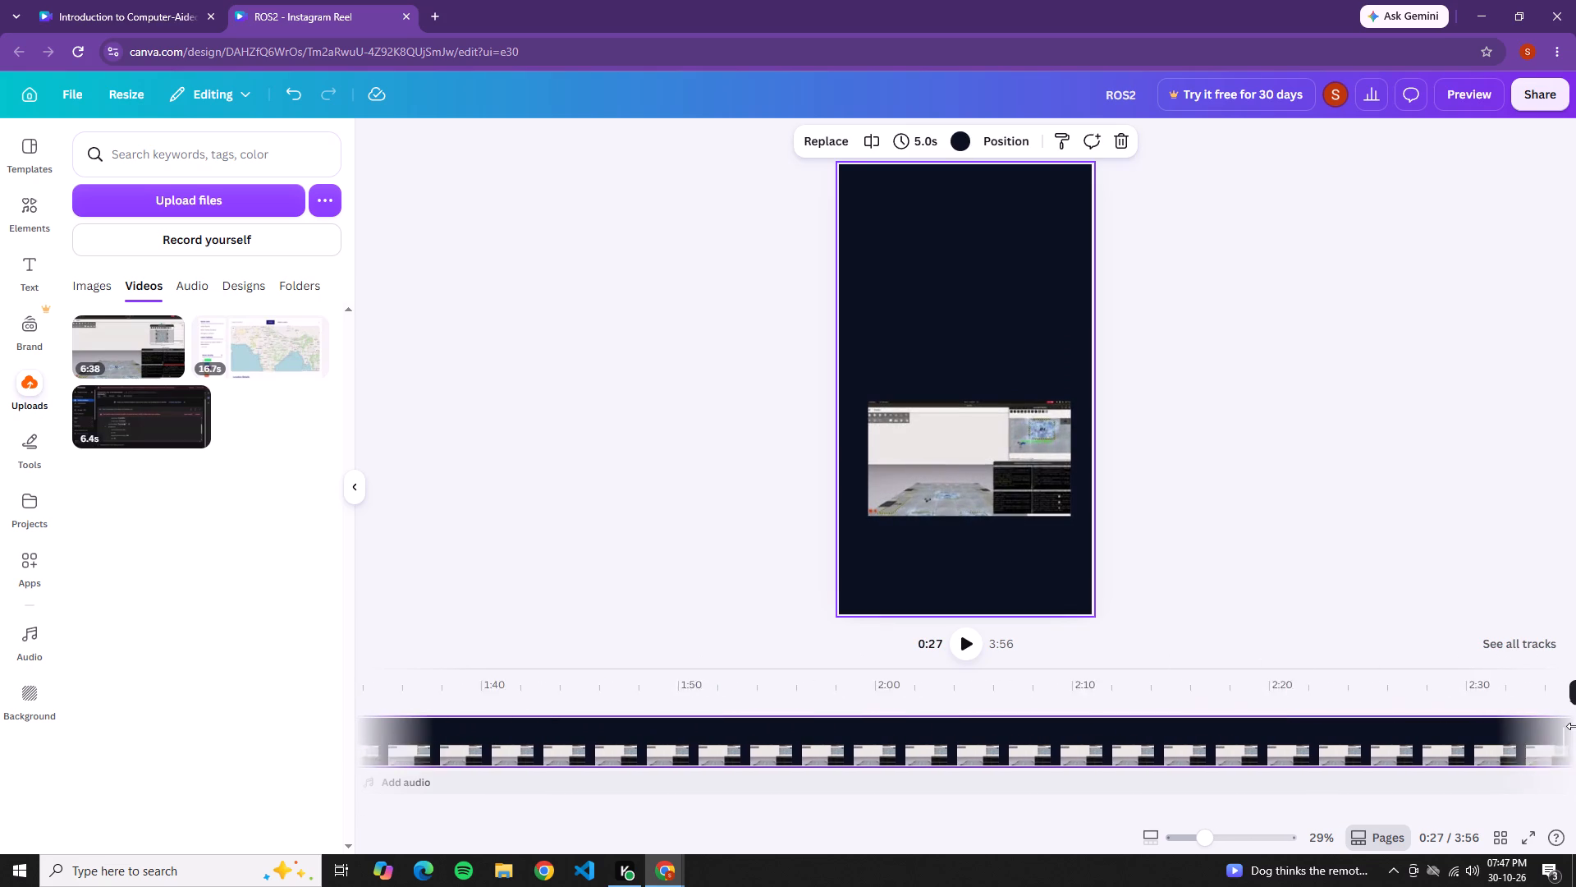
pyautogui.moveTo(1575, 726); pyautogui.dragTo(1575, 752)
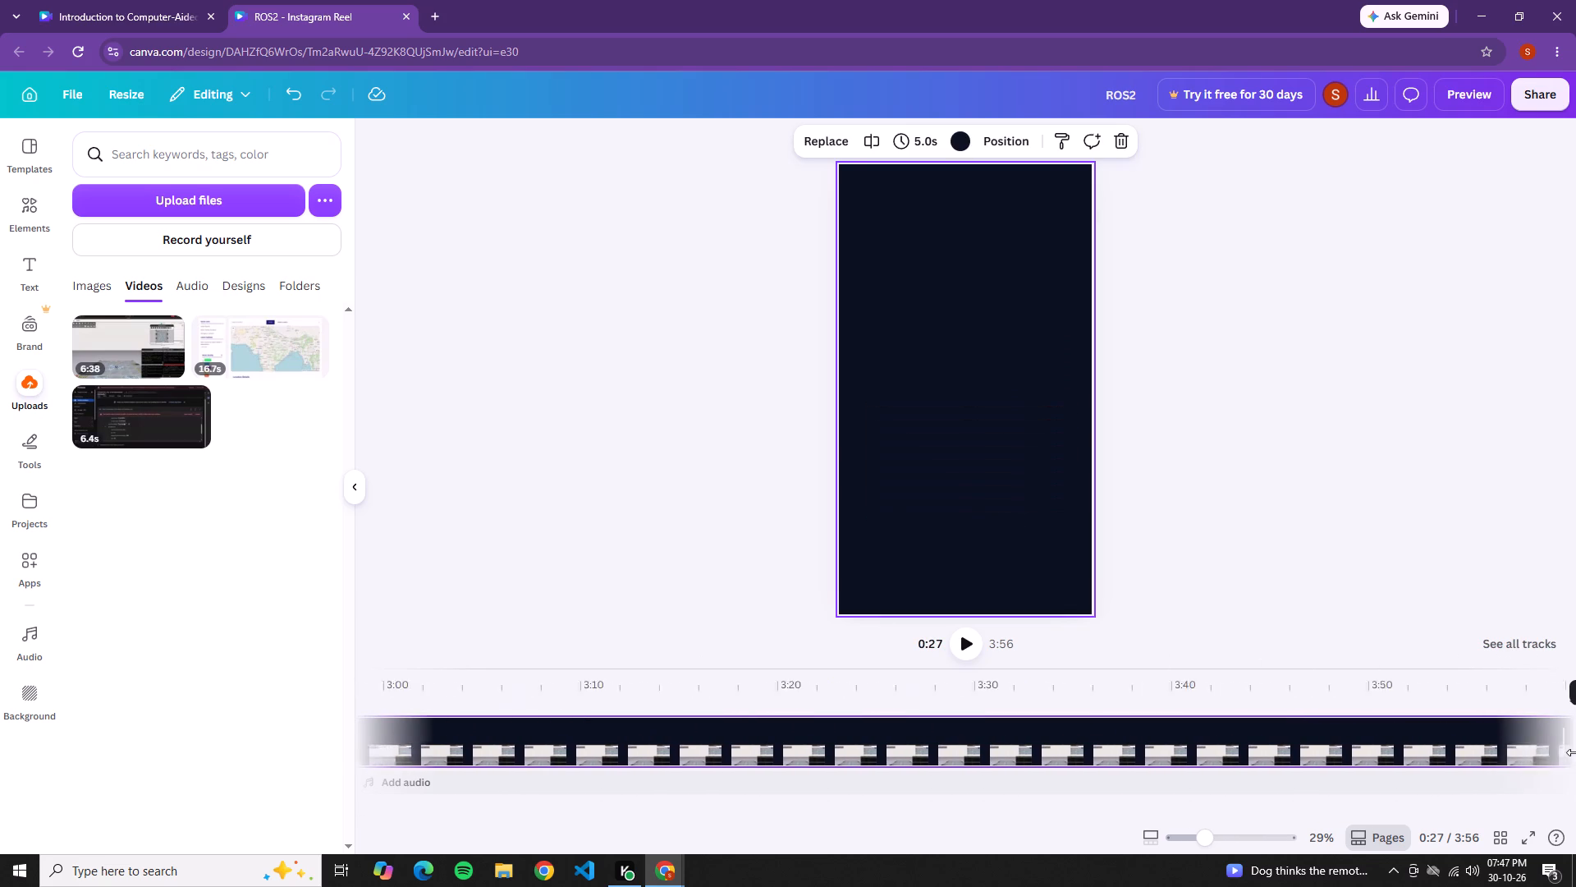
pyautogui.moveTo(1575, 752); pyautogui.dragTo(1238, 793)
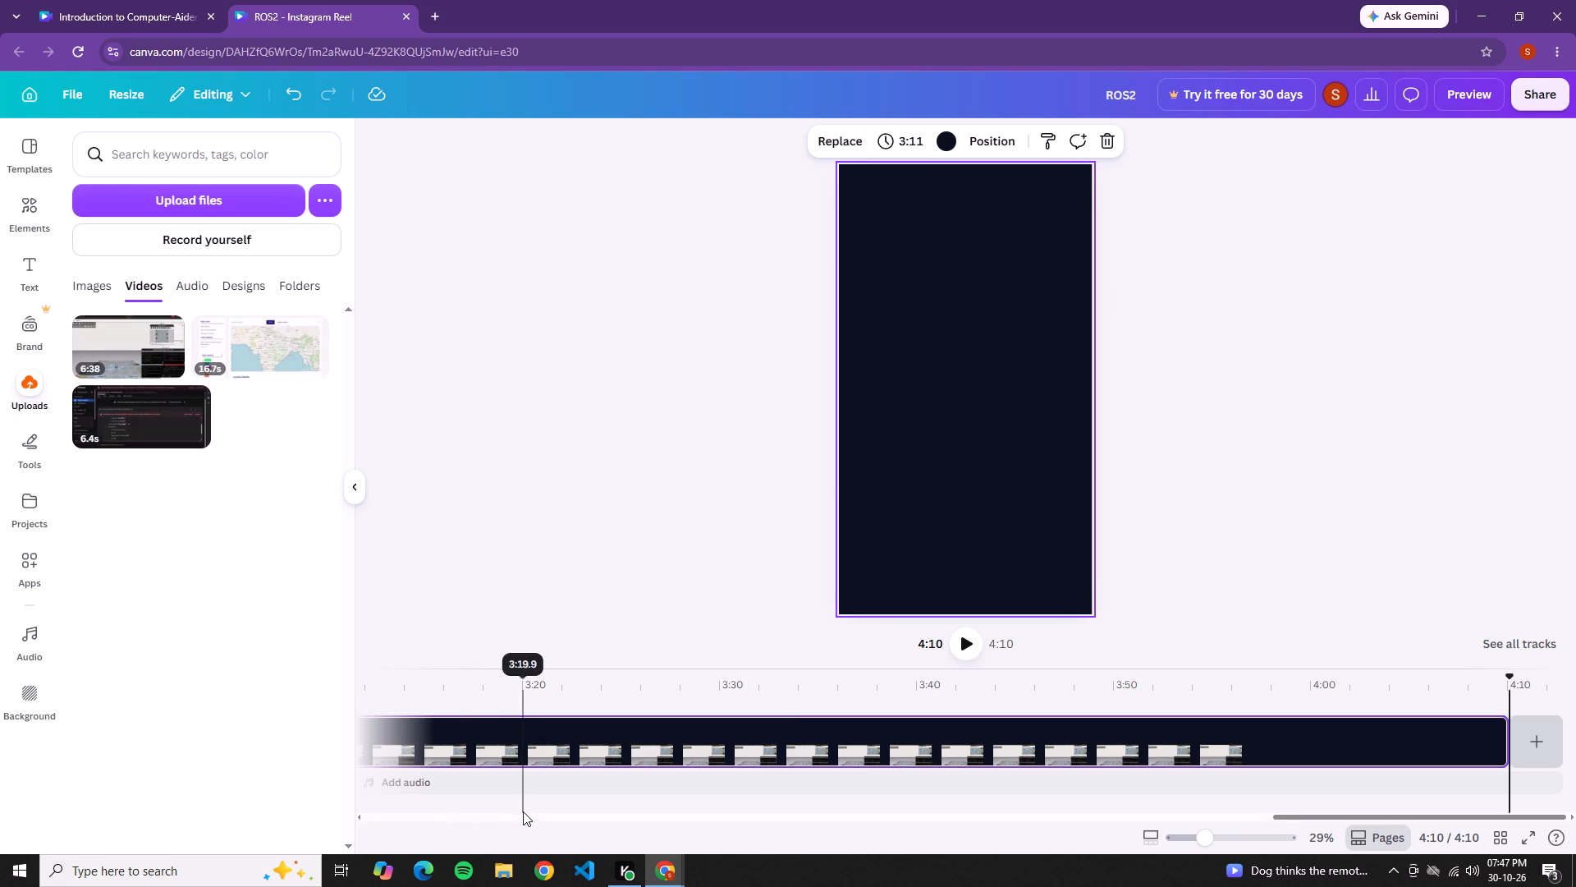
# Play back the reel from the start to check how the simulation video overlays the component pages.
pyautogui.moveTo(522, 819); pyautogui.dragTo(411, 825)
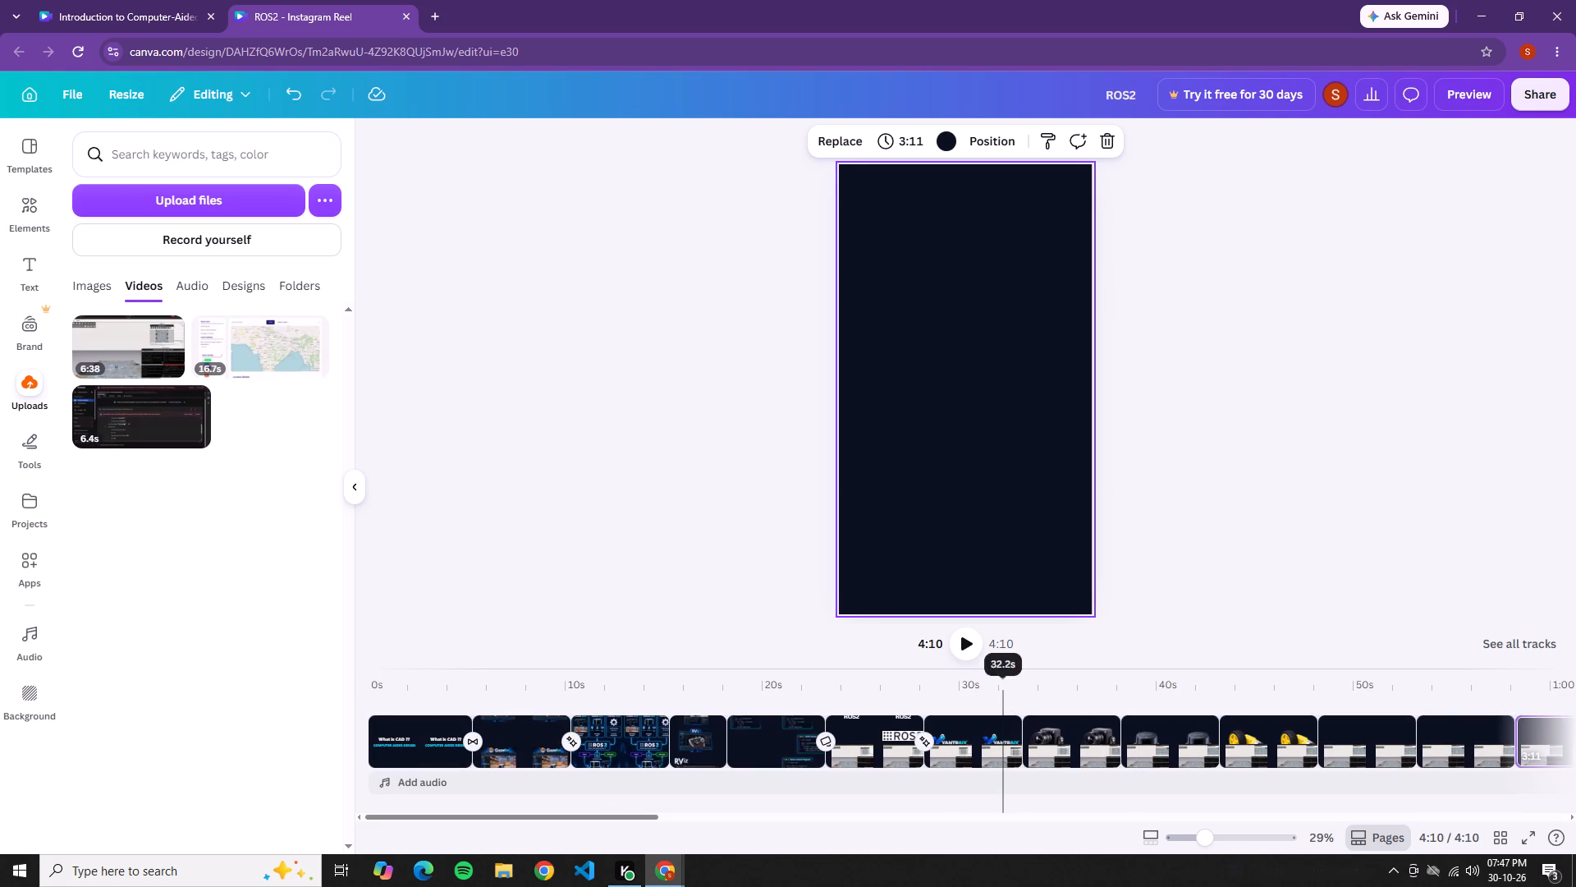
pyautogui.click(973, 659)
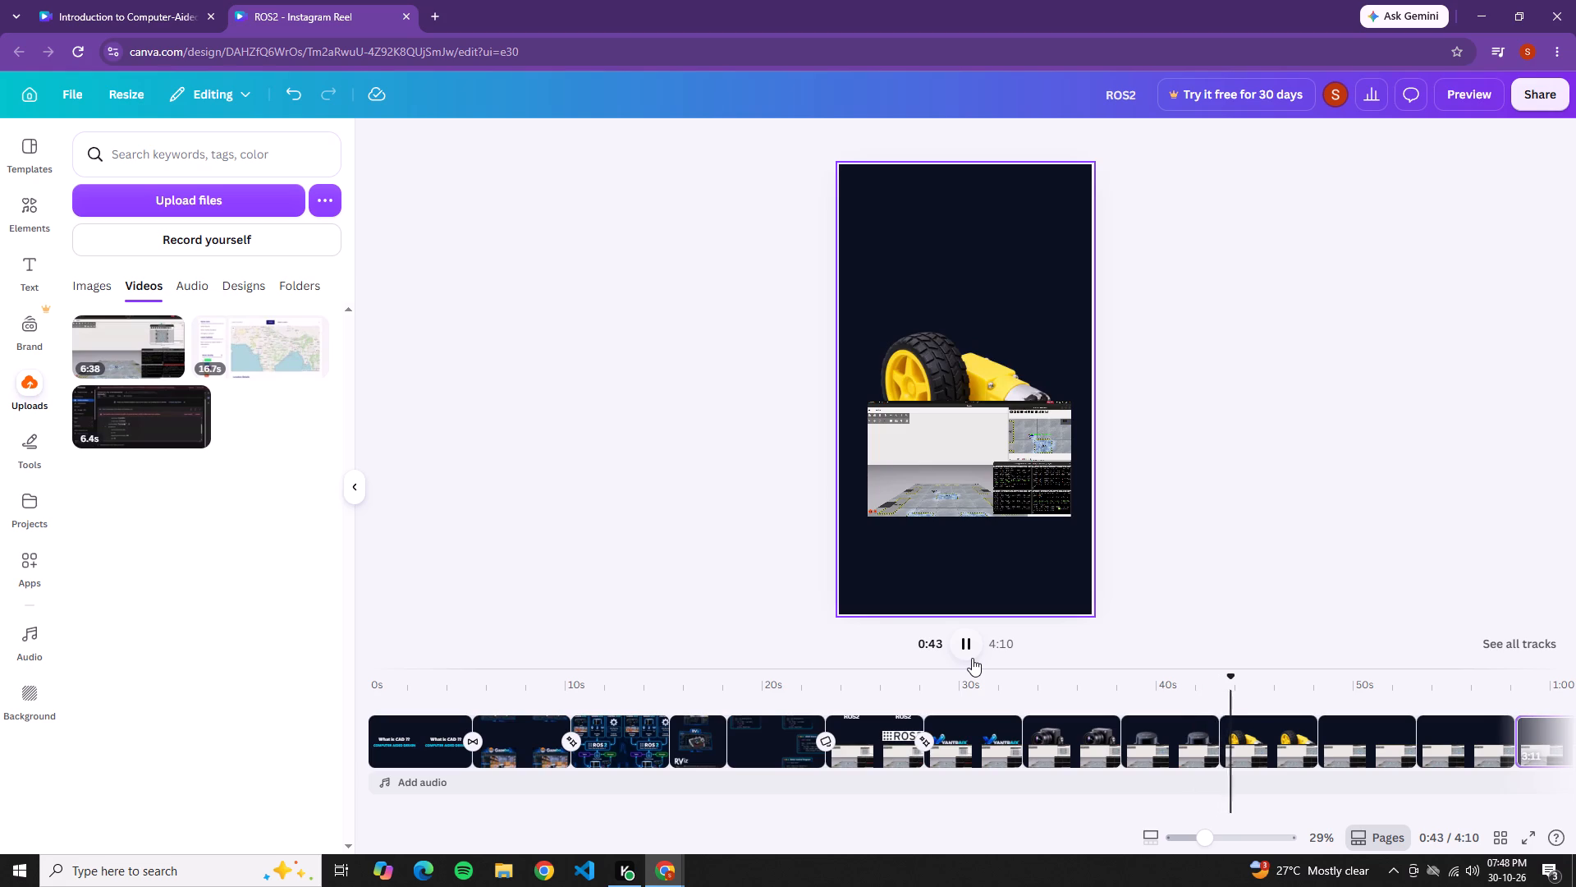
# Move the simulation video down, clear of the wheel-and-motor image, into the lower part of the page.
pyautogui.moveTo(965, 432); pyautogui.dragTo(956, 491)
pyautogui.moveTo(957, 471); pyautogui.dragTo(957, 524)
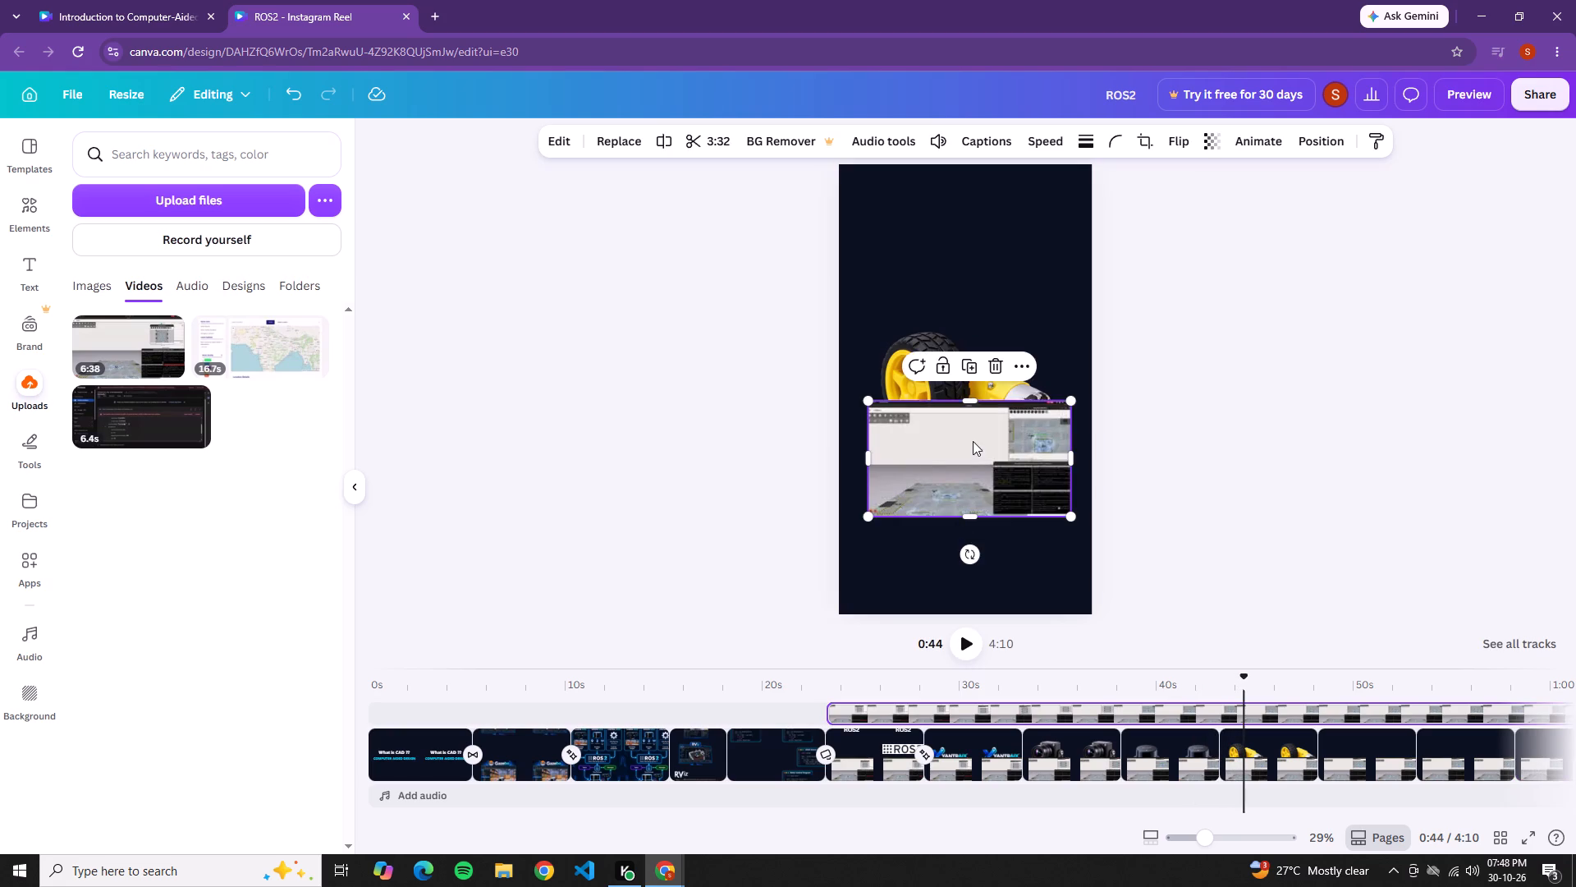
pyautogui.moveTo(974, 440); pyautogui.dragTo(968, 501)
pyautogui.click(964, 637)
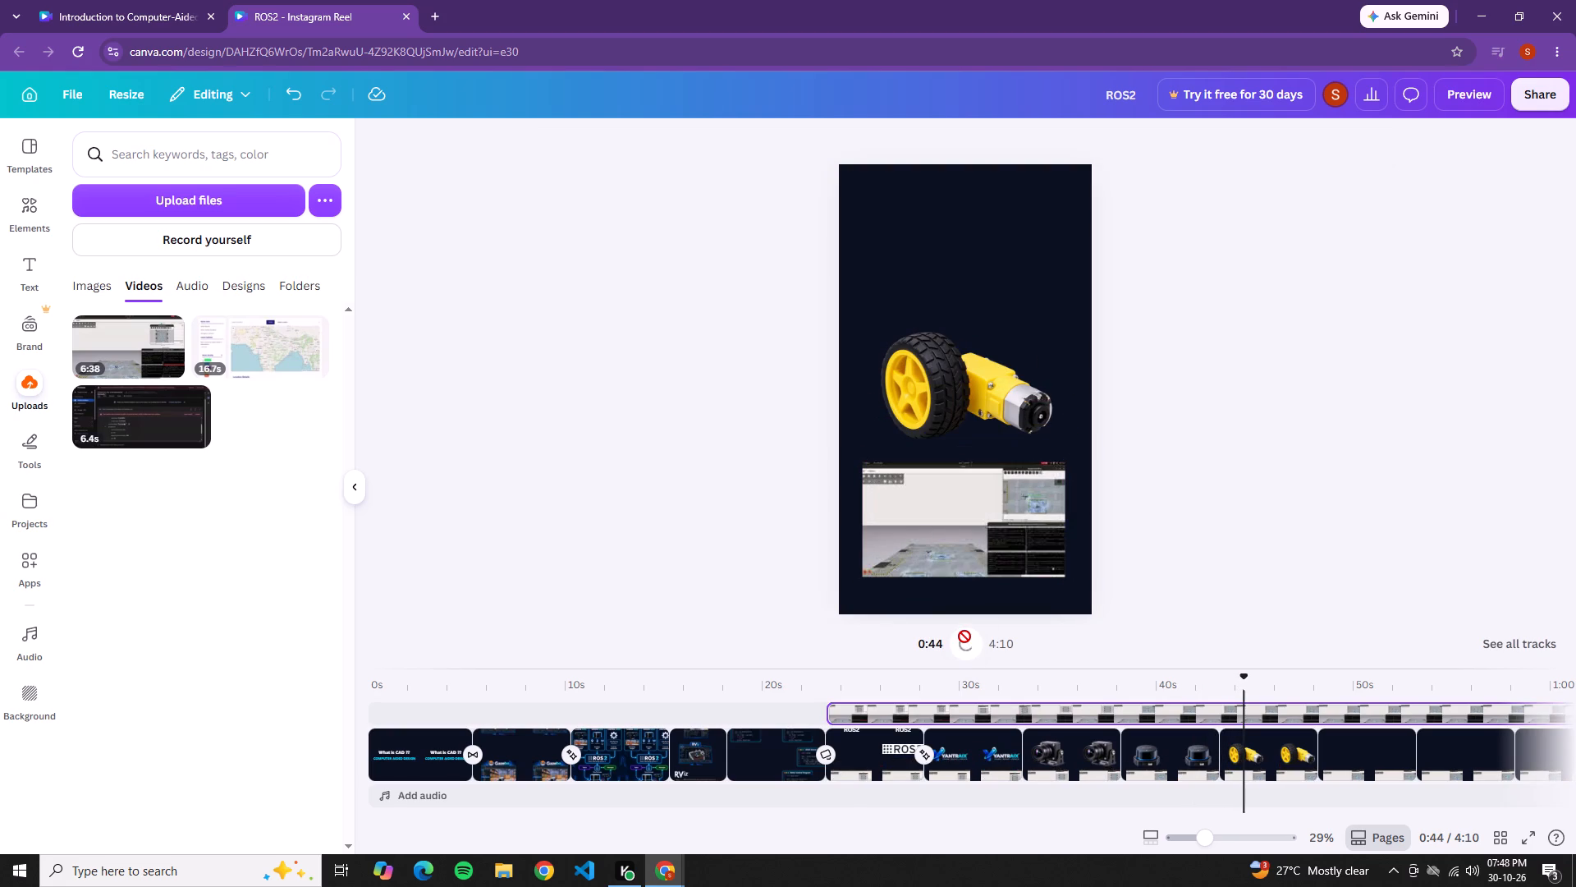
pyautogui.click(740, 557)
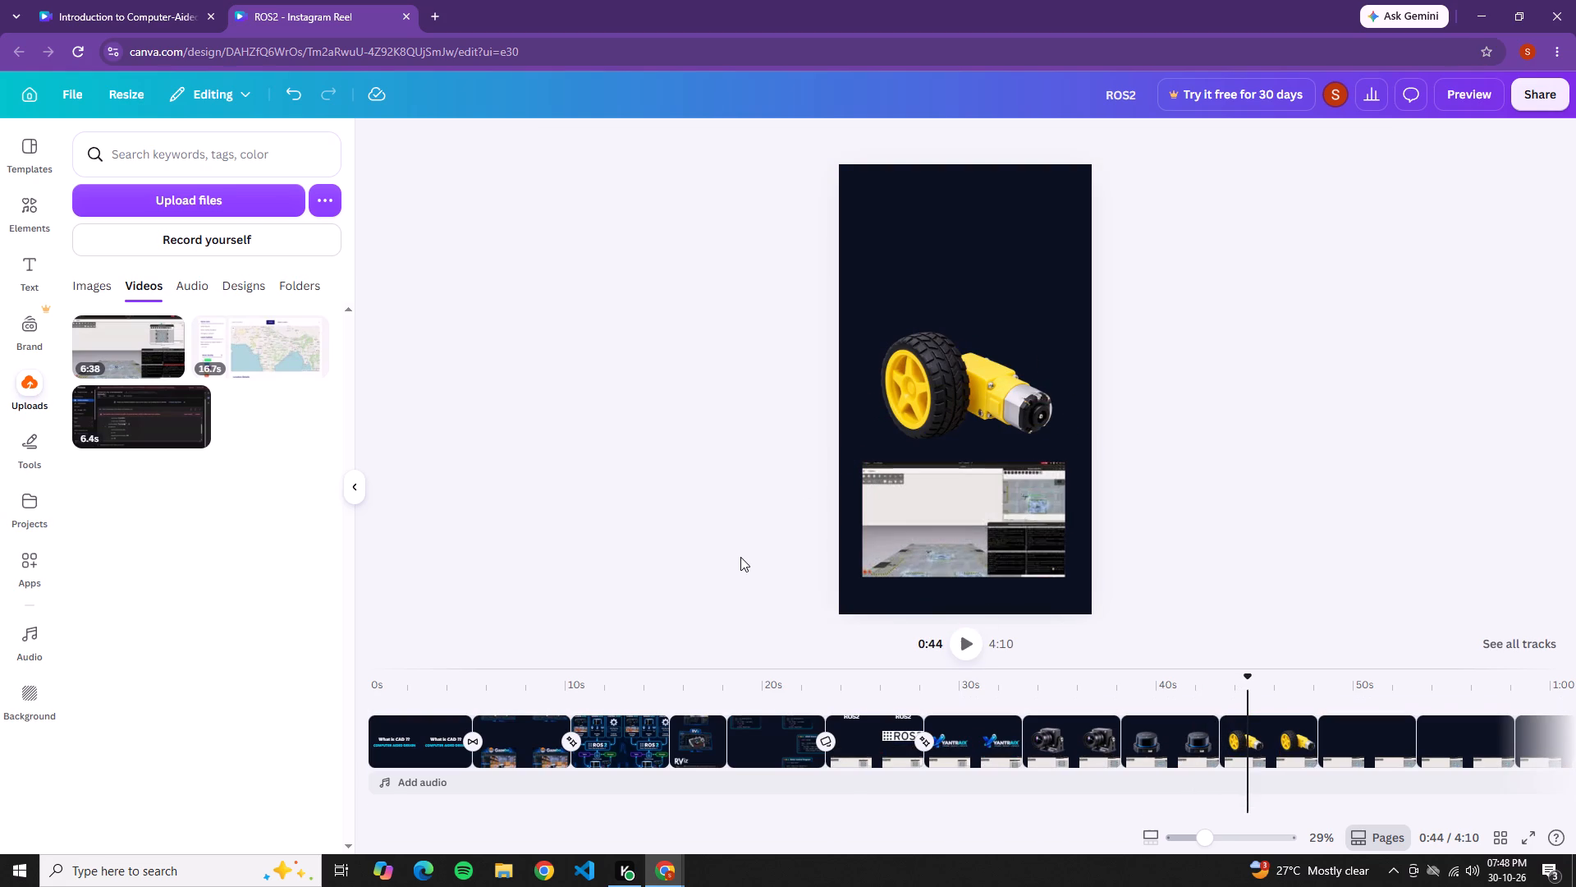
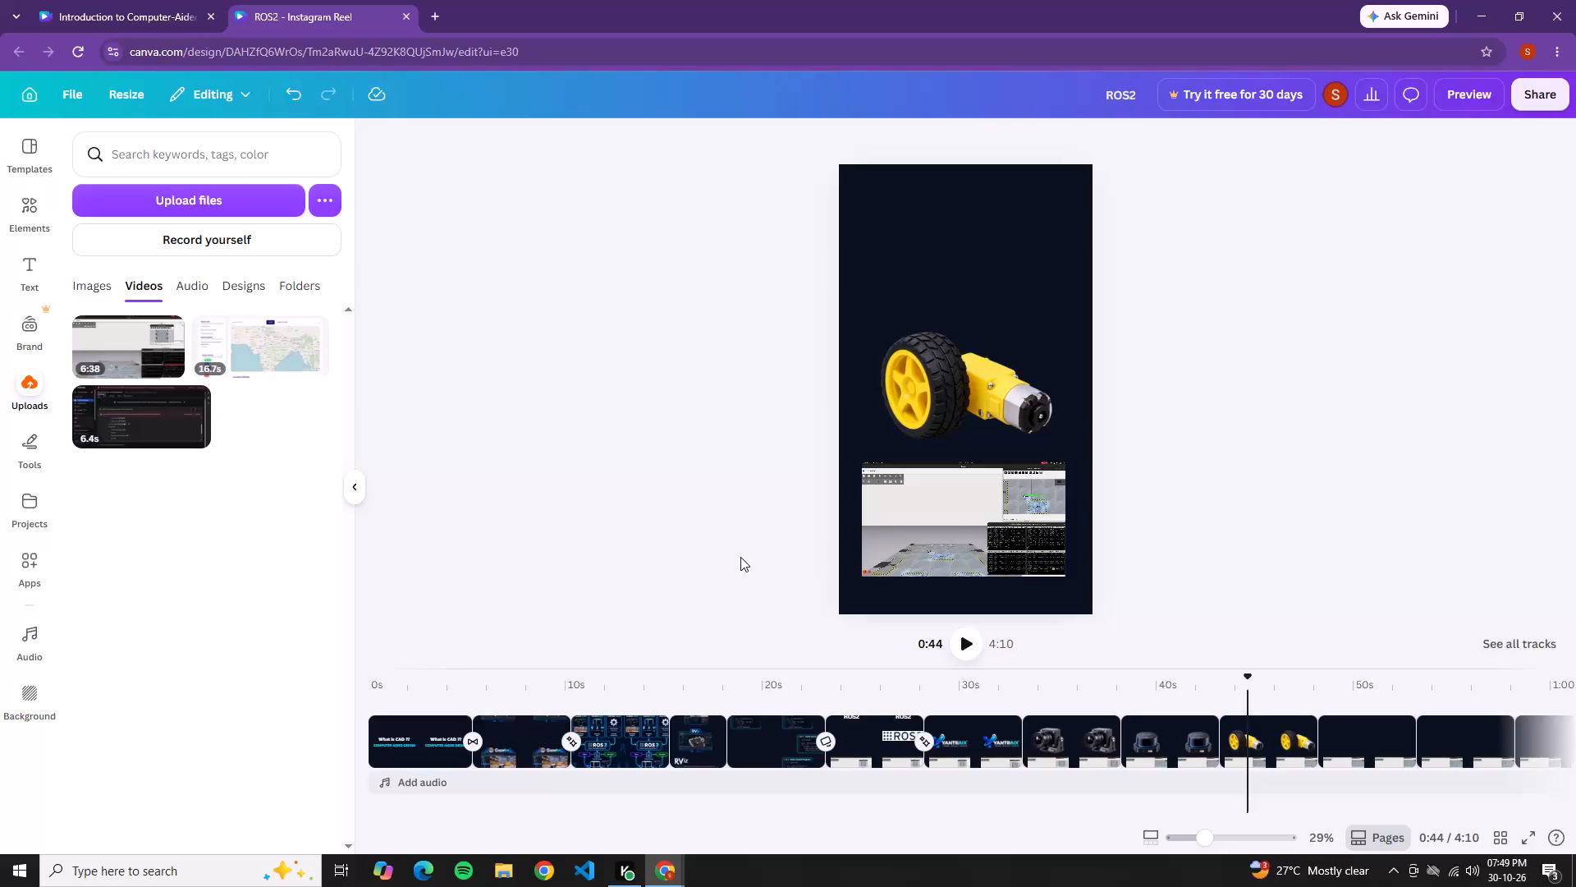
# Play back the reel from the wheel-and-motor page to check the repositioned simulation video.
pyautogui.click(971, 656)
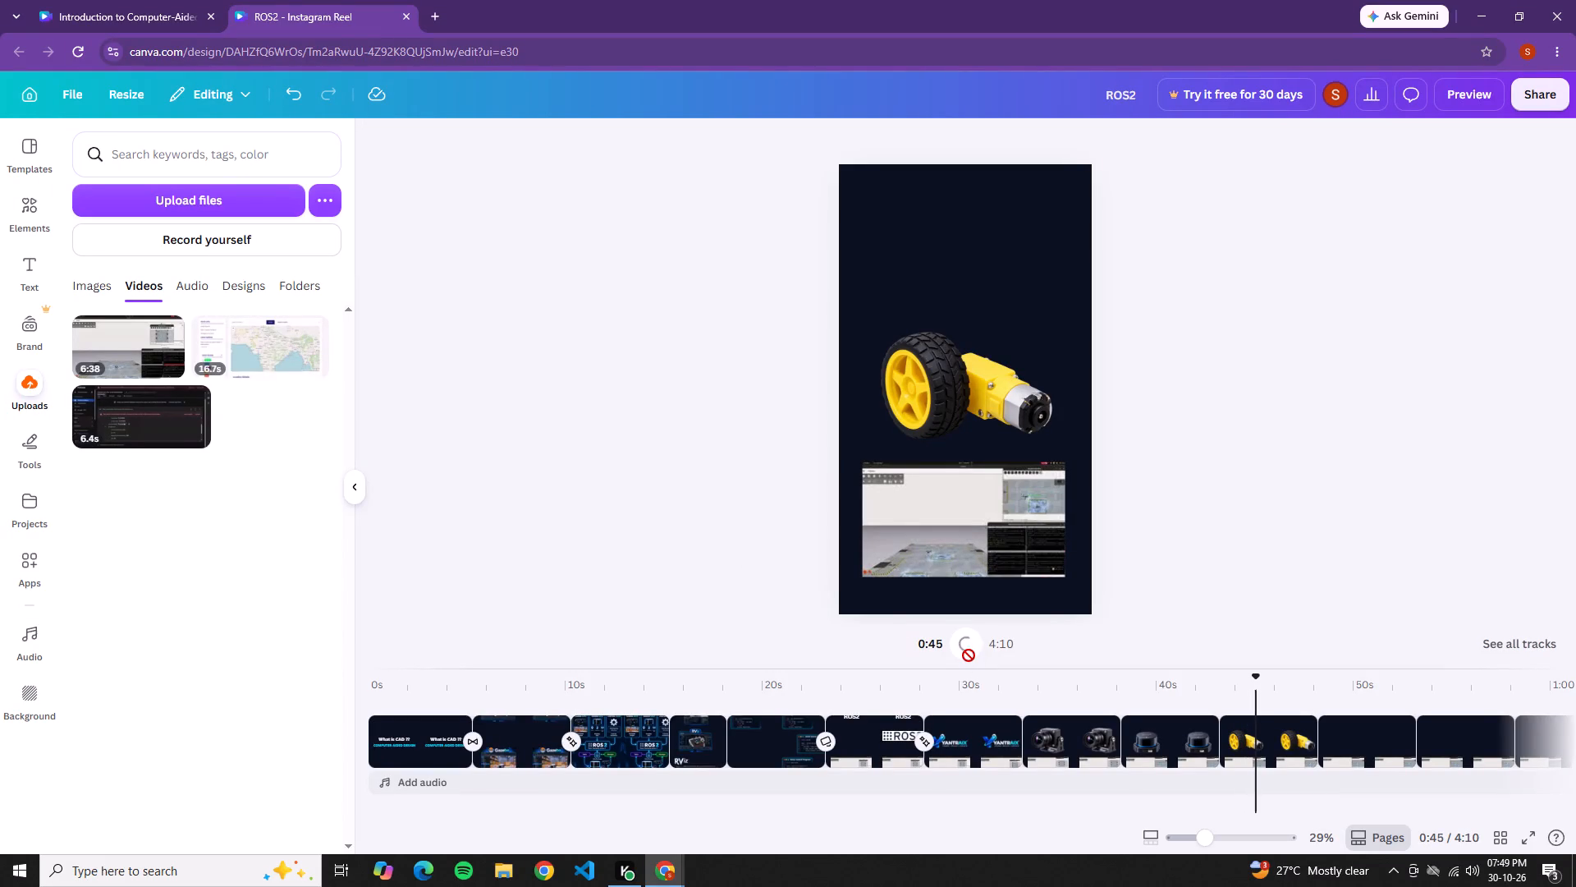
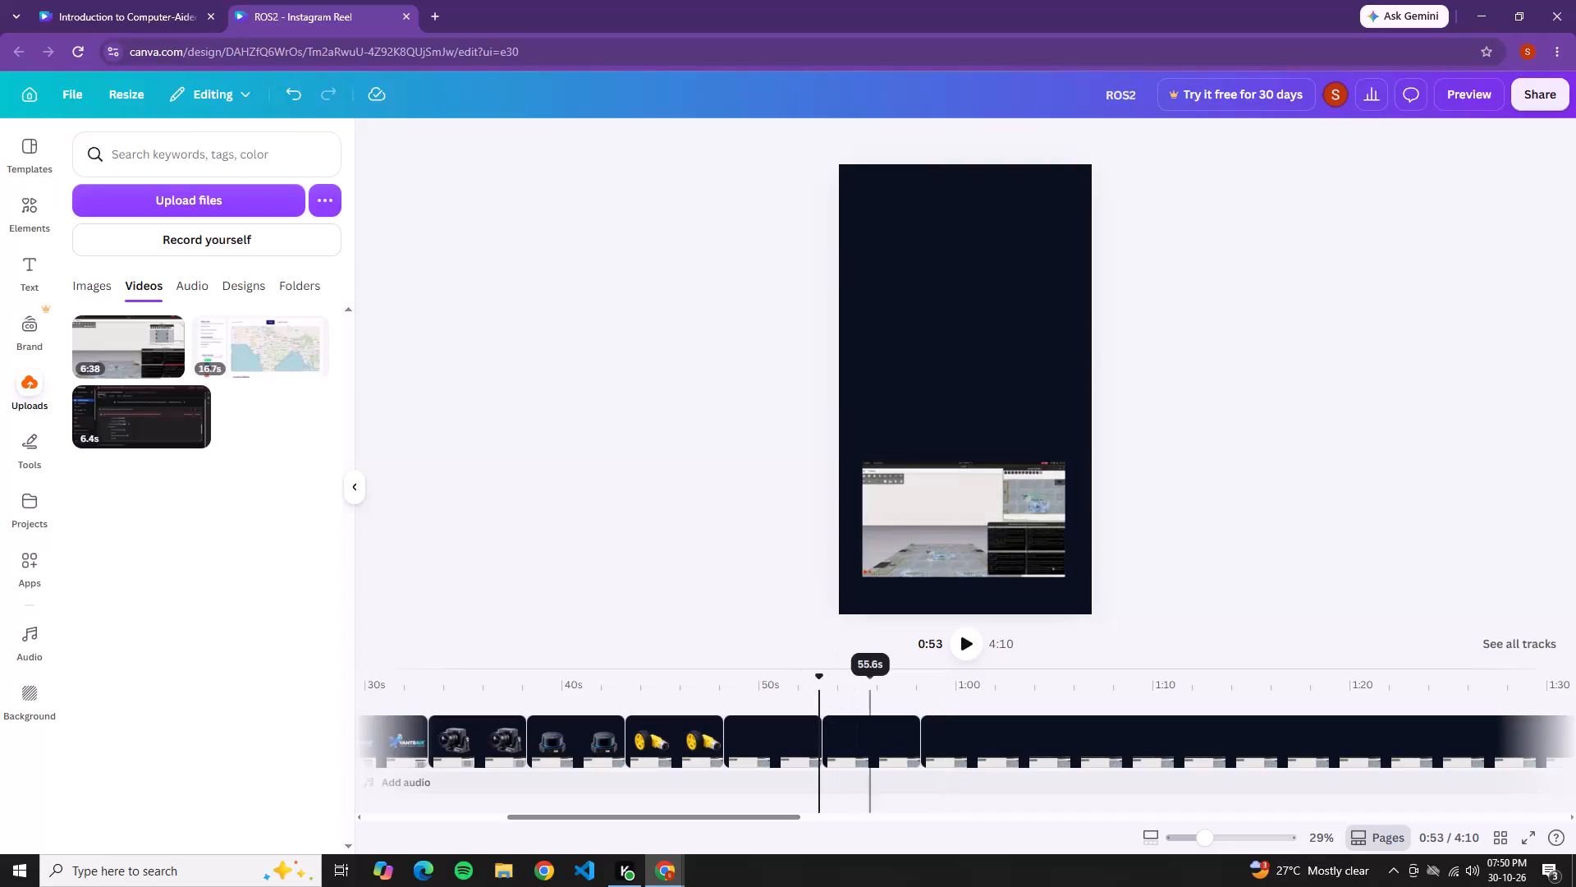
# Play back the reel from 0:53 to check the simulation video over the blank pages.
pyautogui.click(965, 652)
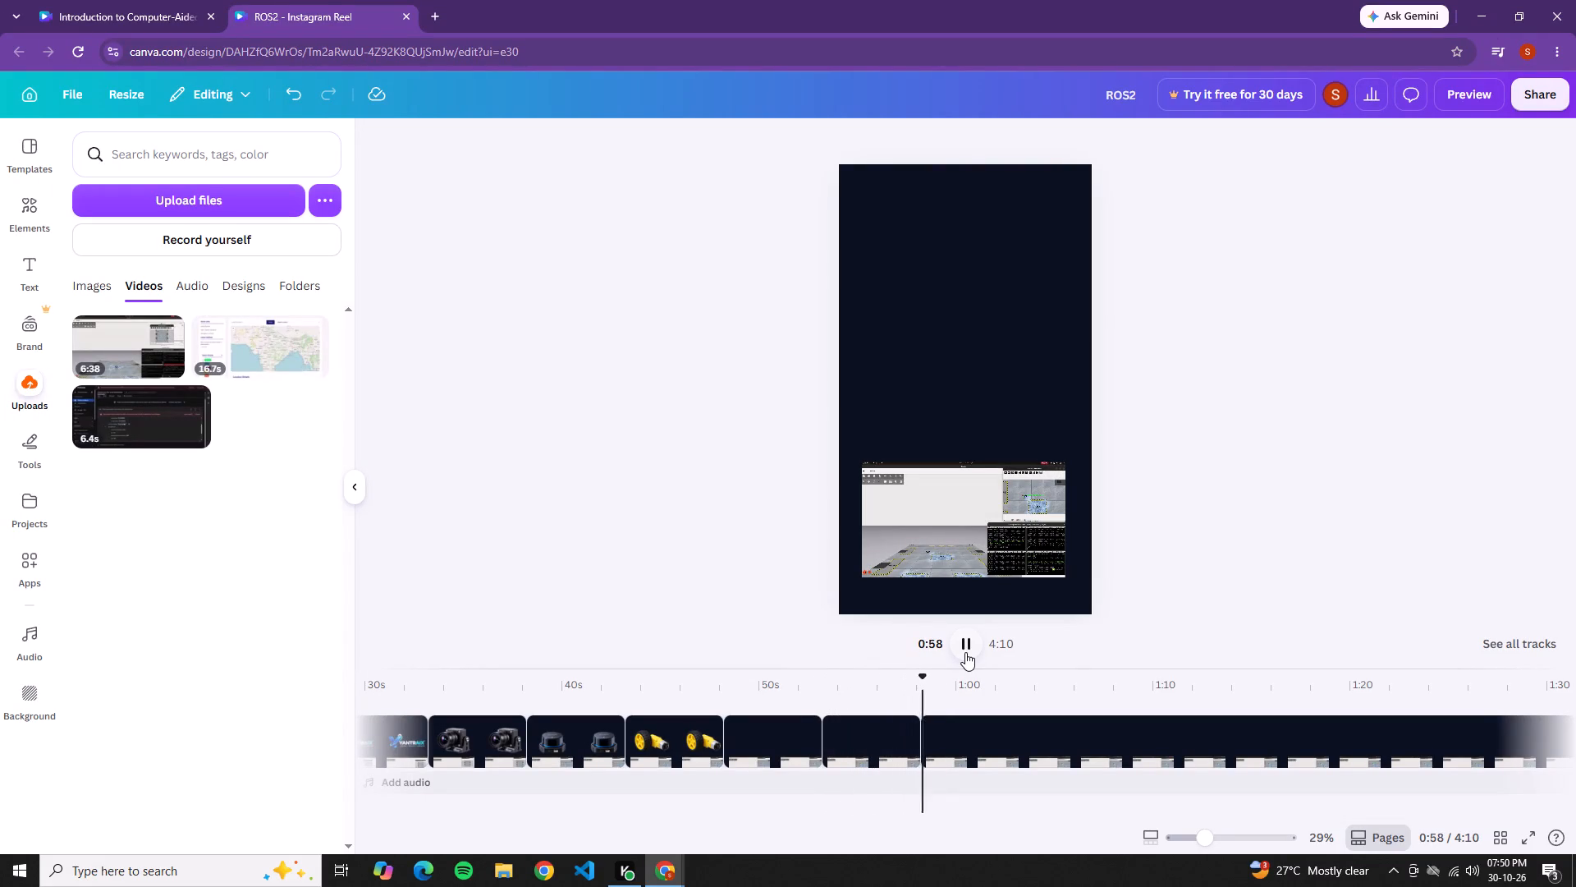
pyautogui.click(964, 652)
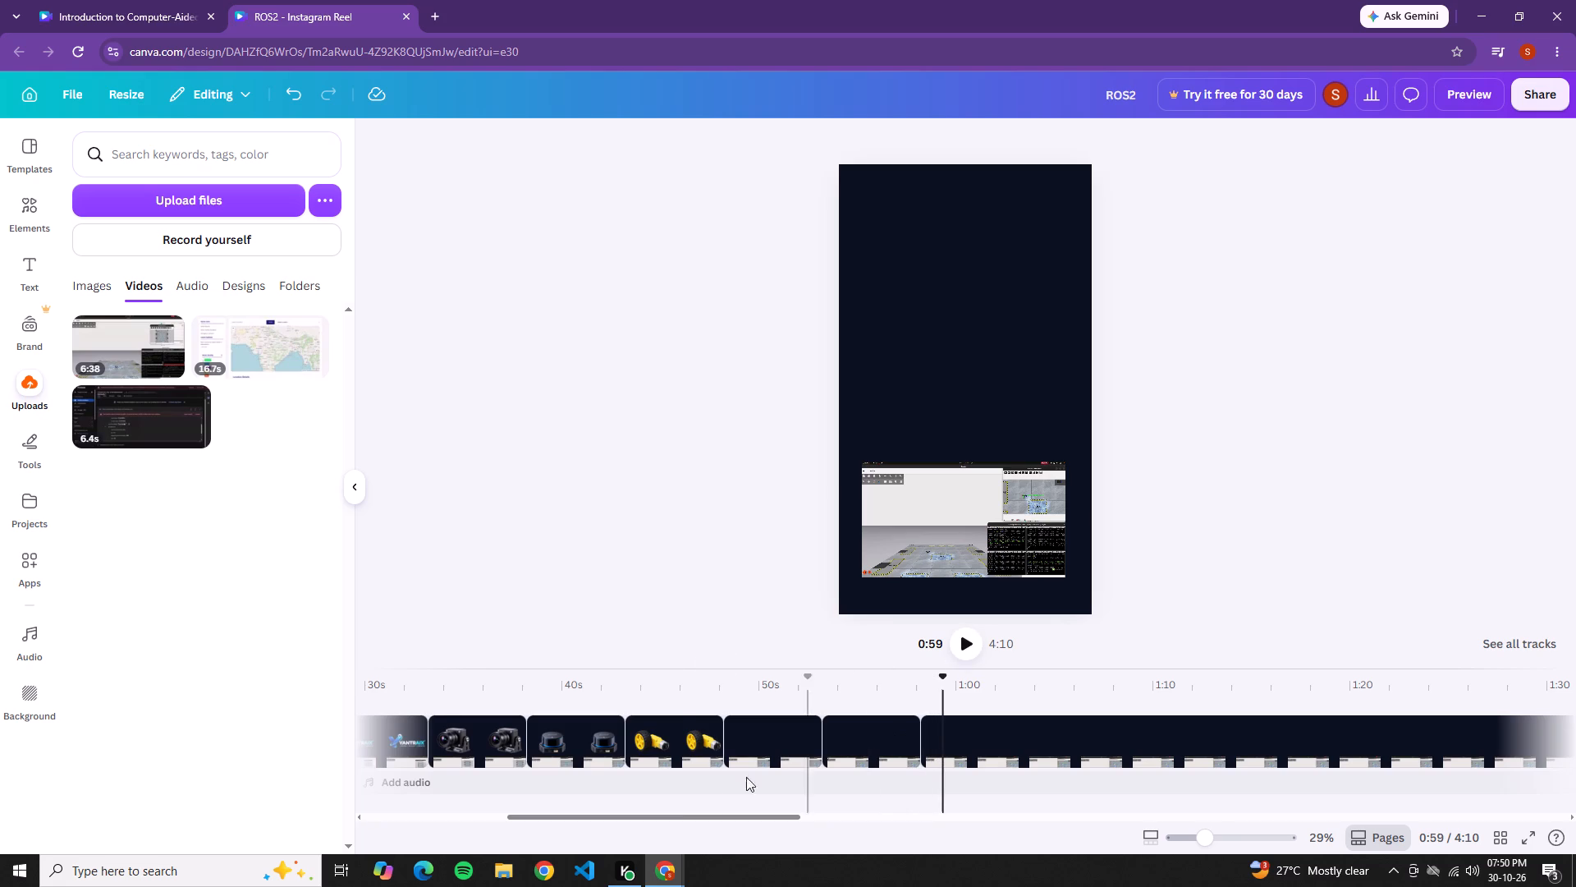
# Add seven blank 5-second pages to the timeline directly after the yellow wheel-and-motor page.
pyautogui.click(721, 735)
pyautogui.click(721, 735)
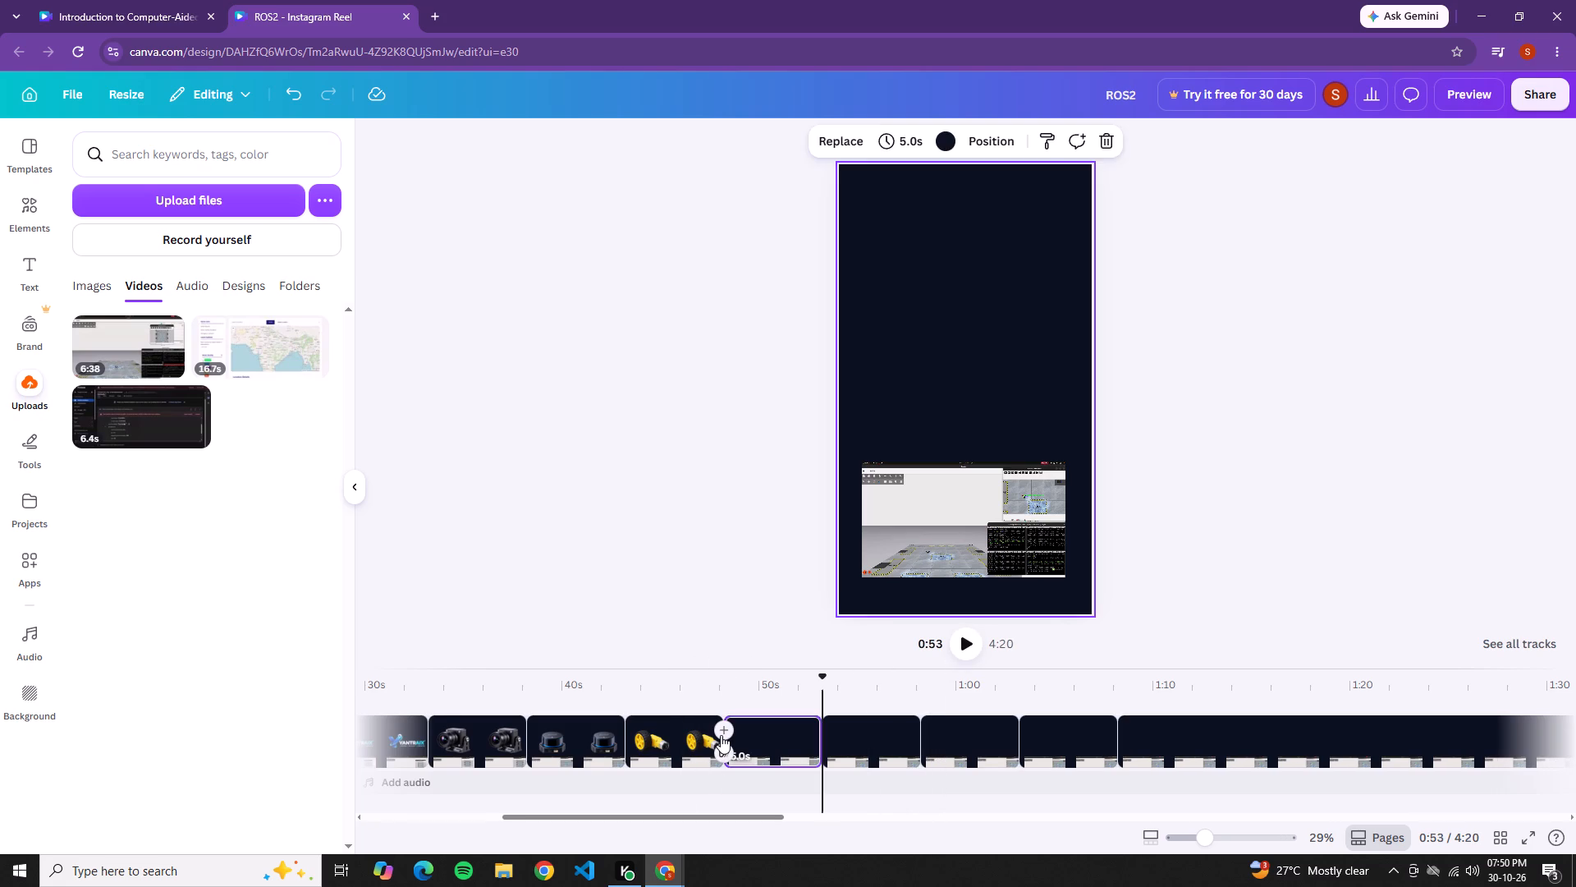
pyautogui.tripleClick(721, 735)
pyautogui.doubleClick(721, 735)
pyautogui.click(761, 680)
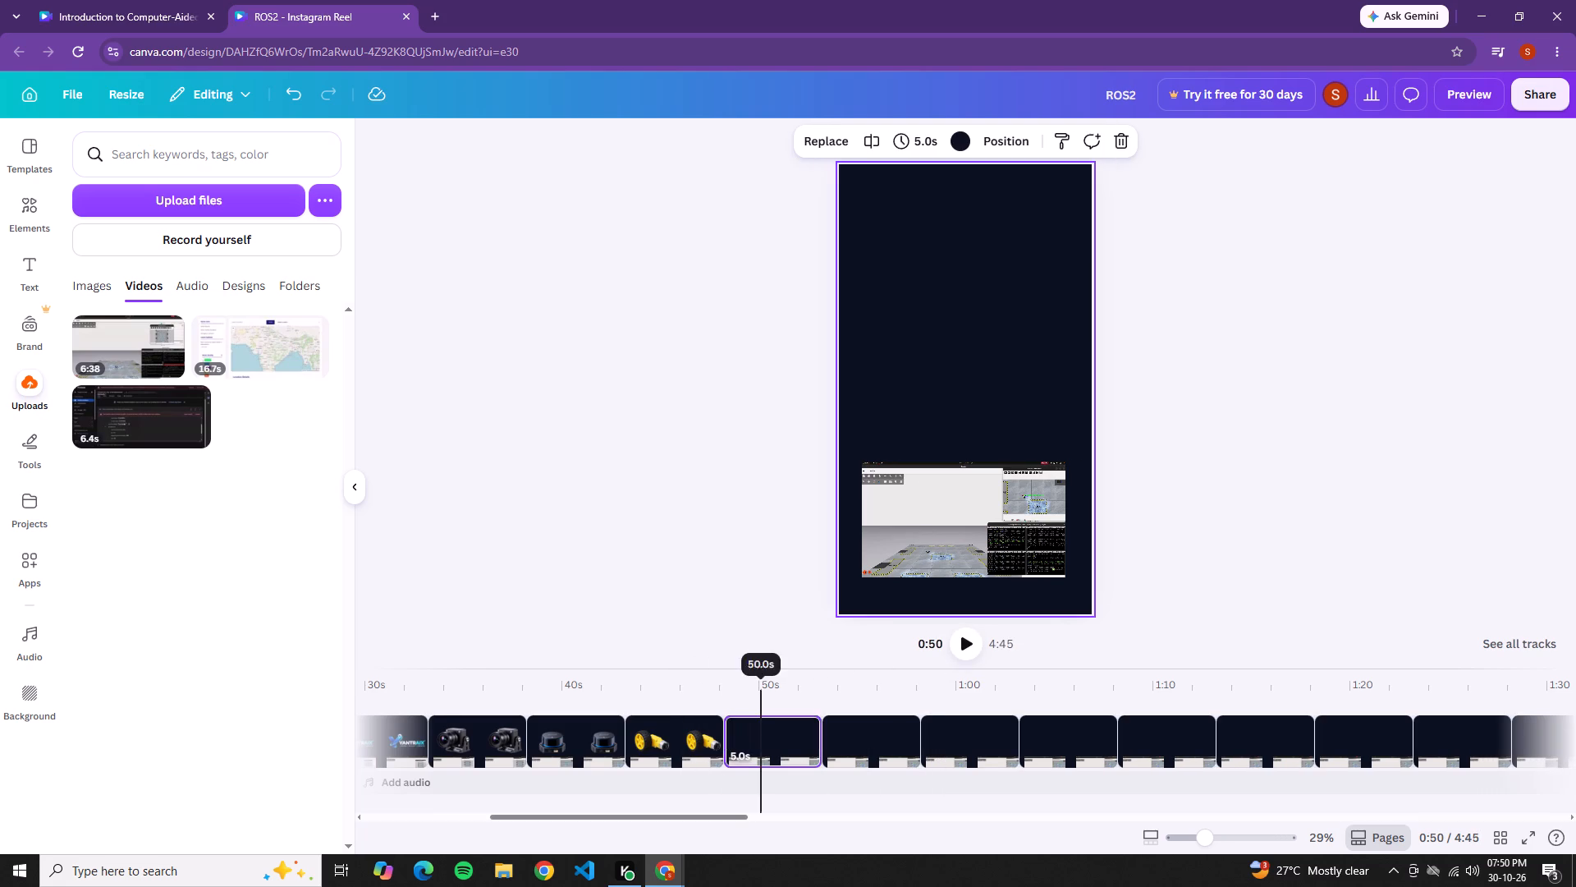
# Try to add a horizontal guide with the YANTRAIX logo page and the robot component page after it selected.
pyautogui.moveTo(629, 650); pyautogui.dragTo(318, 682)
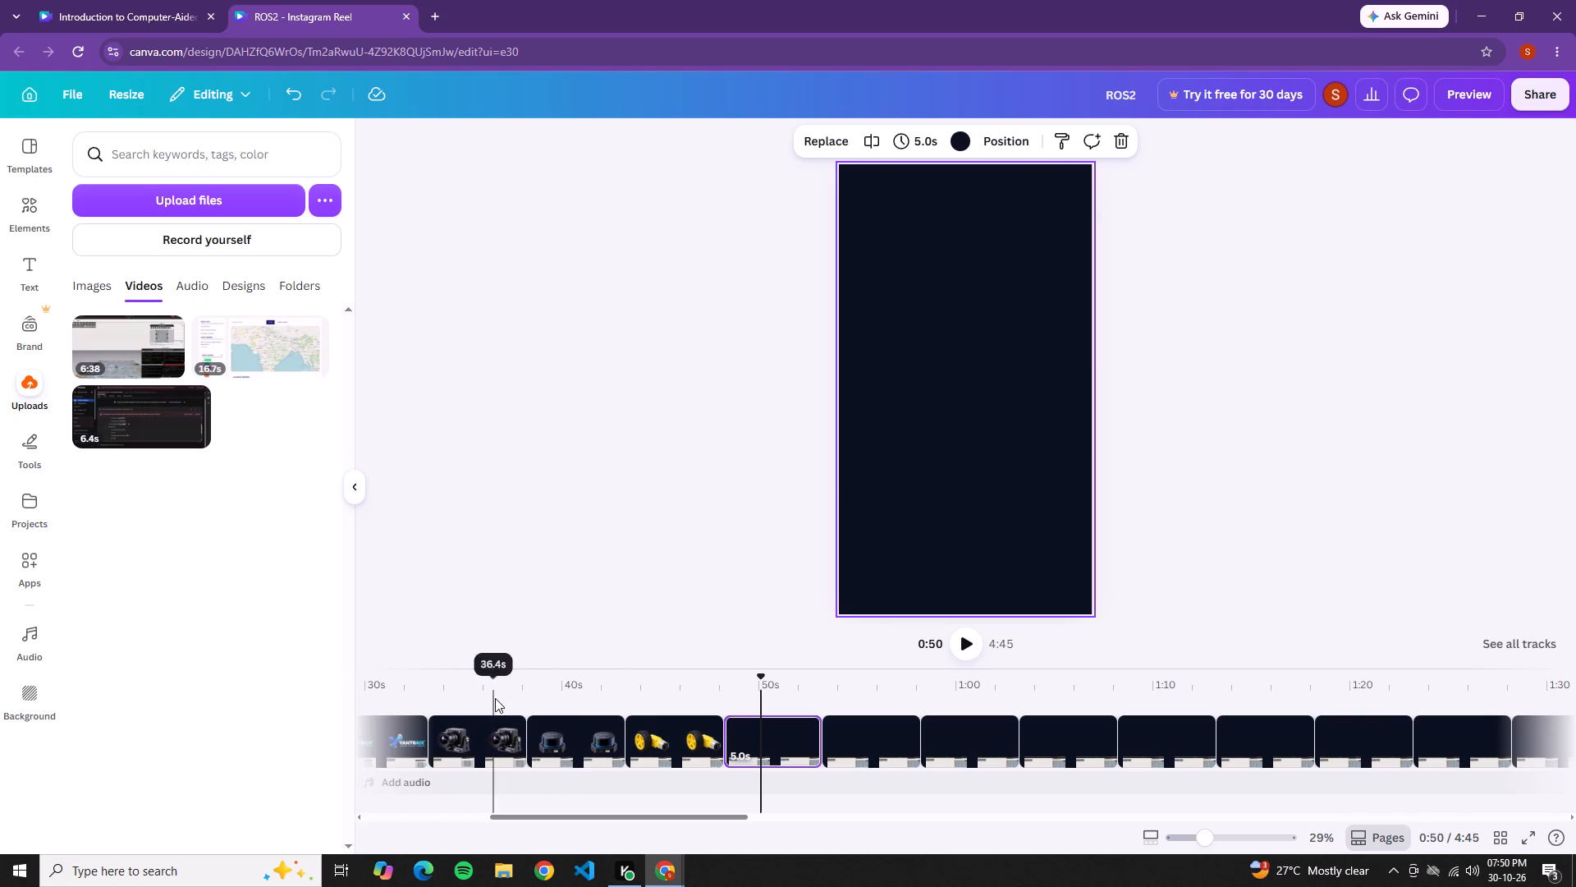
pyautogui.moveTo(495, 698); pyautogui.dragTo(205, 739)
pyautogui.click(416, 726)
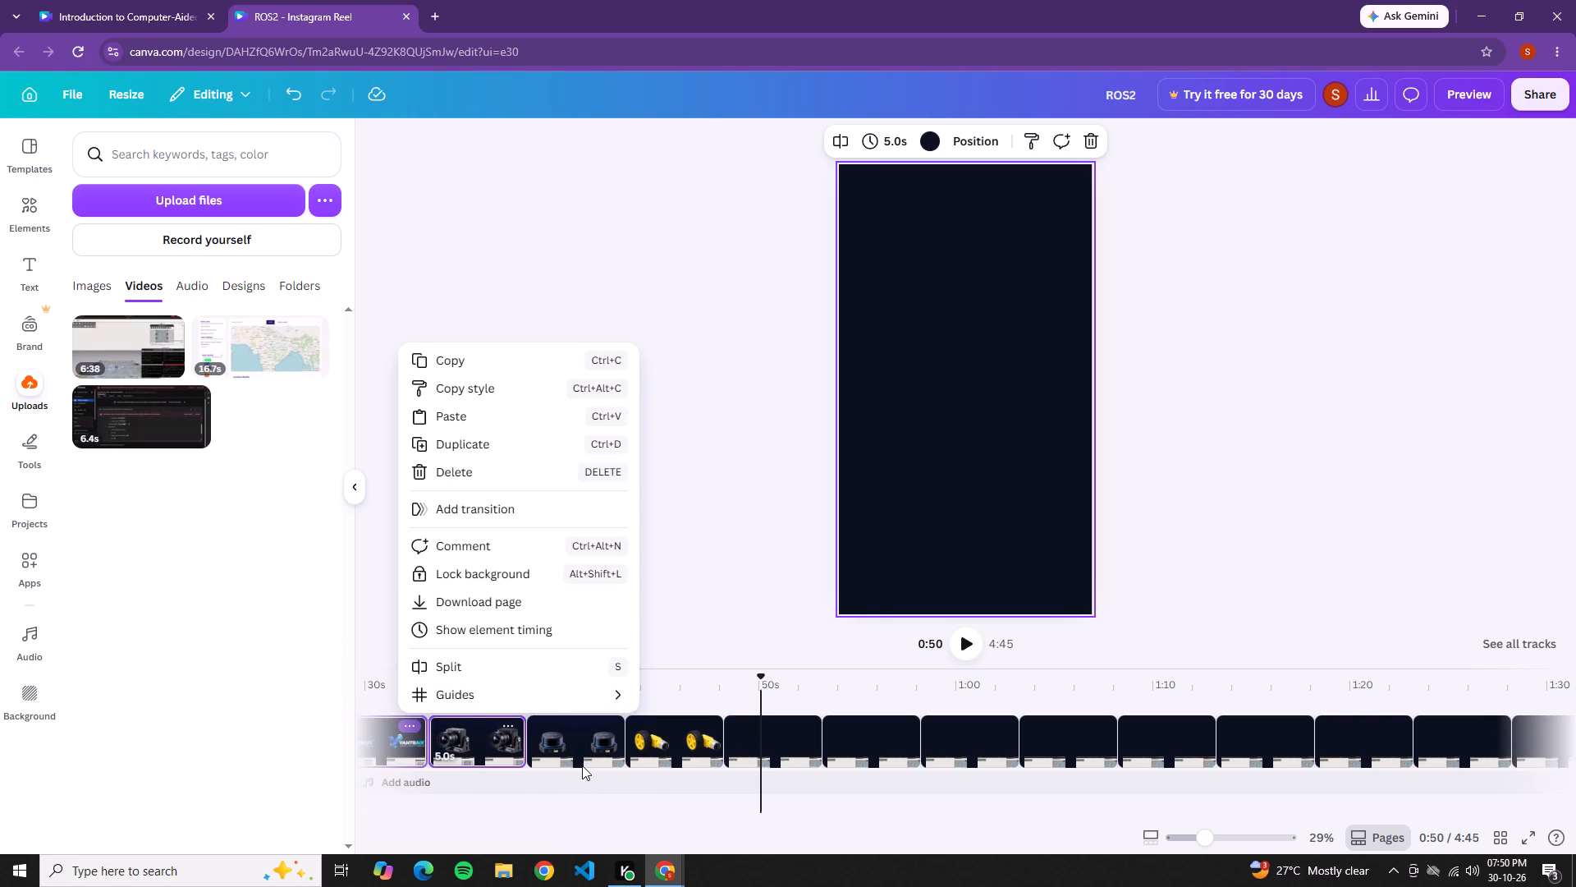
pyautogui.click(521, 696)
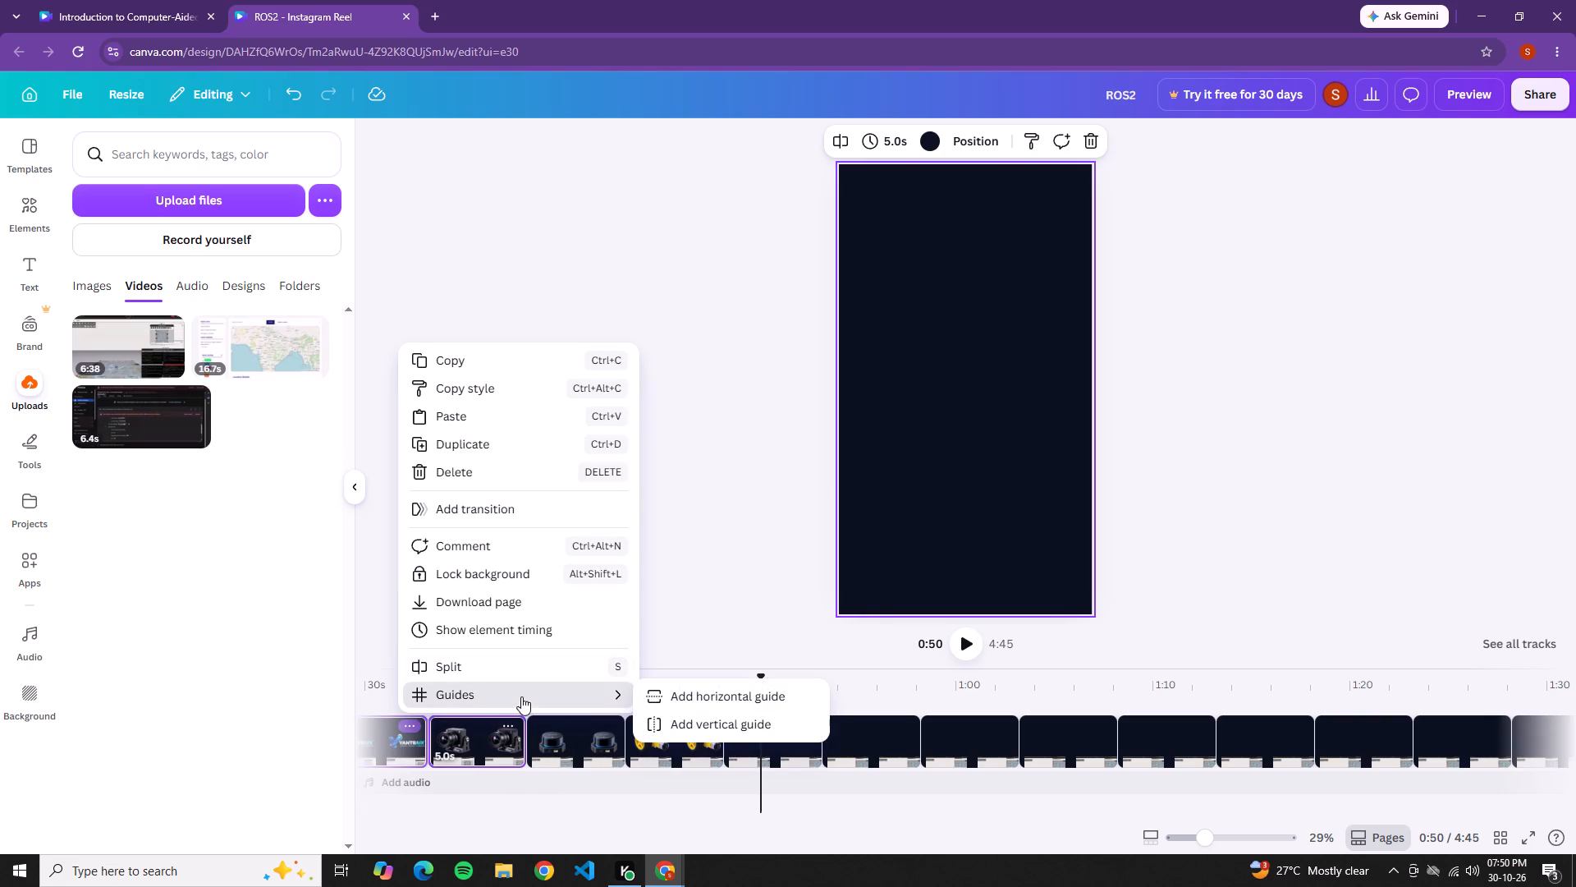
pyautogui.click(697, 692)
# Play back the reel briefly from the YANTRAIX logo page to check the simulation video beneath the logo.
pyautogui.click(406, 734)
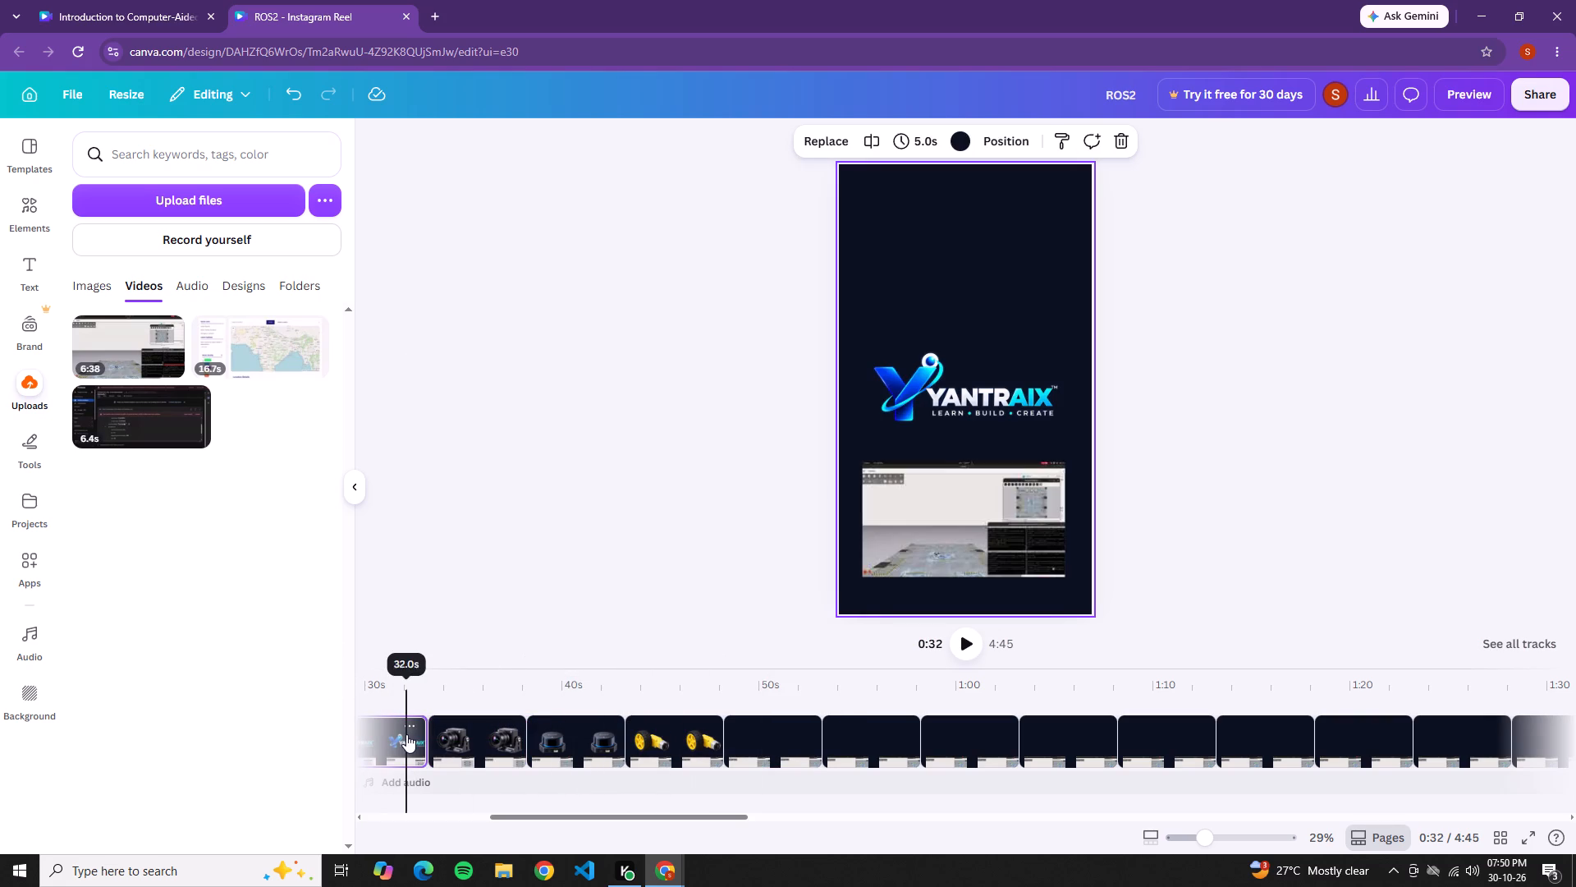
pyautogui.click(961, 649)
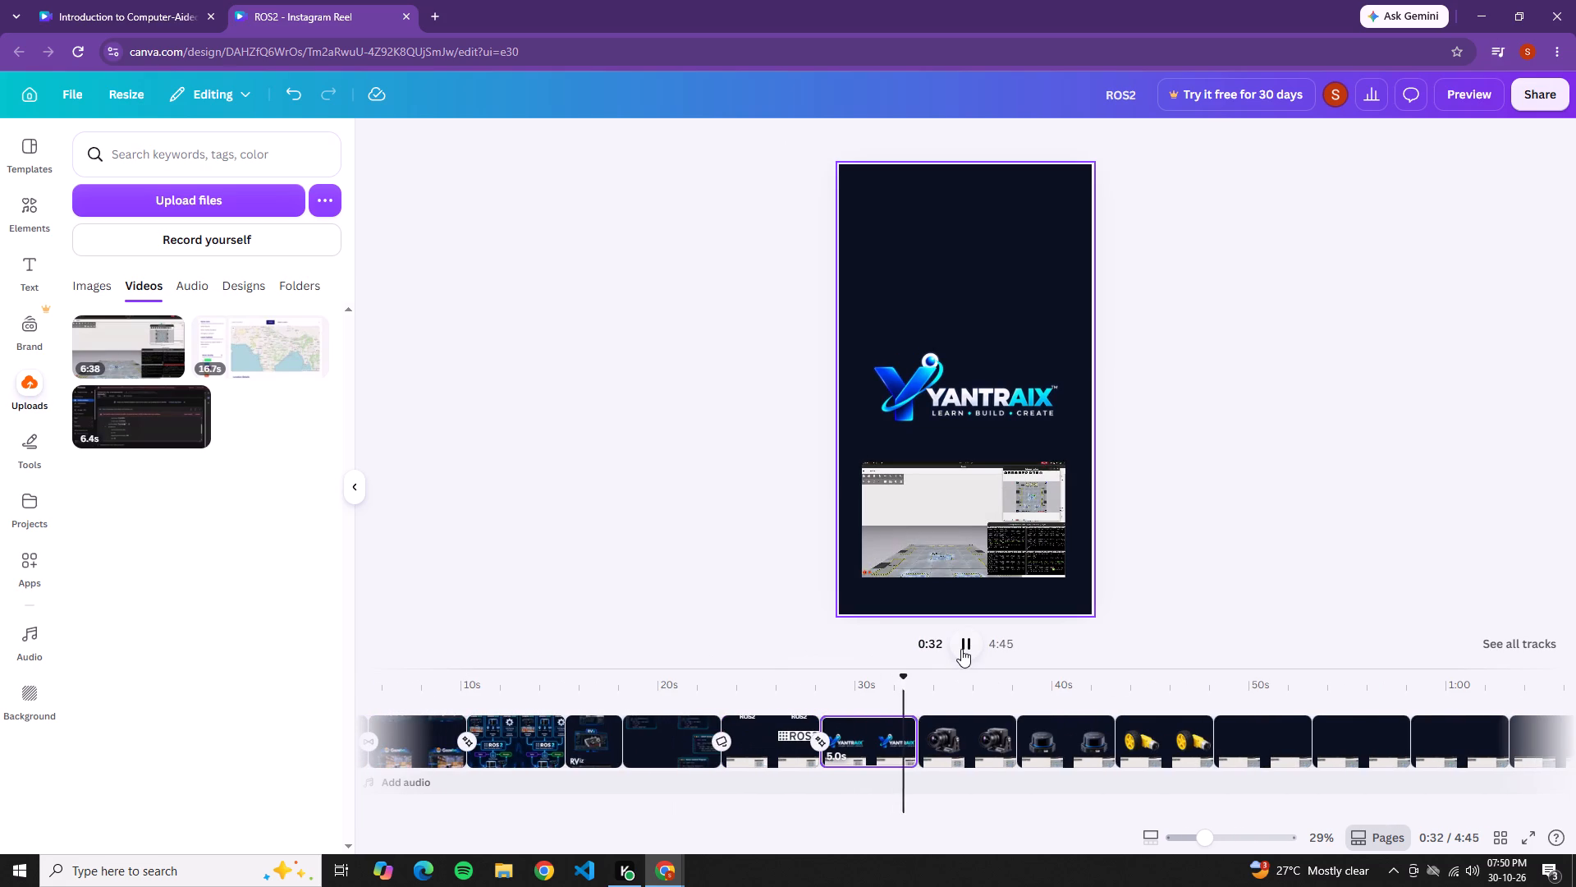
pyautogui.click(961, 649)
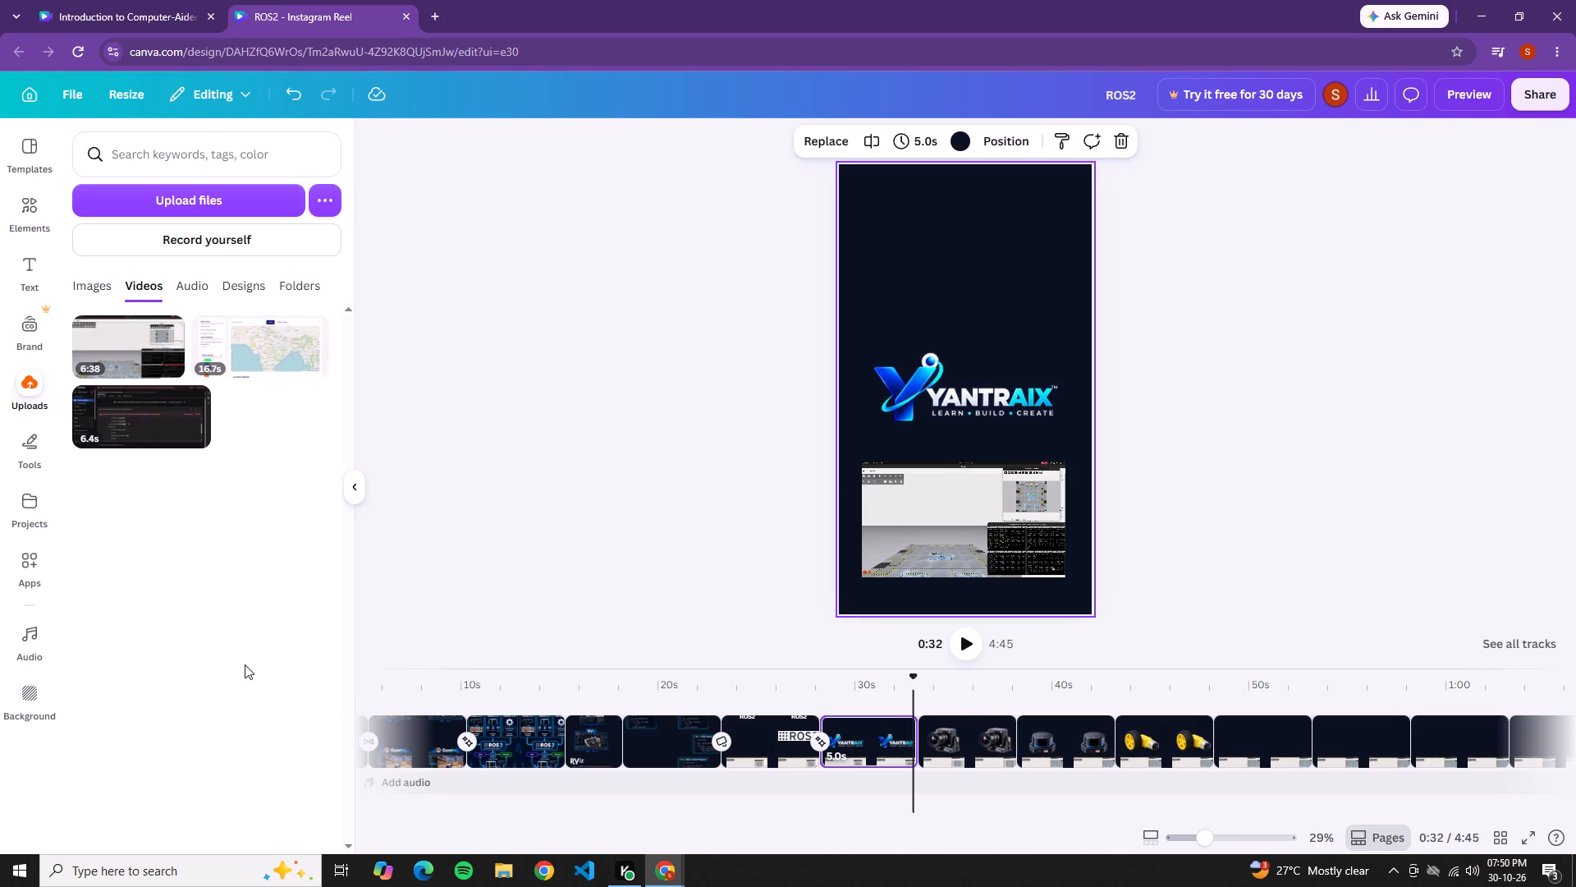
# Move the simulation video from below the YANTRAIX logo to the empty area above it, horizontally centred on the page.
pyautogui.click(944, 503)
pyautogui.moveTo(943, 503); pyautogui.dragTo(943, 501)
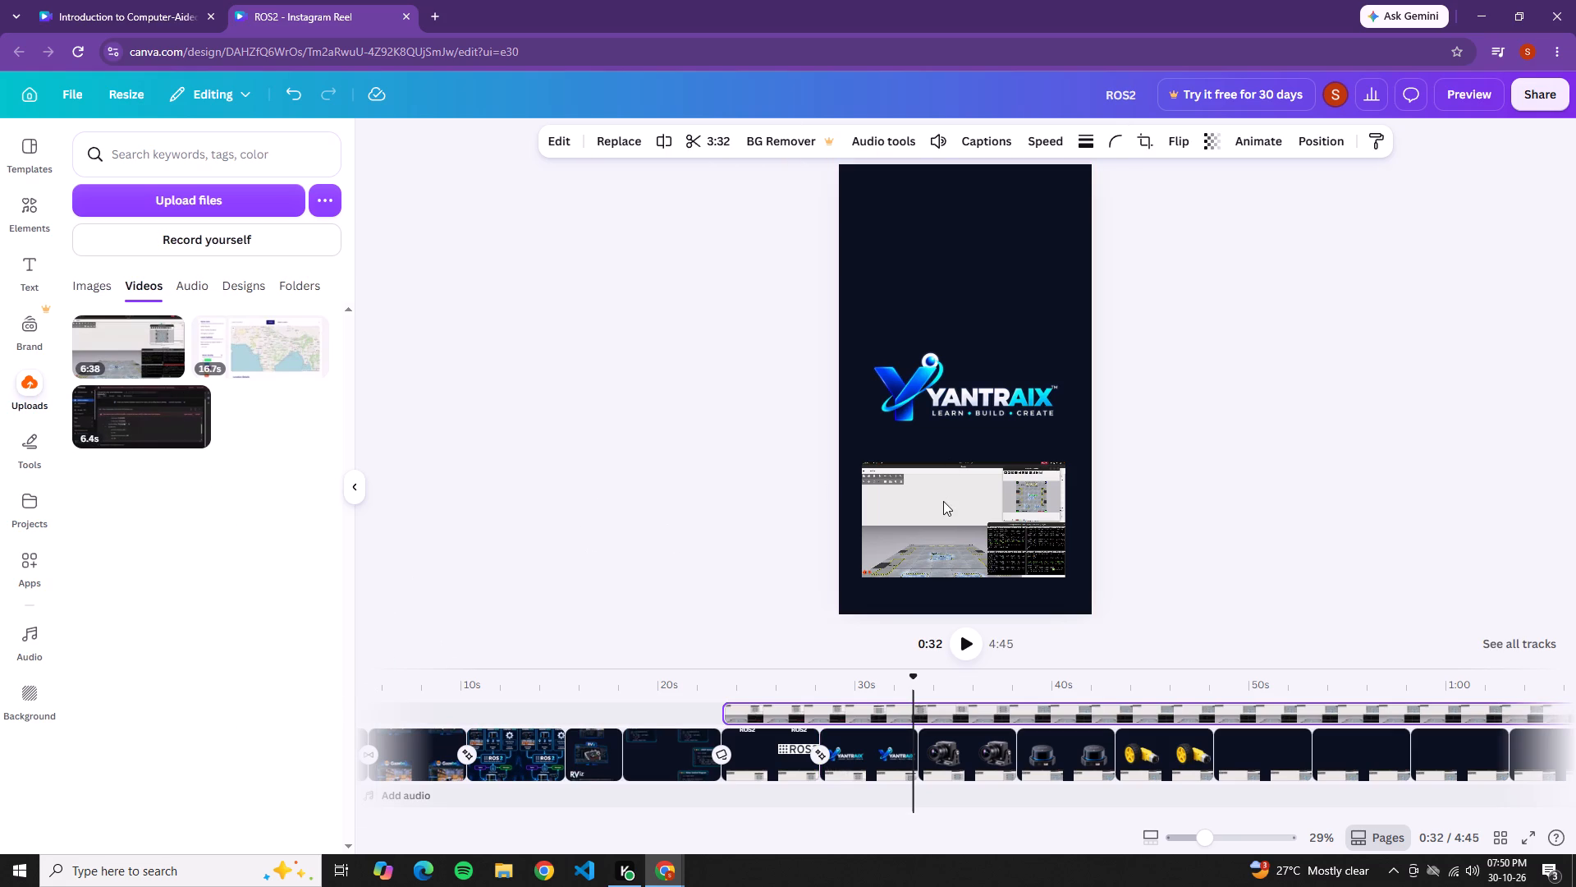
pyautogui.moveTo(943, 501); pyautogui.dragTo(948, 356)
pyautogui.click(955, 511)
pyautogui.moveTo(937, 515); pyautogui.dragTo(934, 268)
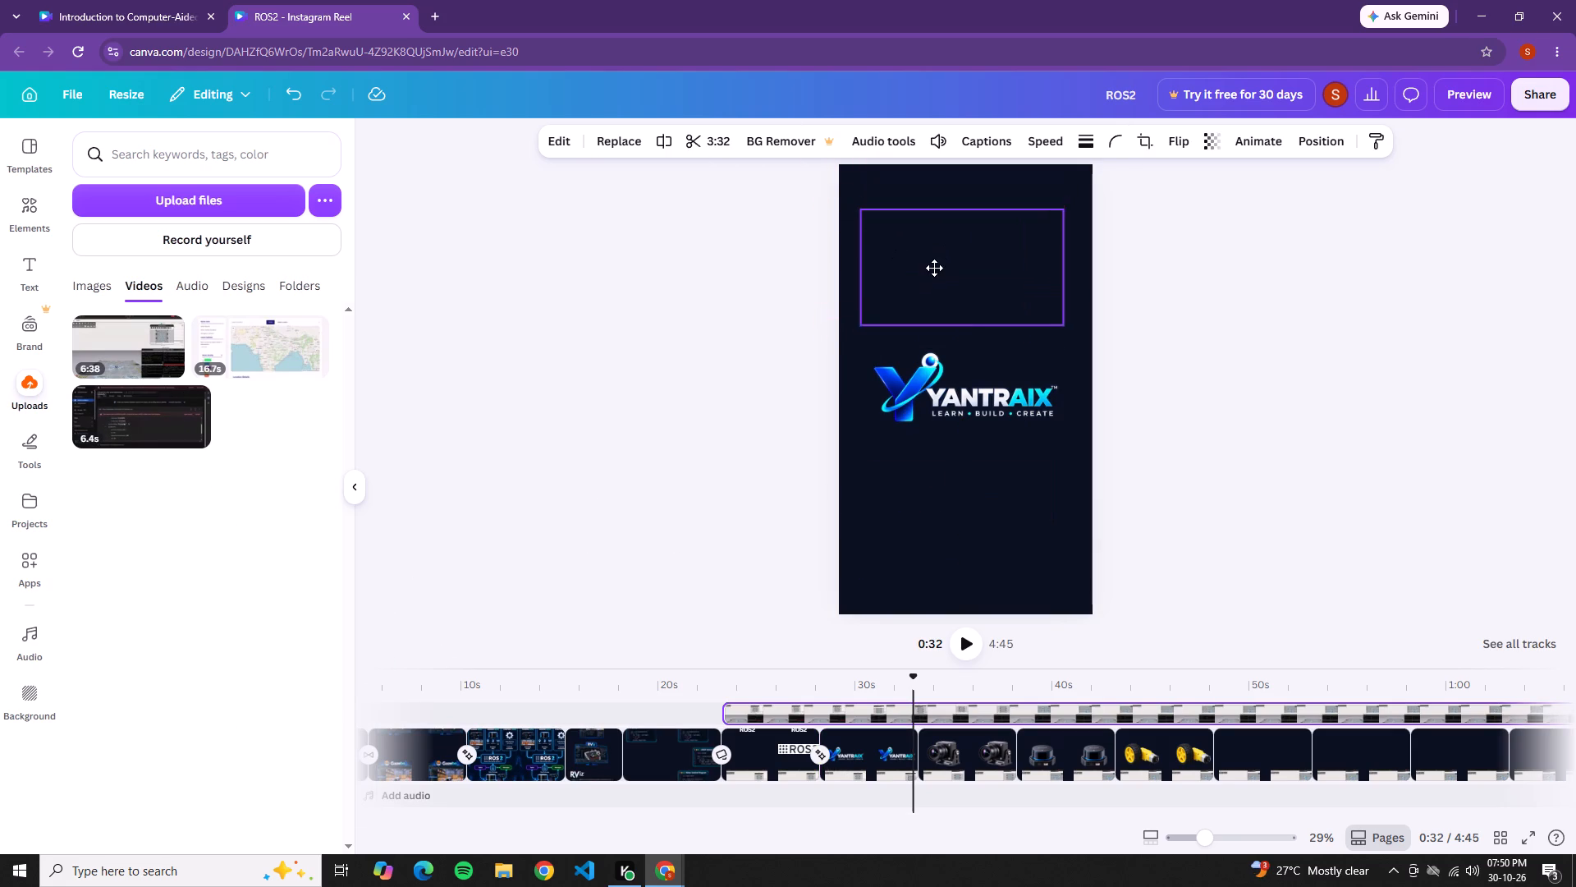
pyautogui.moveTo(934, 268); pyautogui.dragTo(937, 269)
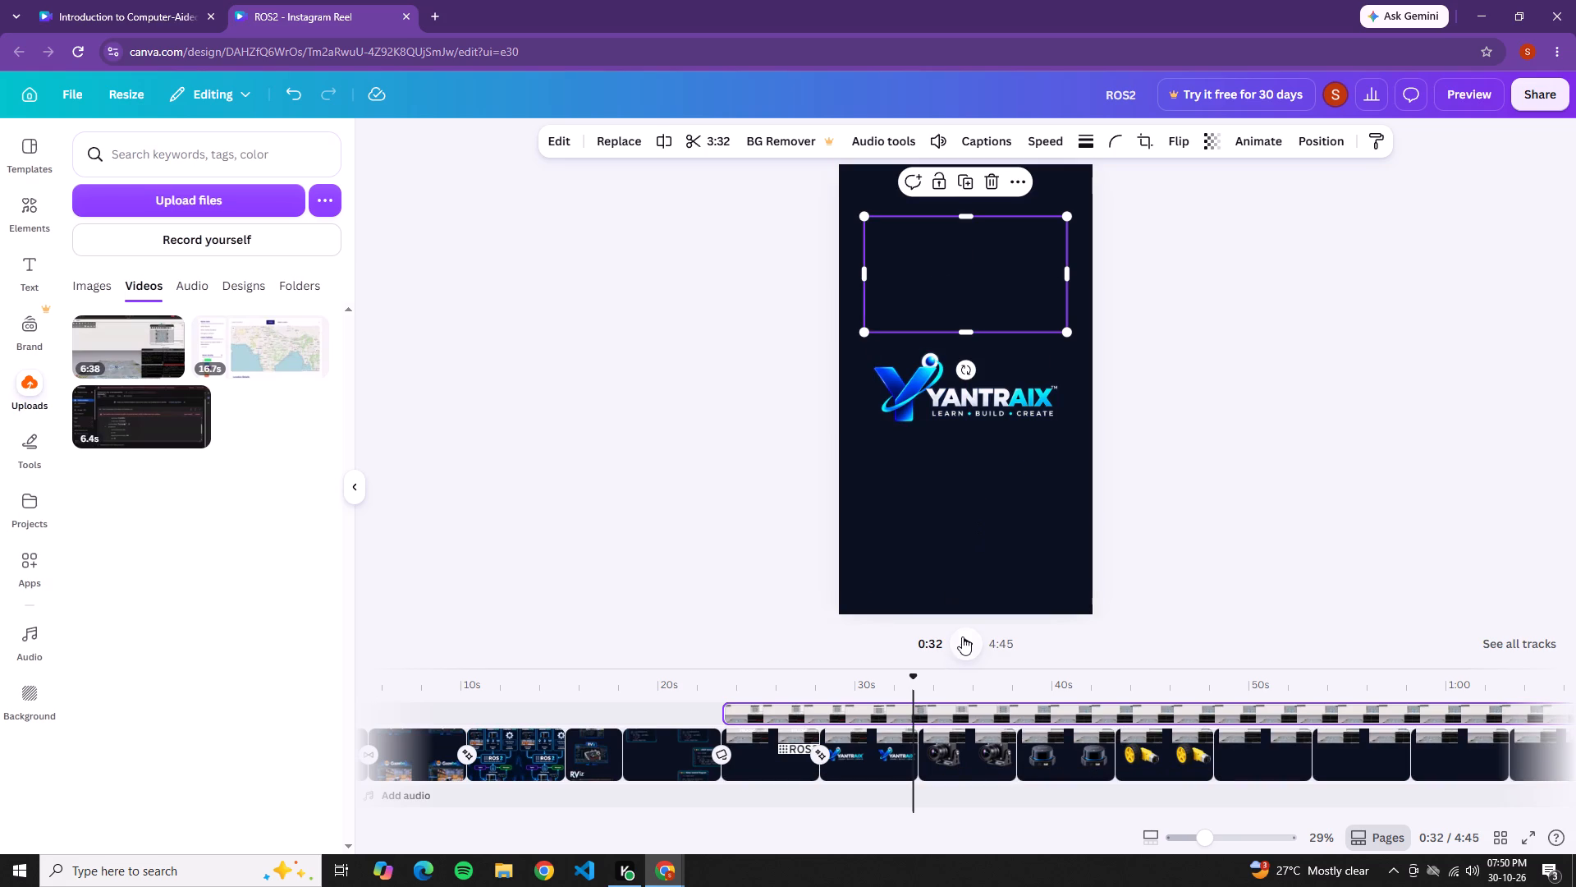
pyautogui.click(962, 637)
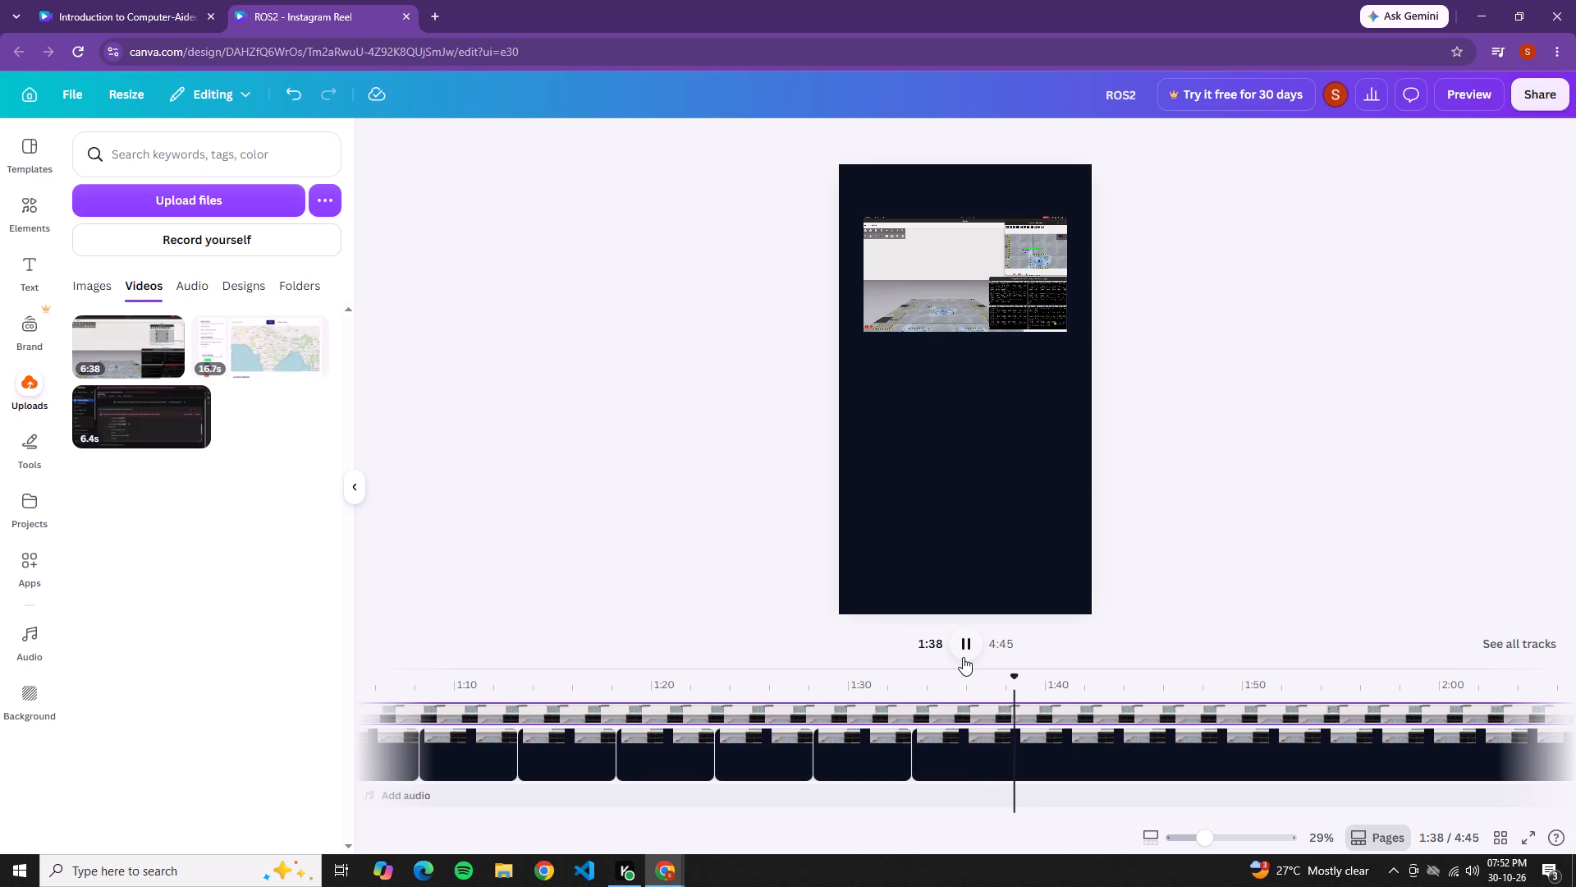
pyautogui.tripleClick(991, 512)
pyautogui.click(991, 512)
pyautogui.click(561, 161)
pyautogui.click(962, 404)
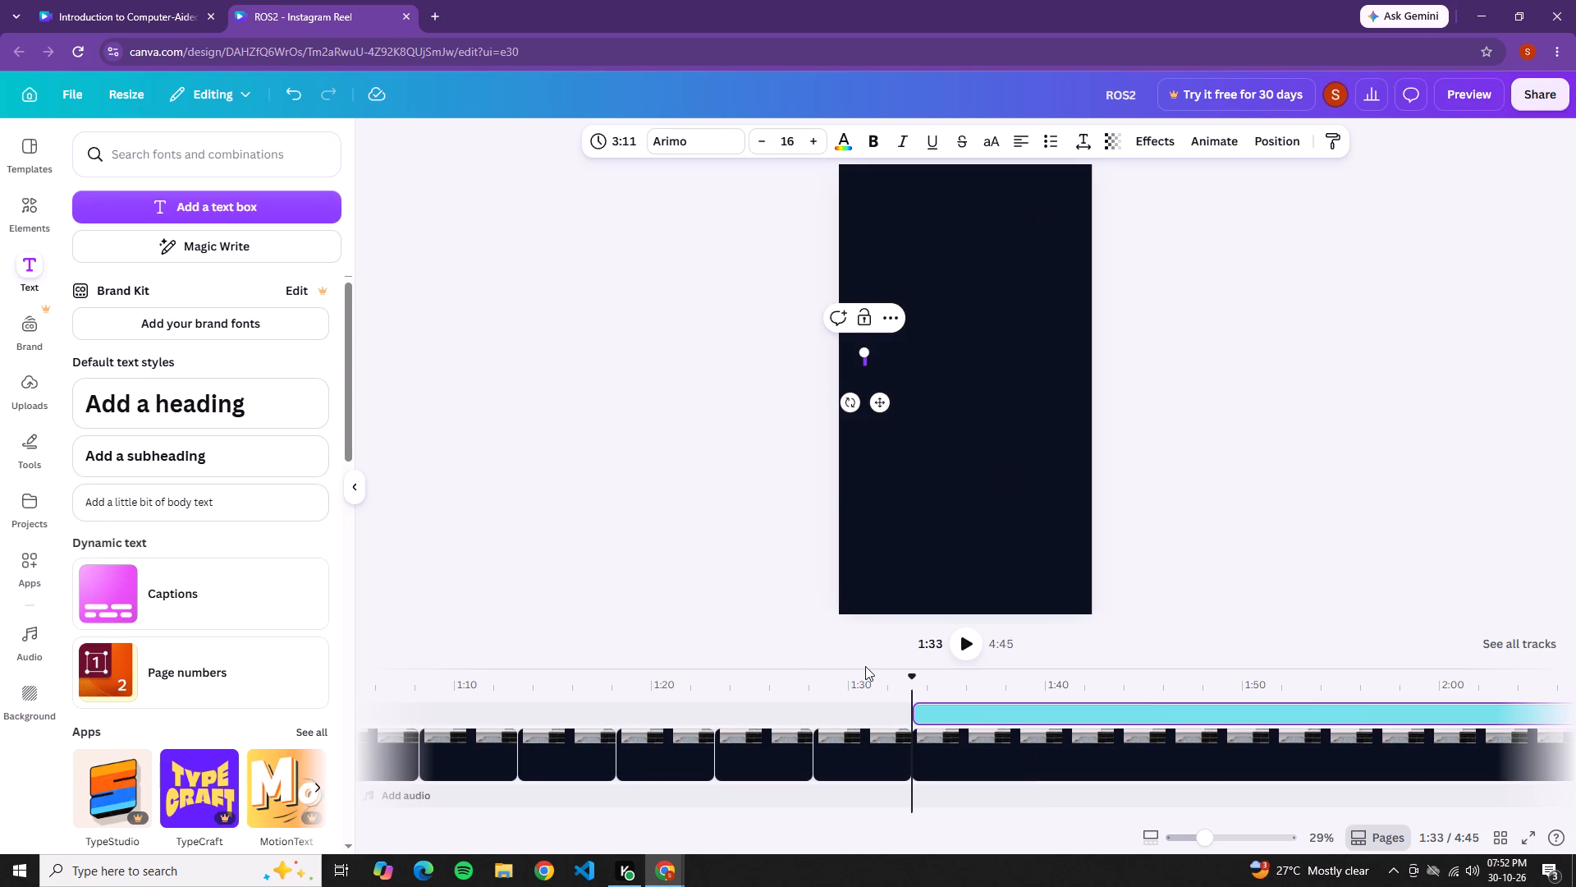
# Play back the long final page from its start at 1:33 to check the inserted text.
pyautogui.click(953, 650)
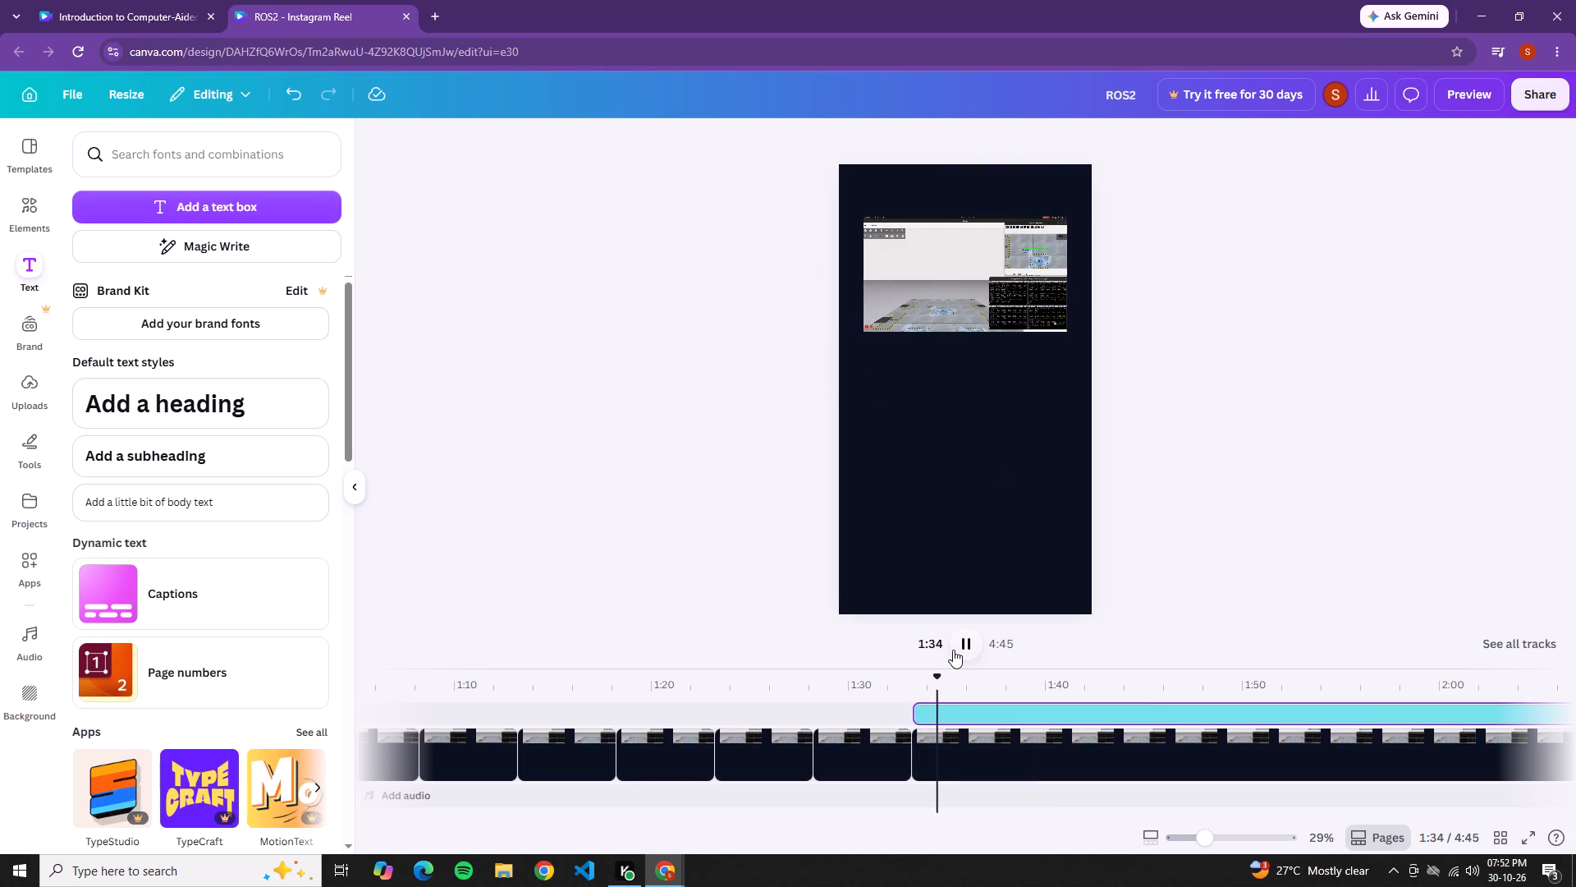
pyautogui.click(951, 708)
pyautogui.click(951, 708)
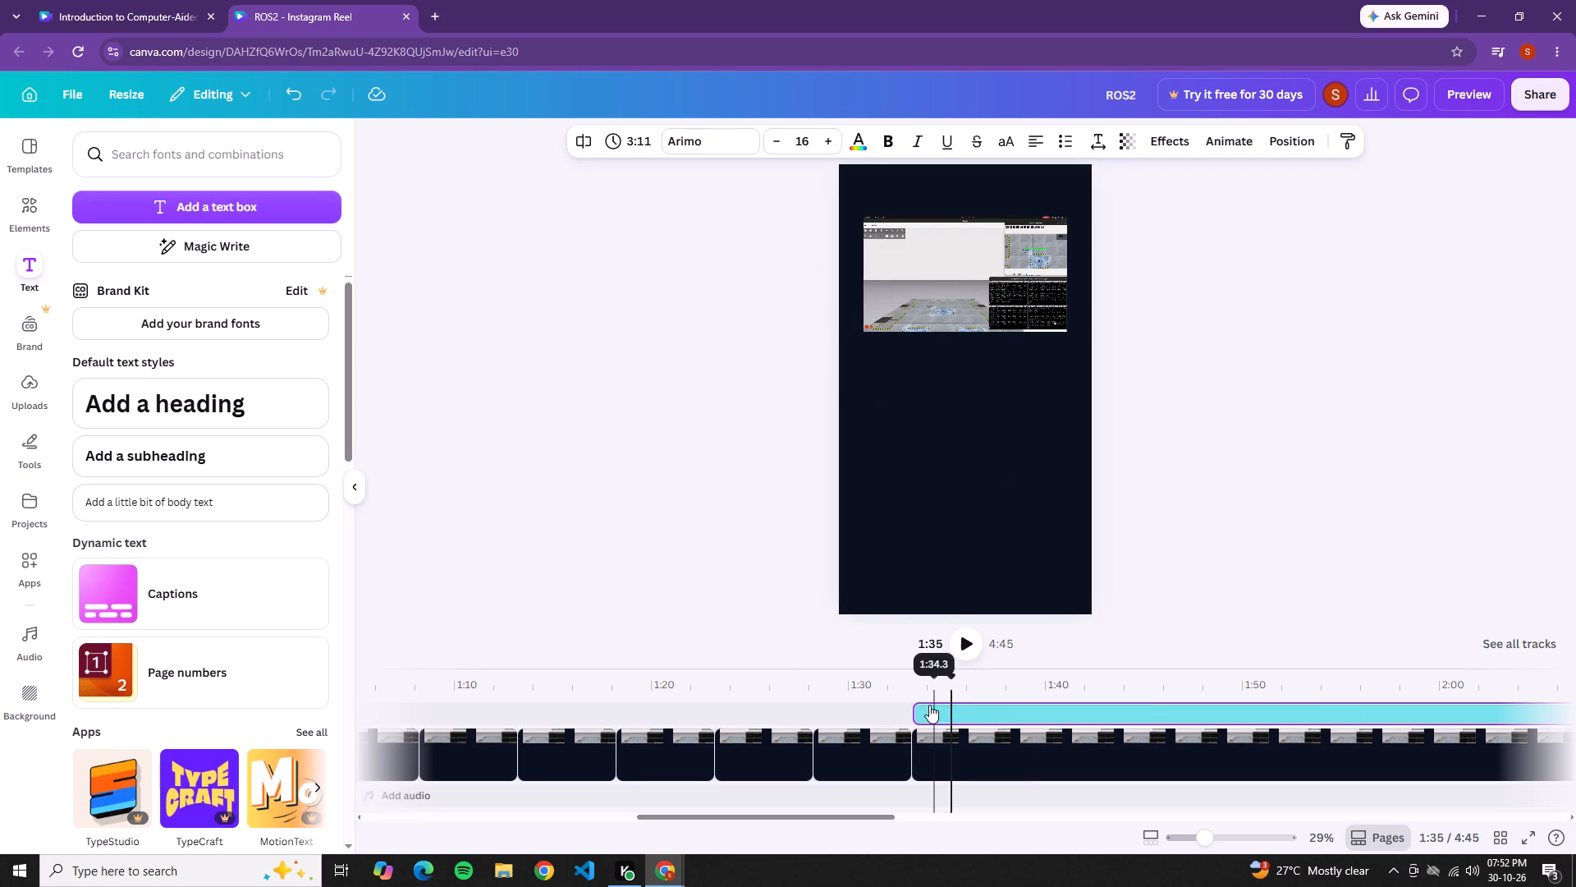
pyautogui.click(918, 701)
pyautogui.click(962, 647)
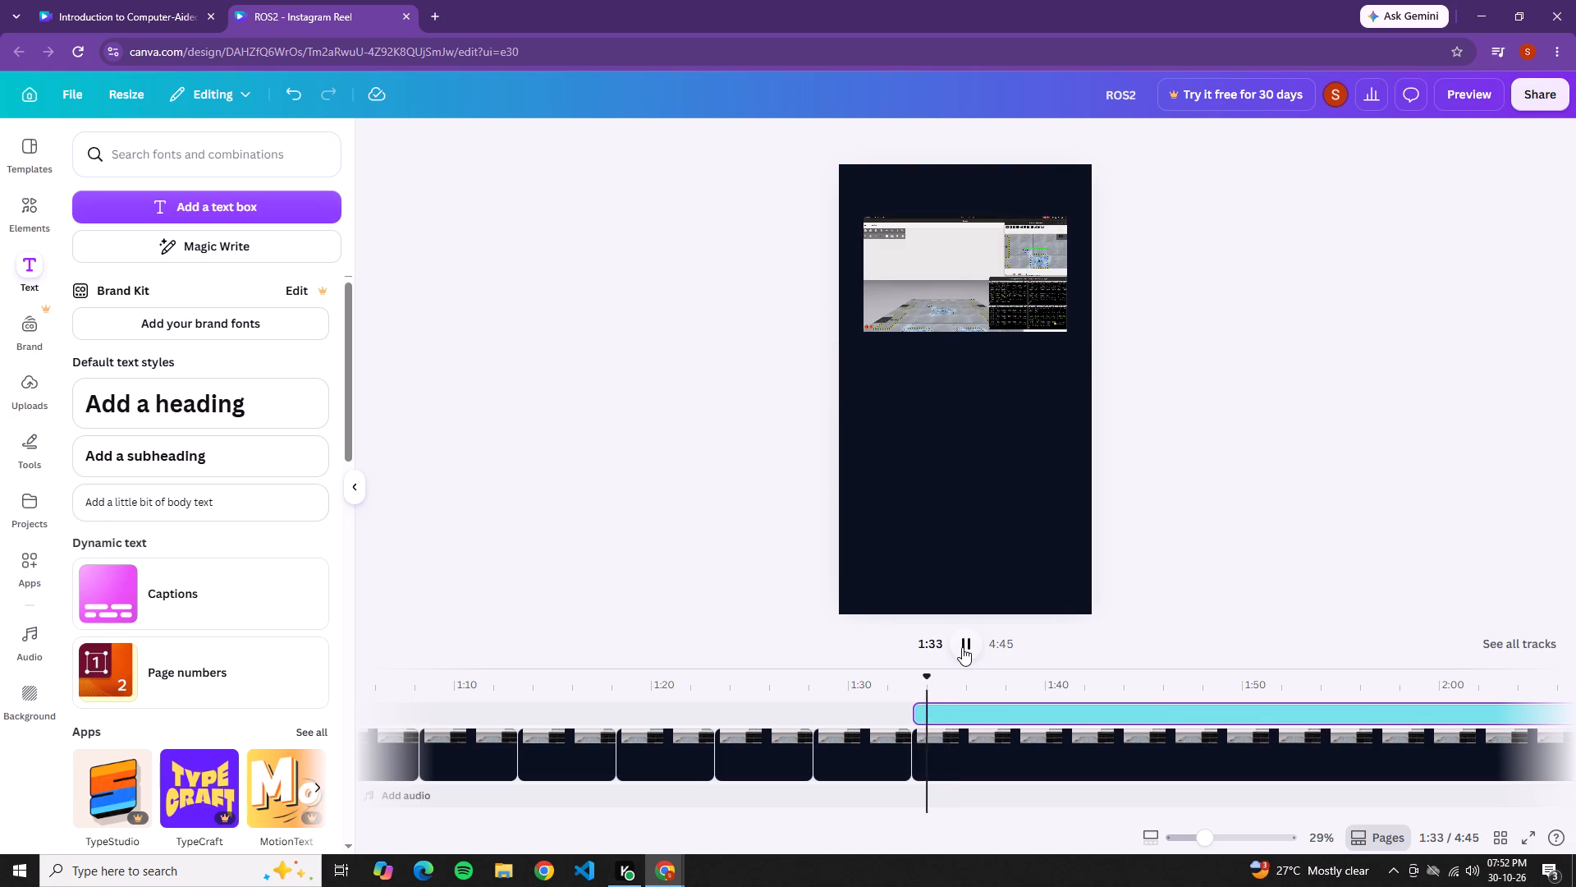
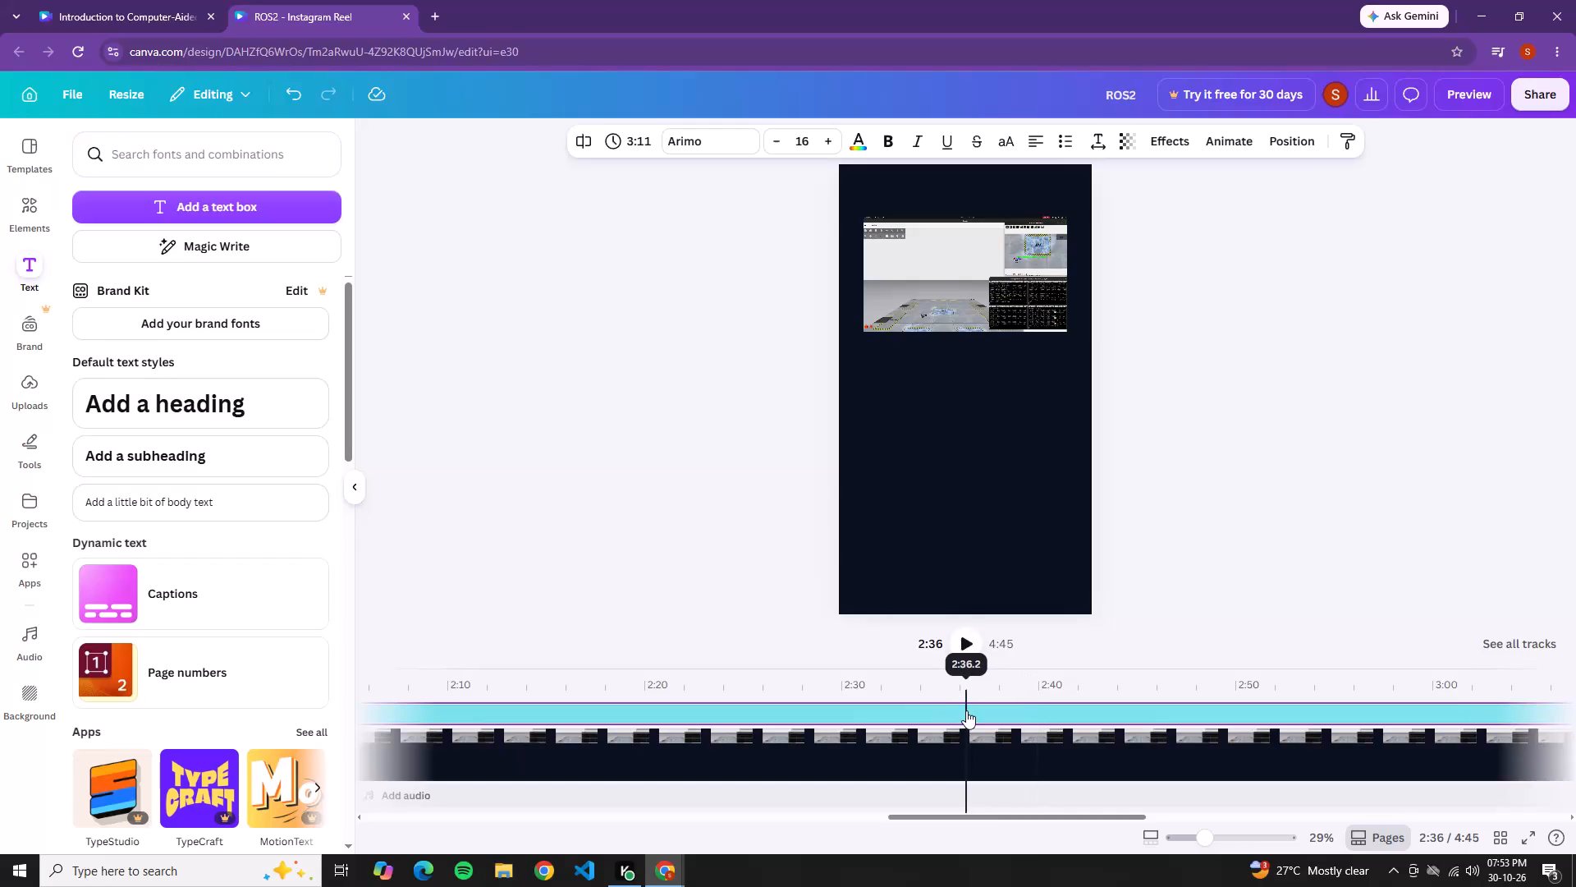
# Set the colour of the inserted explanatory text on the long final page to white.
pyautogui.click(868, 142)
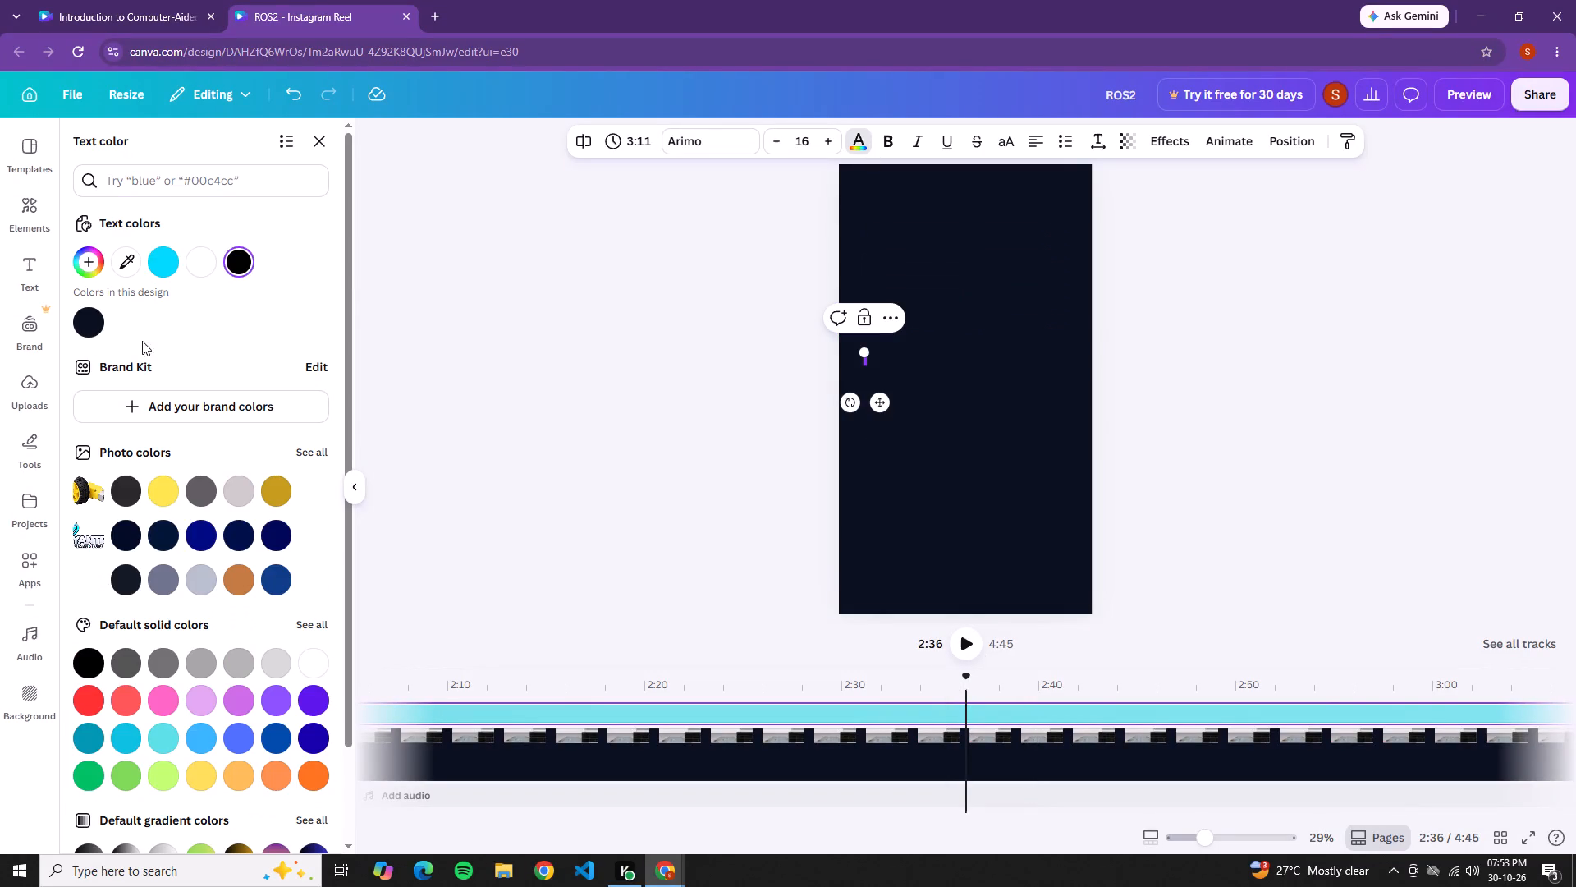
pyautogui.click(200, 264)
pyautogui.click(567, 535)
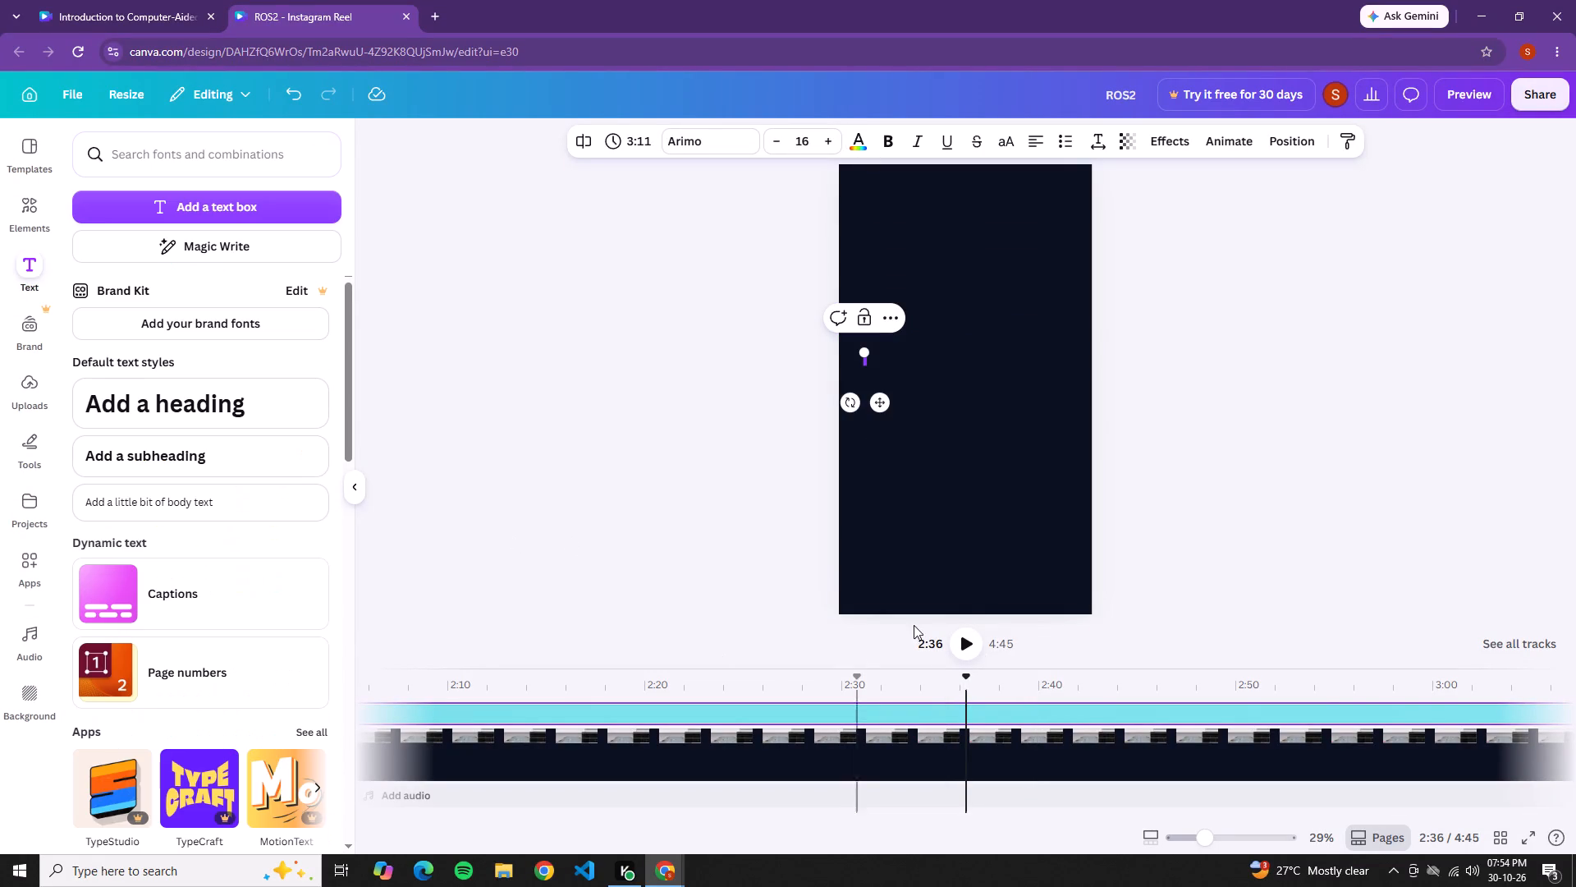
# Play back the long final page from 2:36 to check the recoloured text.
pyautogui.click(961, 642)
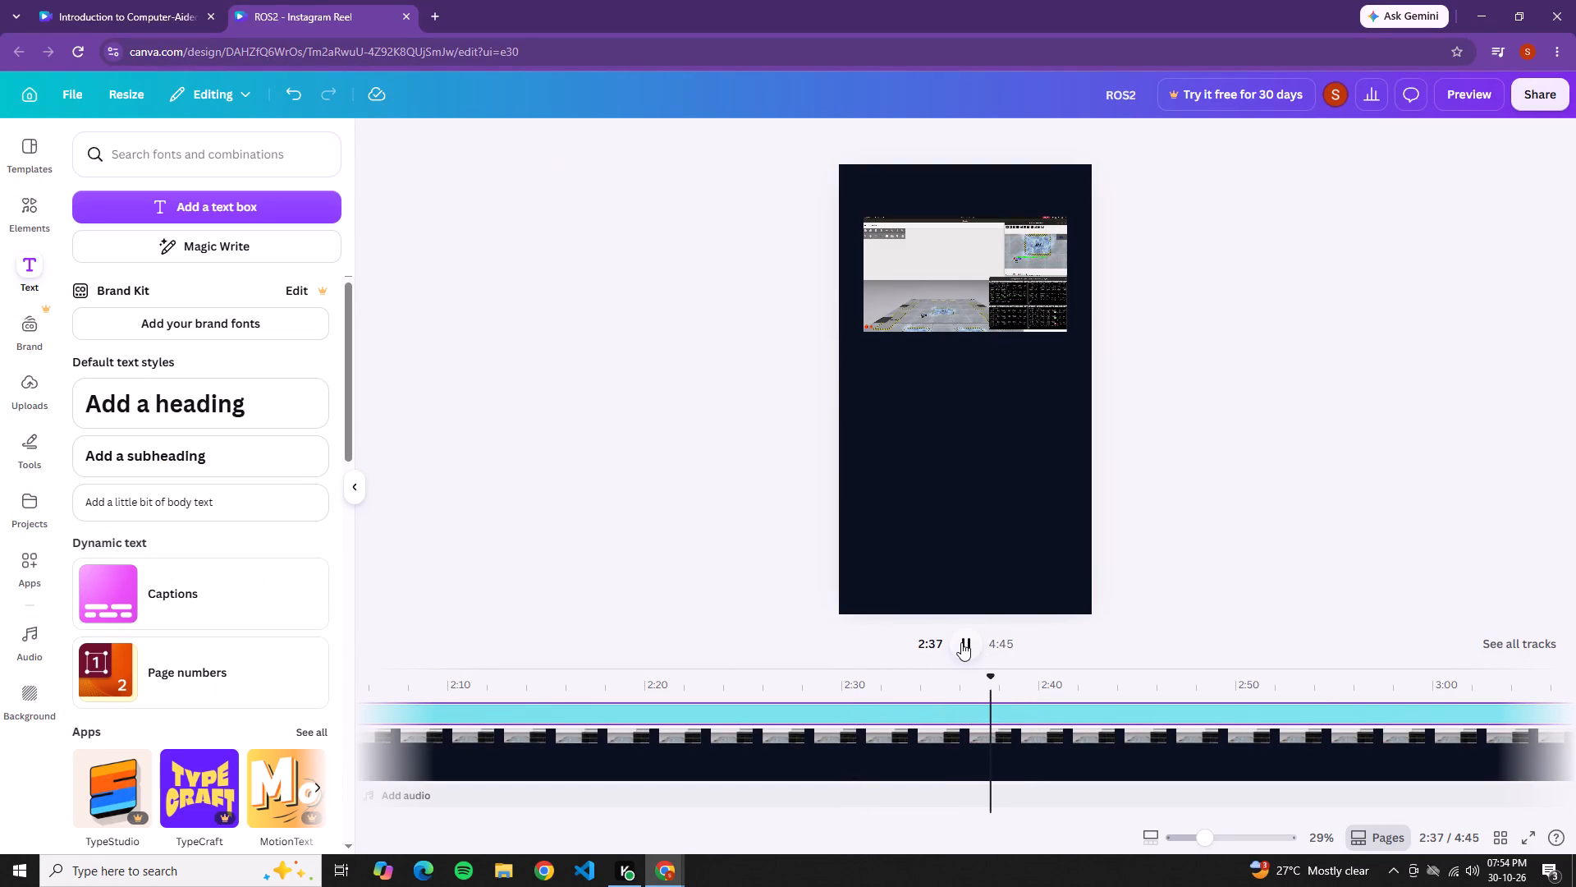
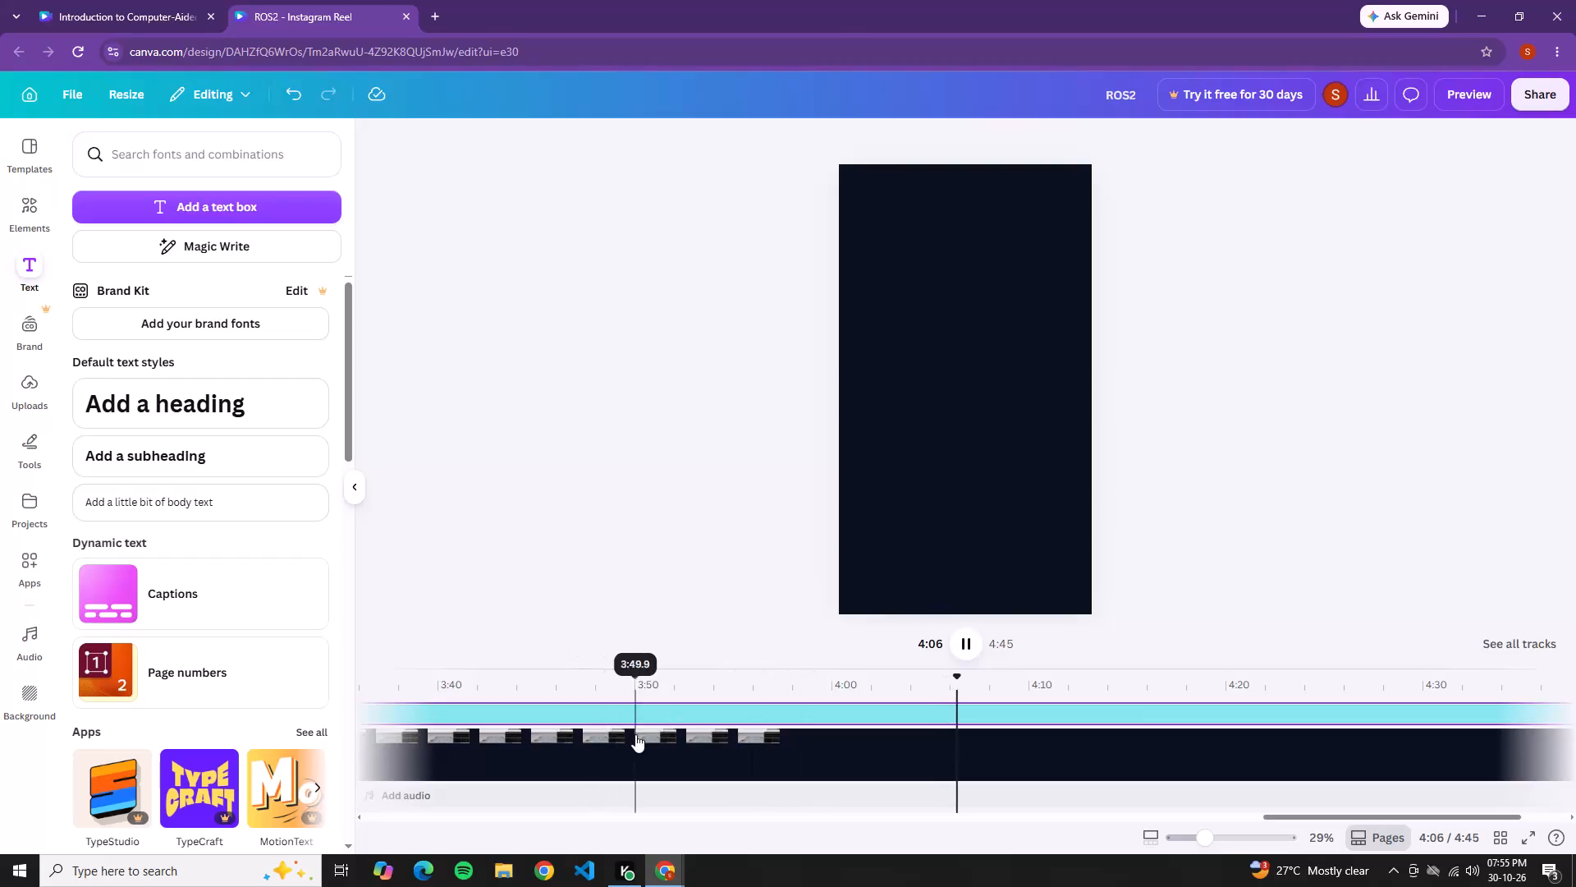
# Extend the simulation video's timing to 4:21, reaching the end of the final page.
pyautogui.click(932, 344)
pyautogui.click(938, 298)
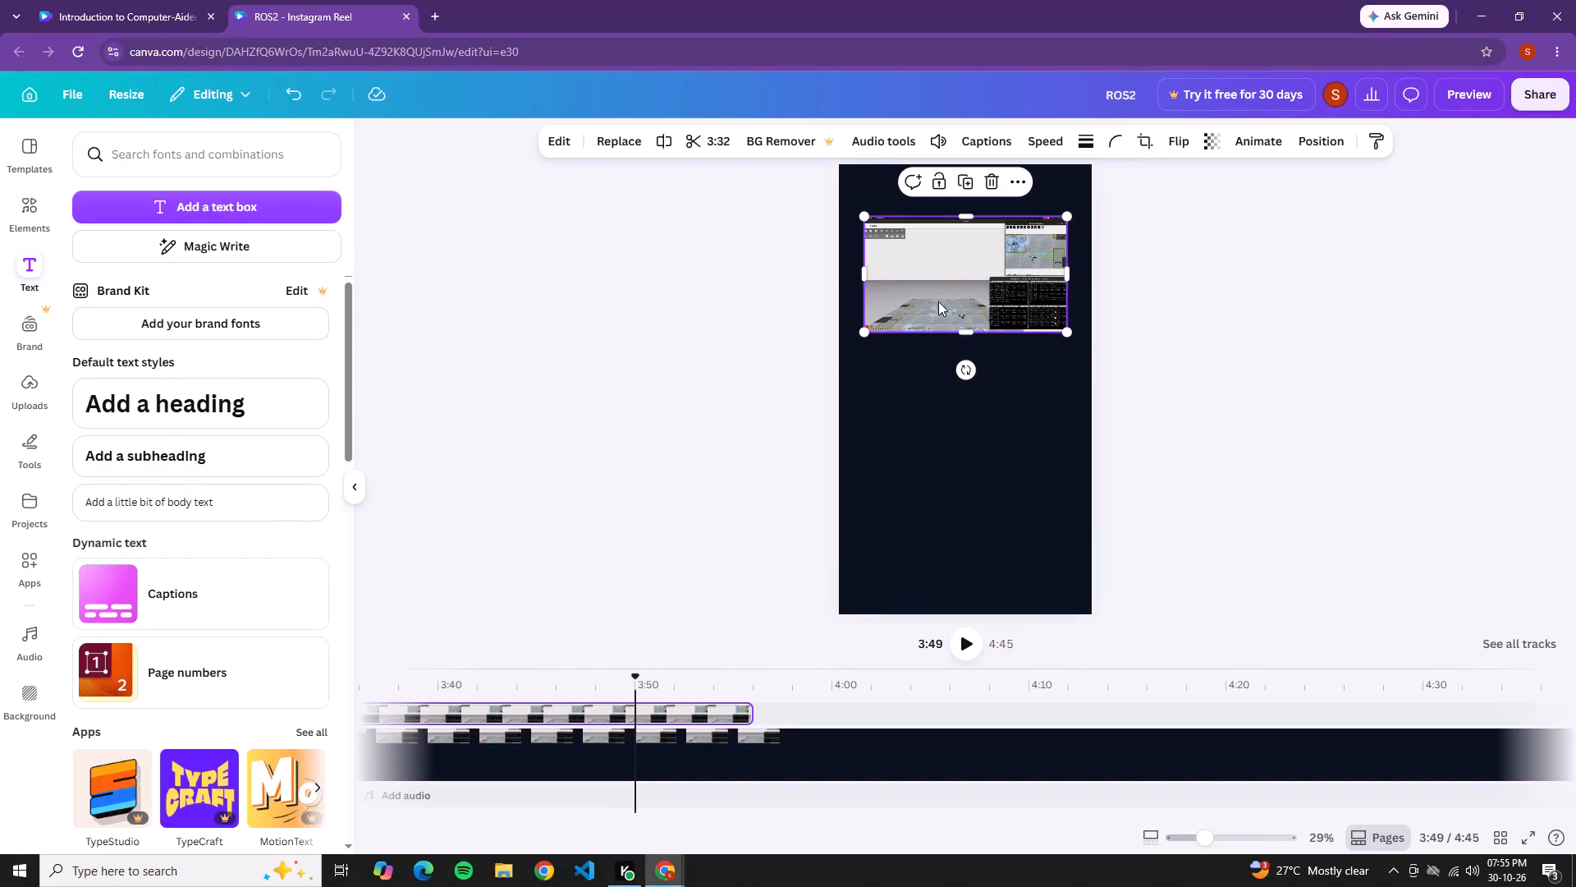
pyautogui.moveTo(749, 710); pyautogui.dragTo(1234, 692)
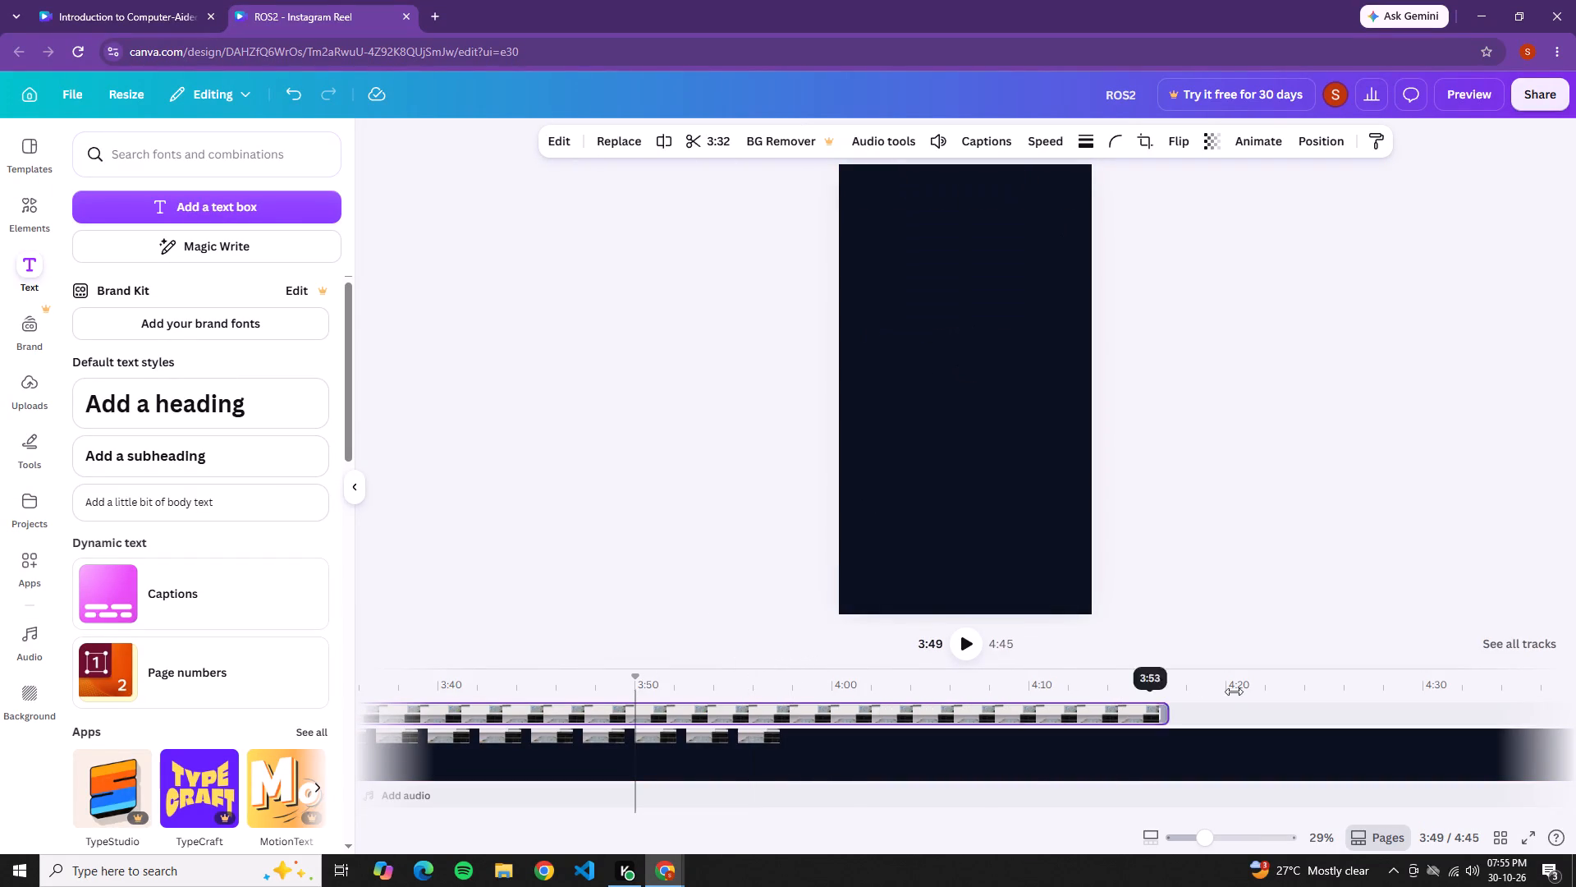
pyautogui.moveTo(1234, 692); pyautogui.dragTo(1507, 653)
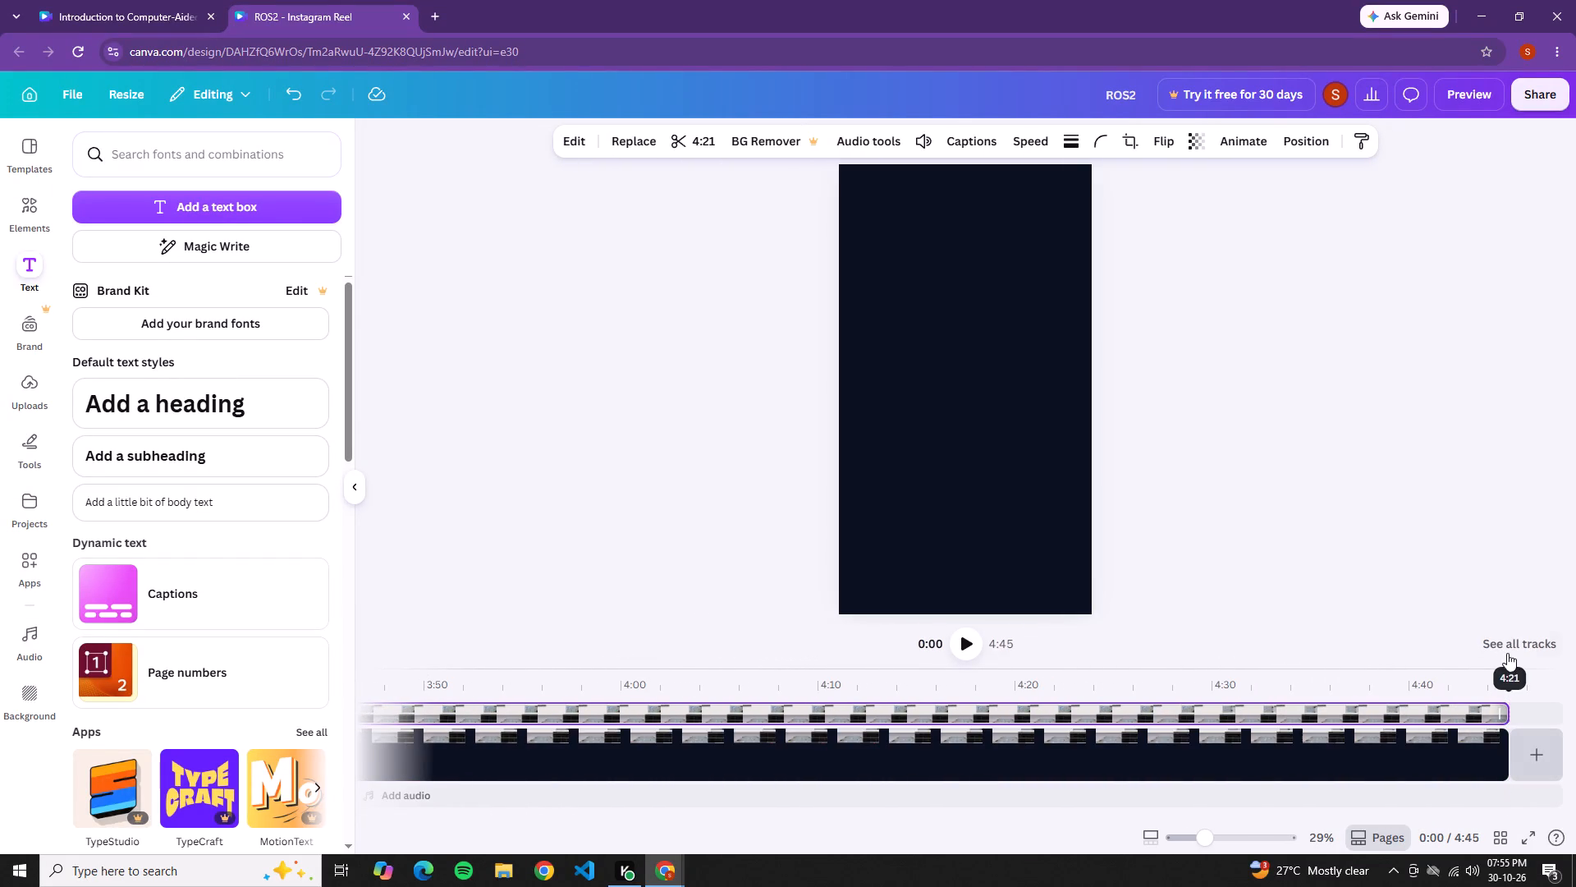
# Play back the reel from the start to about 1:03 to check the extended video, then return to 0:00.
pyautogui.click(977, 639)
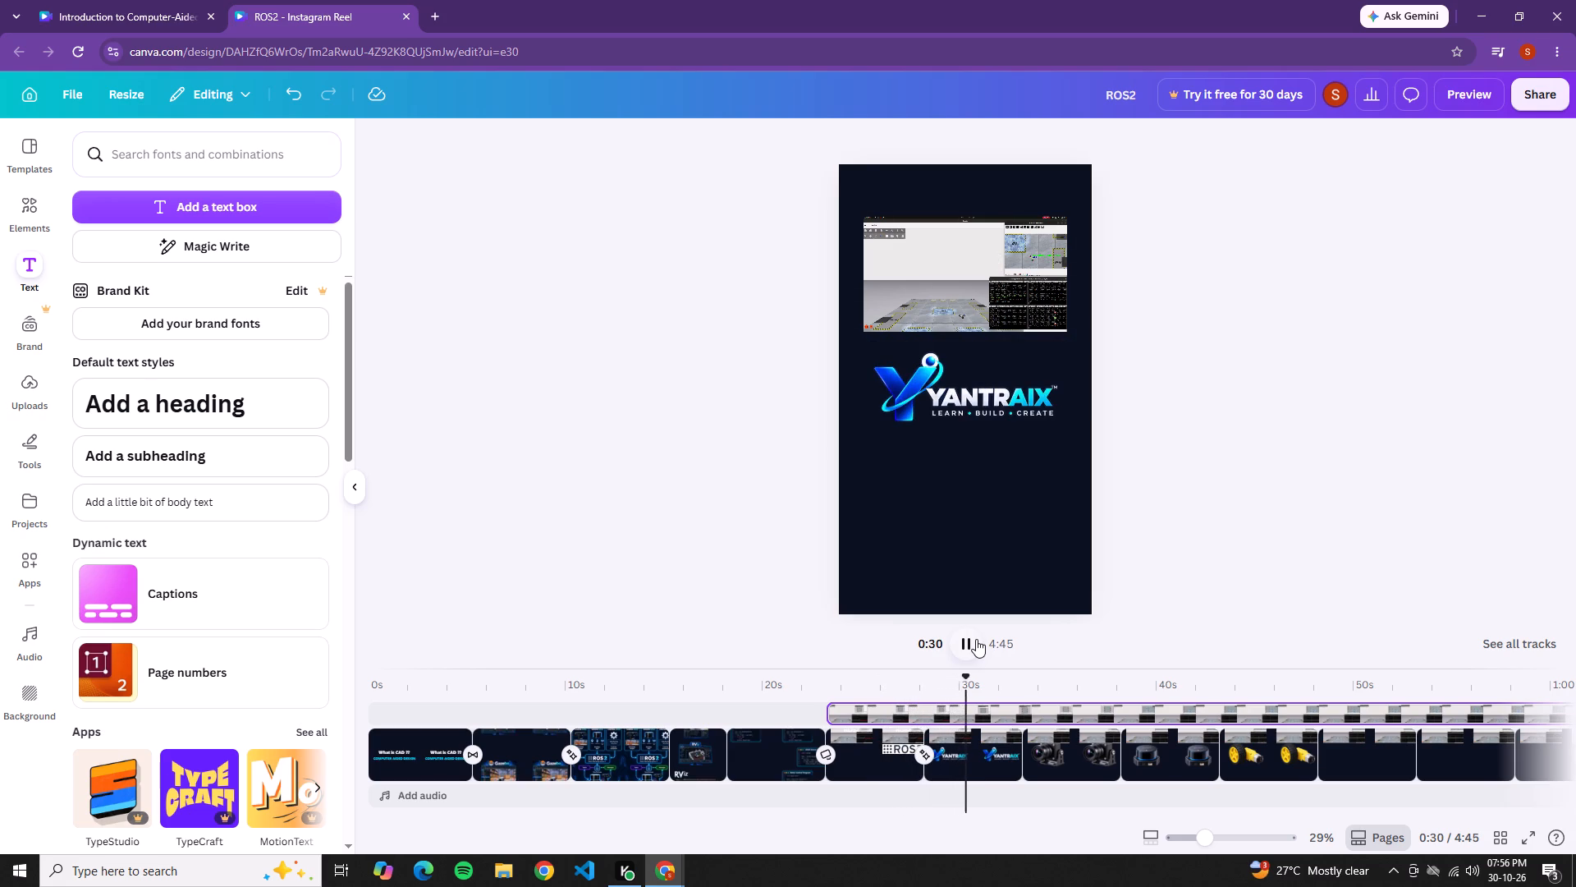
pyautogui.click(976, 639)
pyautogui.click(976, 639)
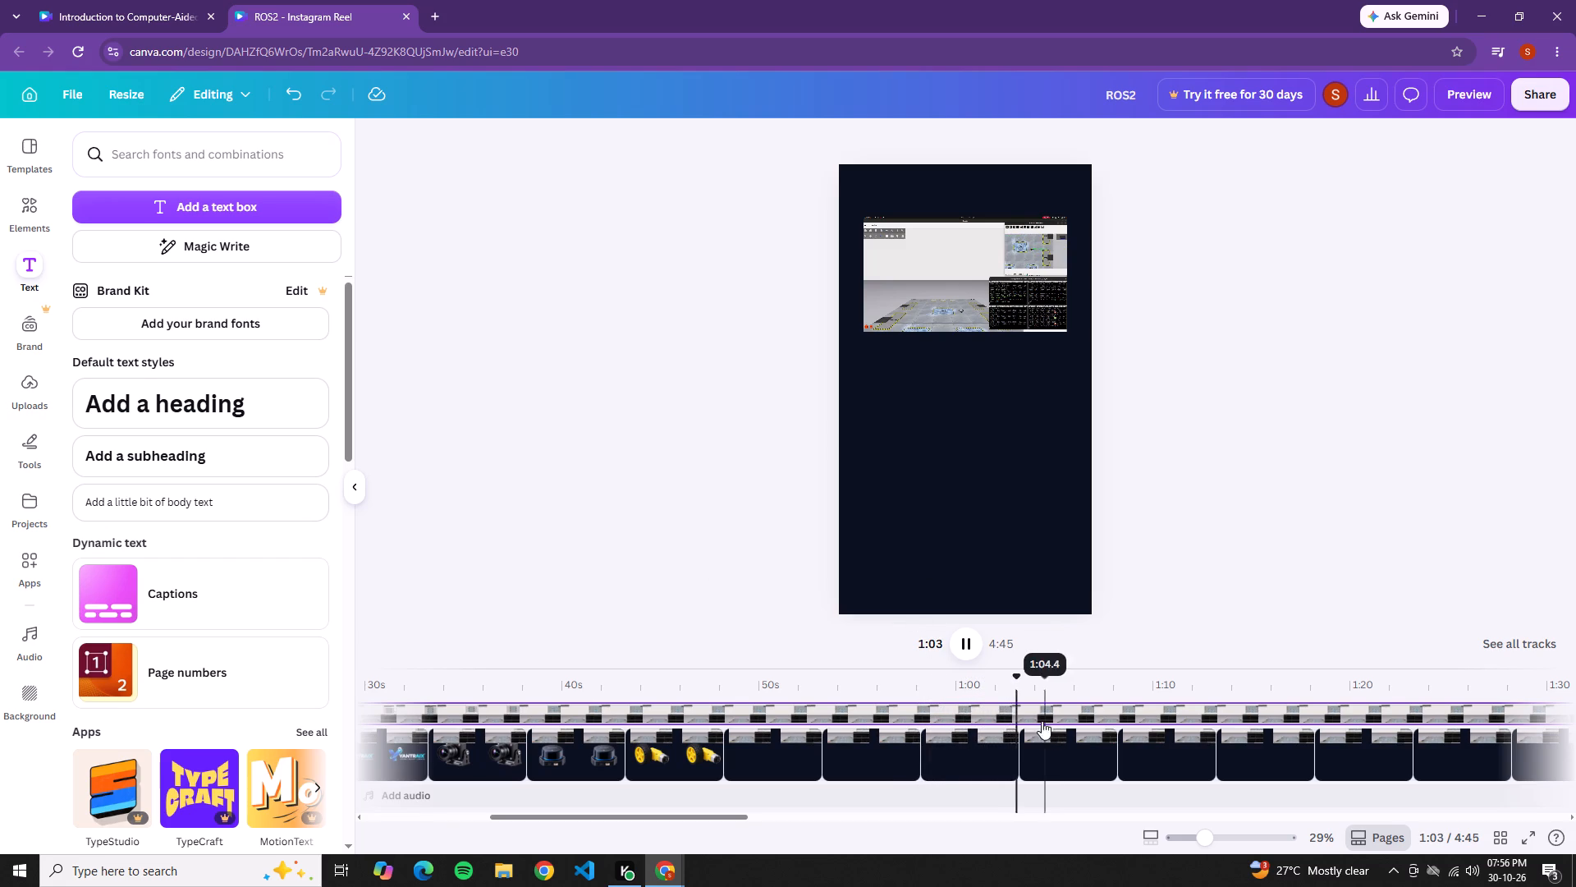
pyautogui.moveTo(1024, 684); pyautogui.dragTo(180, 708)
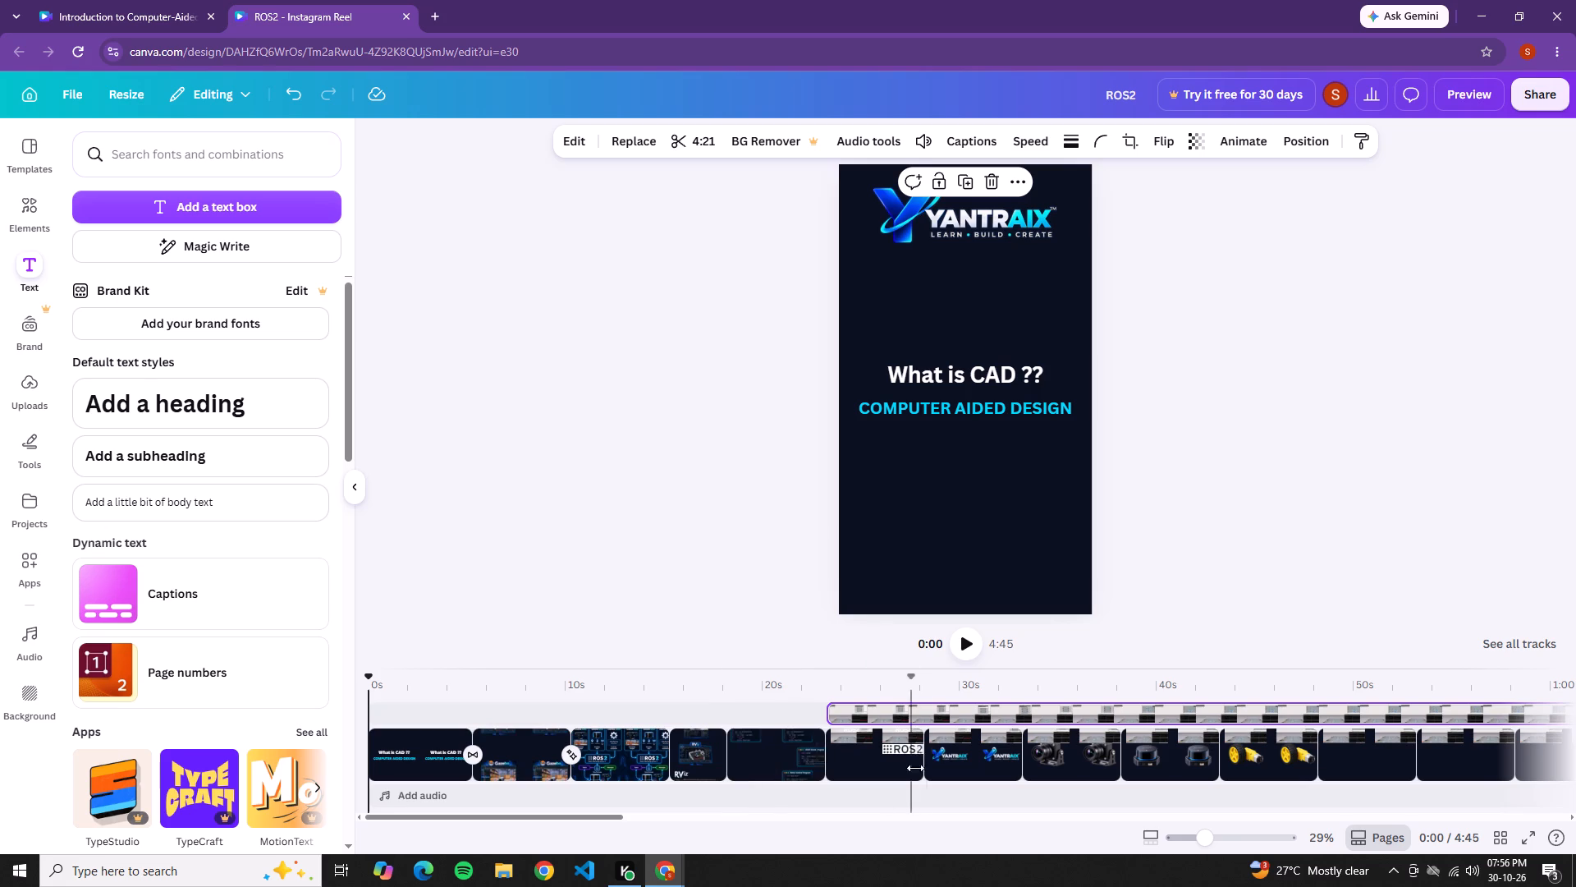
pyautogui.click(694, 719)
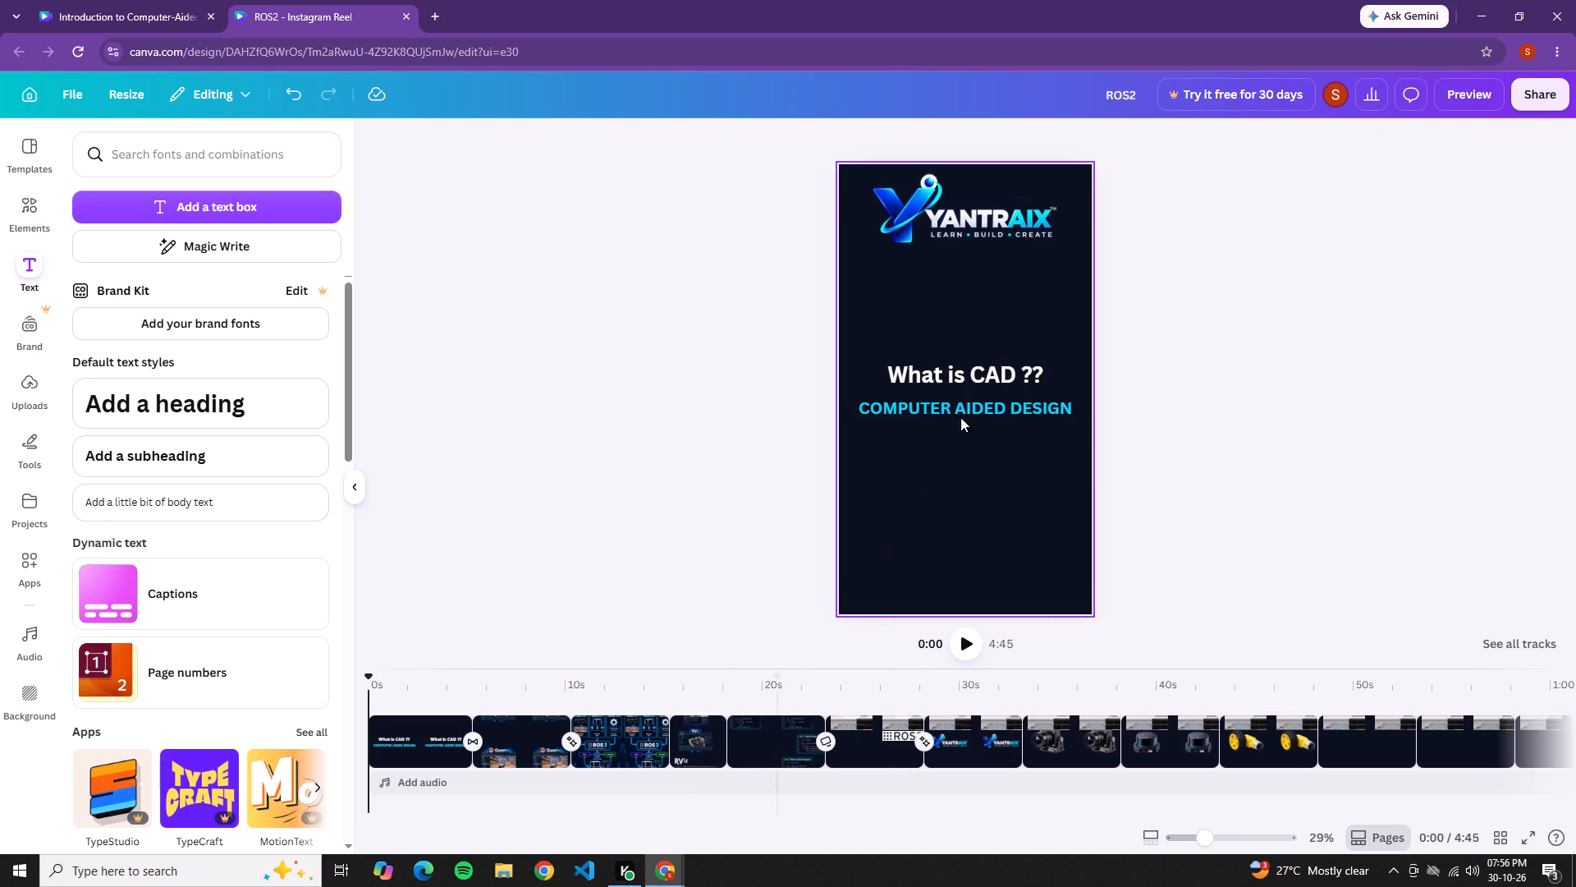
# Remove the lowest RViz image with the colourful point-cloud view from the Gazebo and RViz page at 0:16.
pyautogui.click(695, 762)
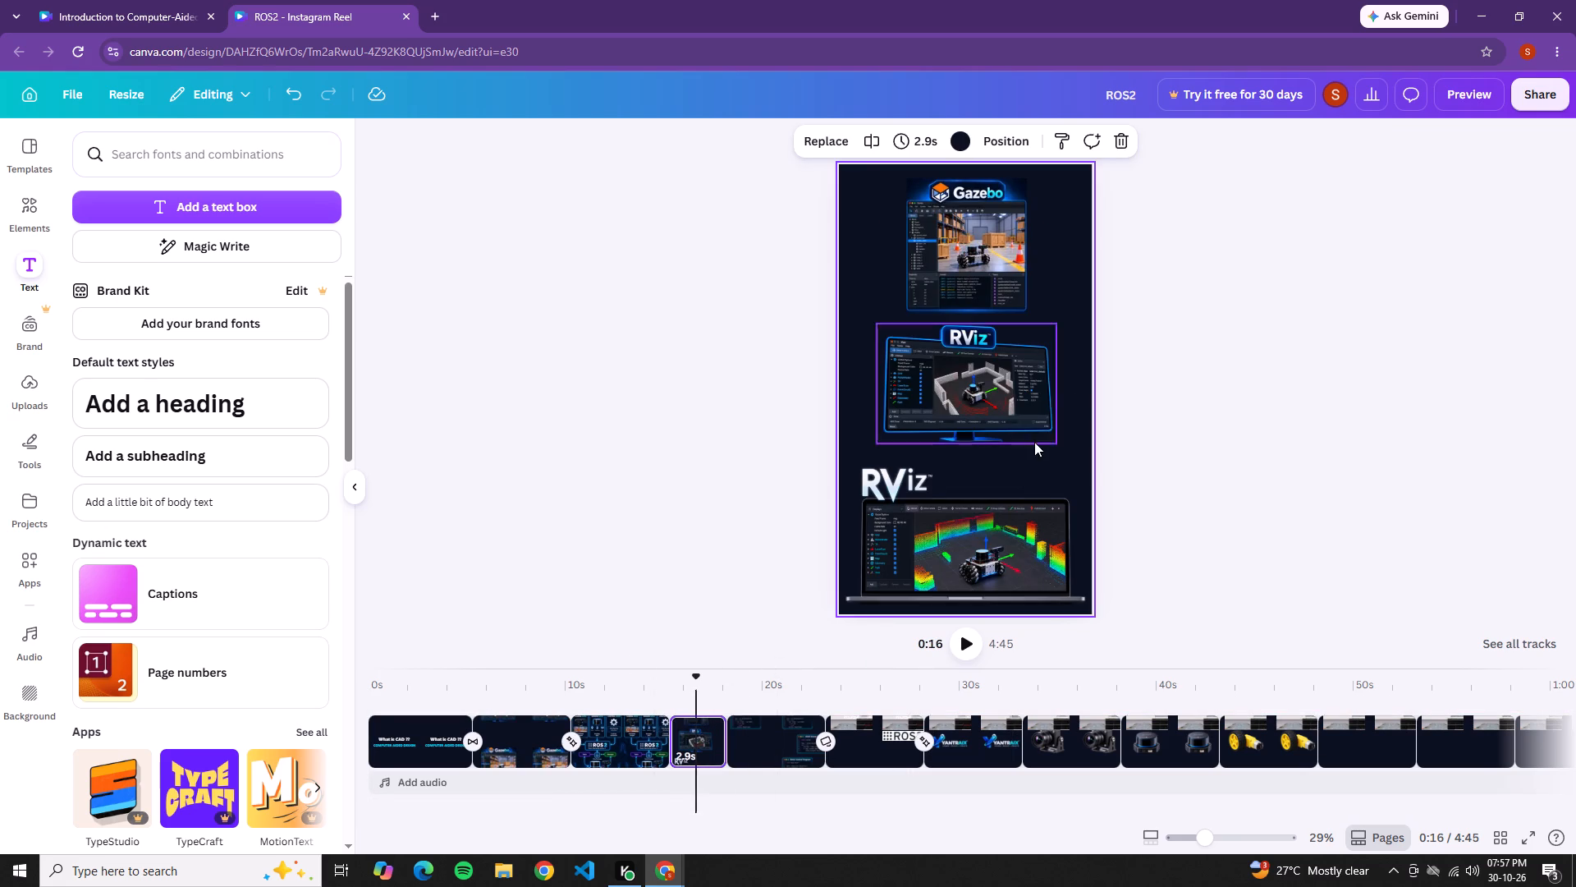
pyautogui.moveTo(998, 524); pyautogui.dragTo(992, 498)
pyautogui.moveTo(996, 489); pyautogui.dragTo(1006, 505)
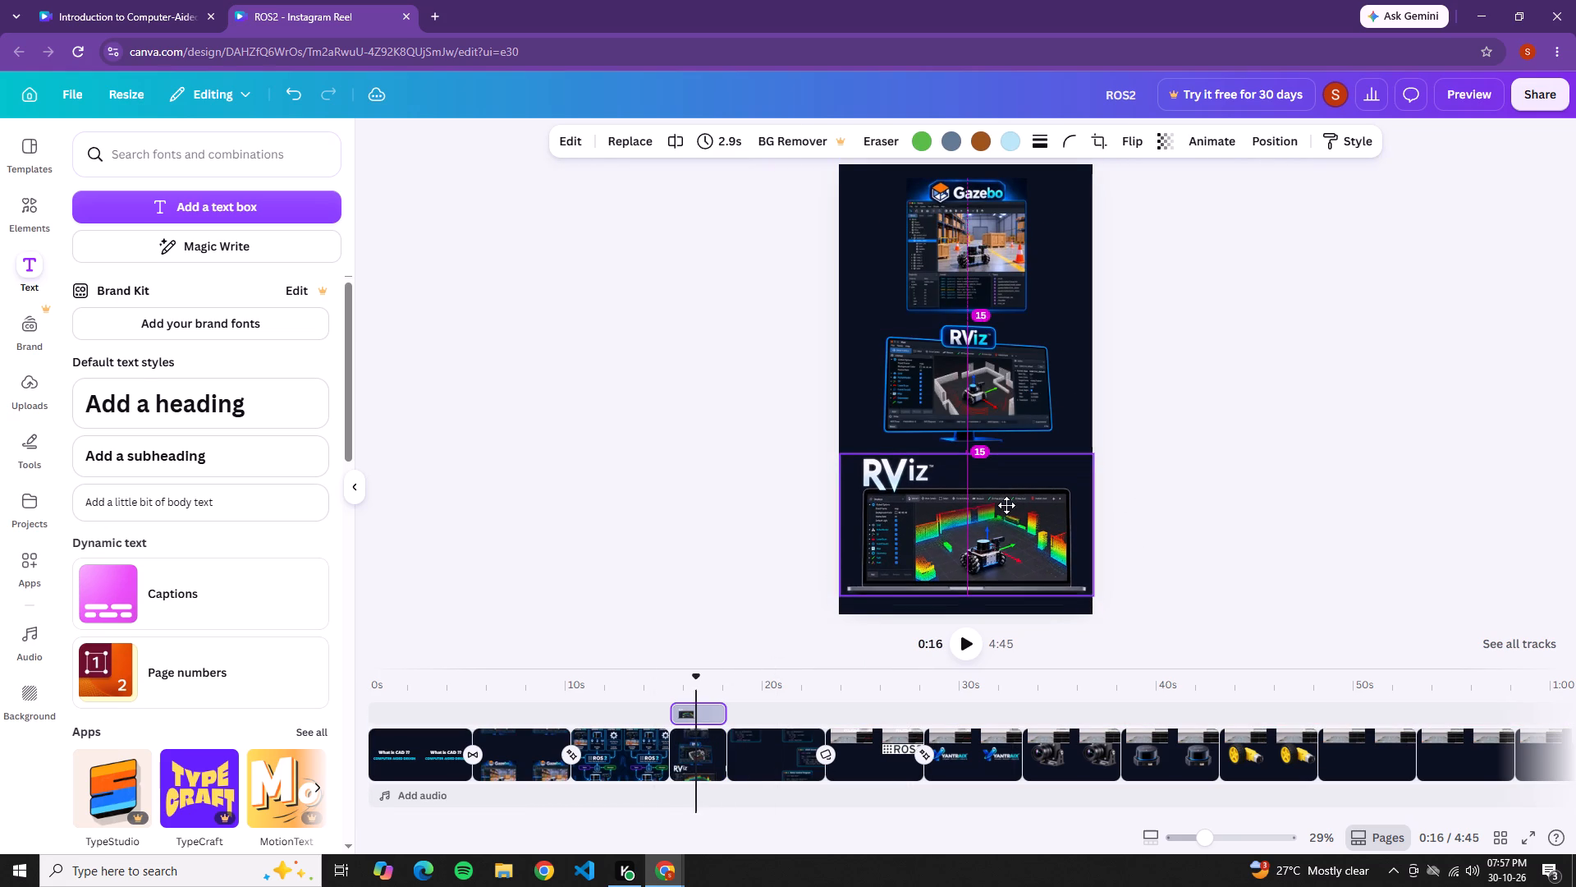
pyautogui.moveTo(1006, 505); pyautogui.dragTo(1006, 503)
# Move the remaining RViz monitor image down into the freed space below the Gazebo image.
pyautogui.click(996, 416)
pyautogui.click(1002, 379)
pyautogui.moveTo(1003, 386); pyautogui.dragTo(1000, 421)
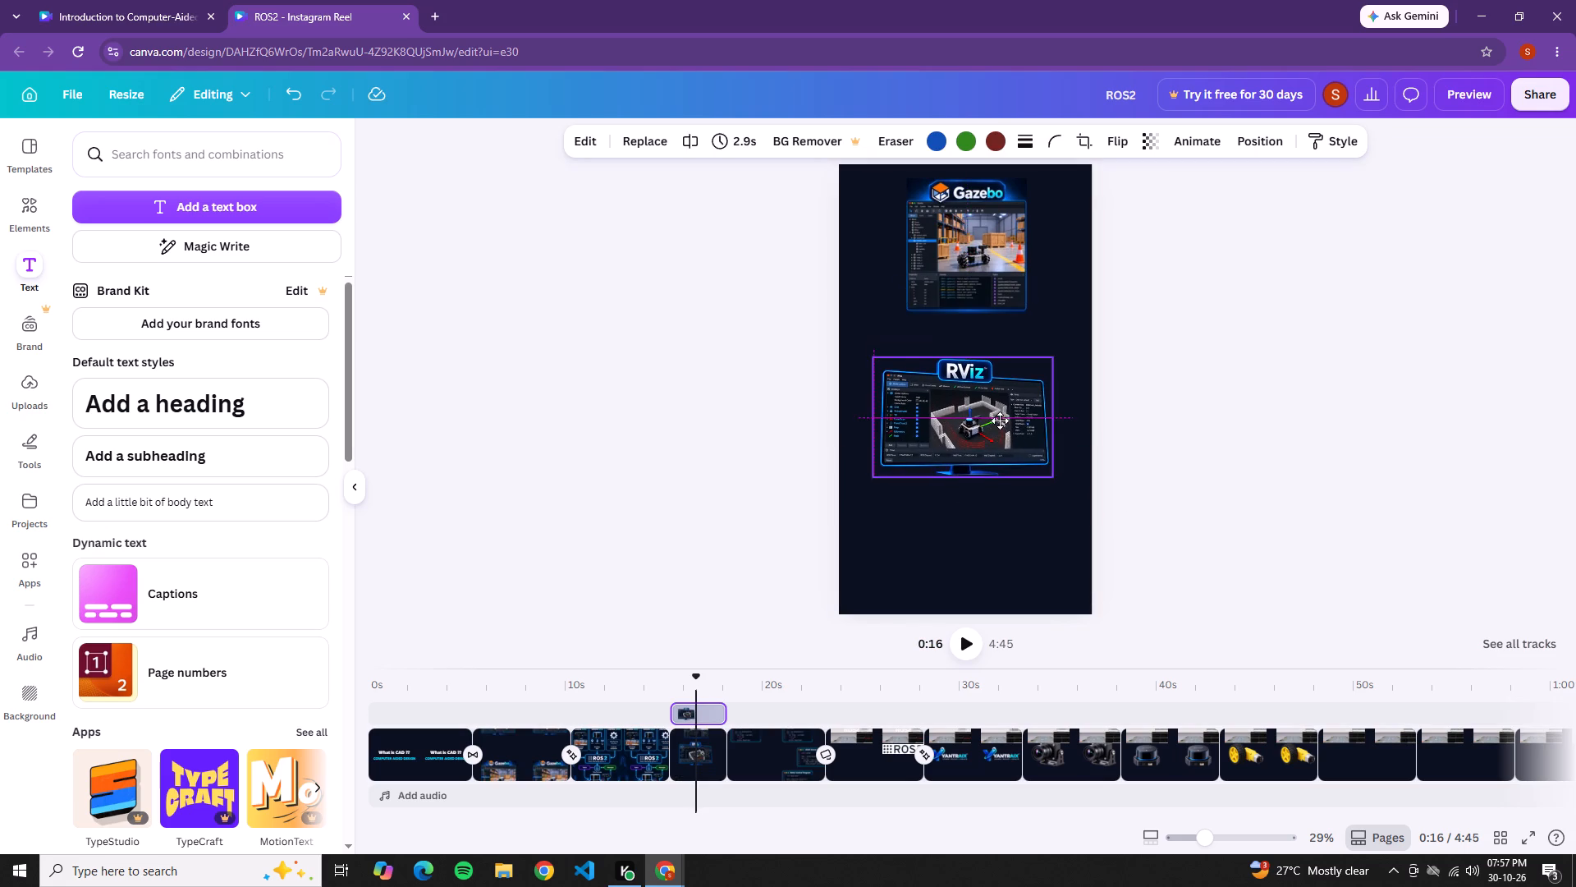
pyautogui.moveTo(1000, 421); pyautogui.dragTo(1011, 460)
pyautogui.click(1011, 460)
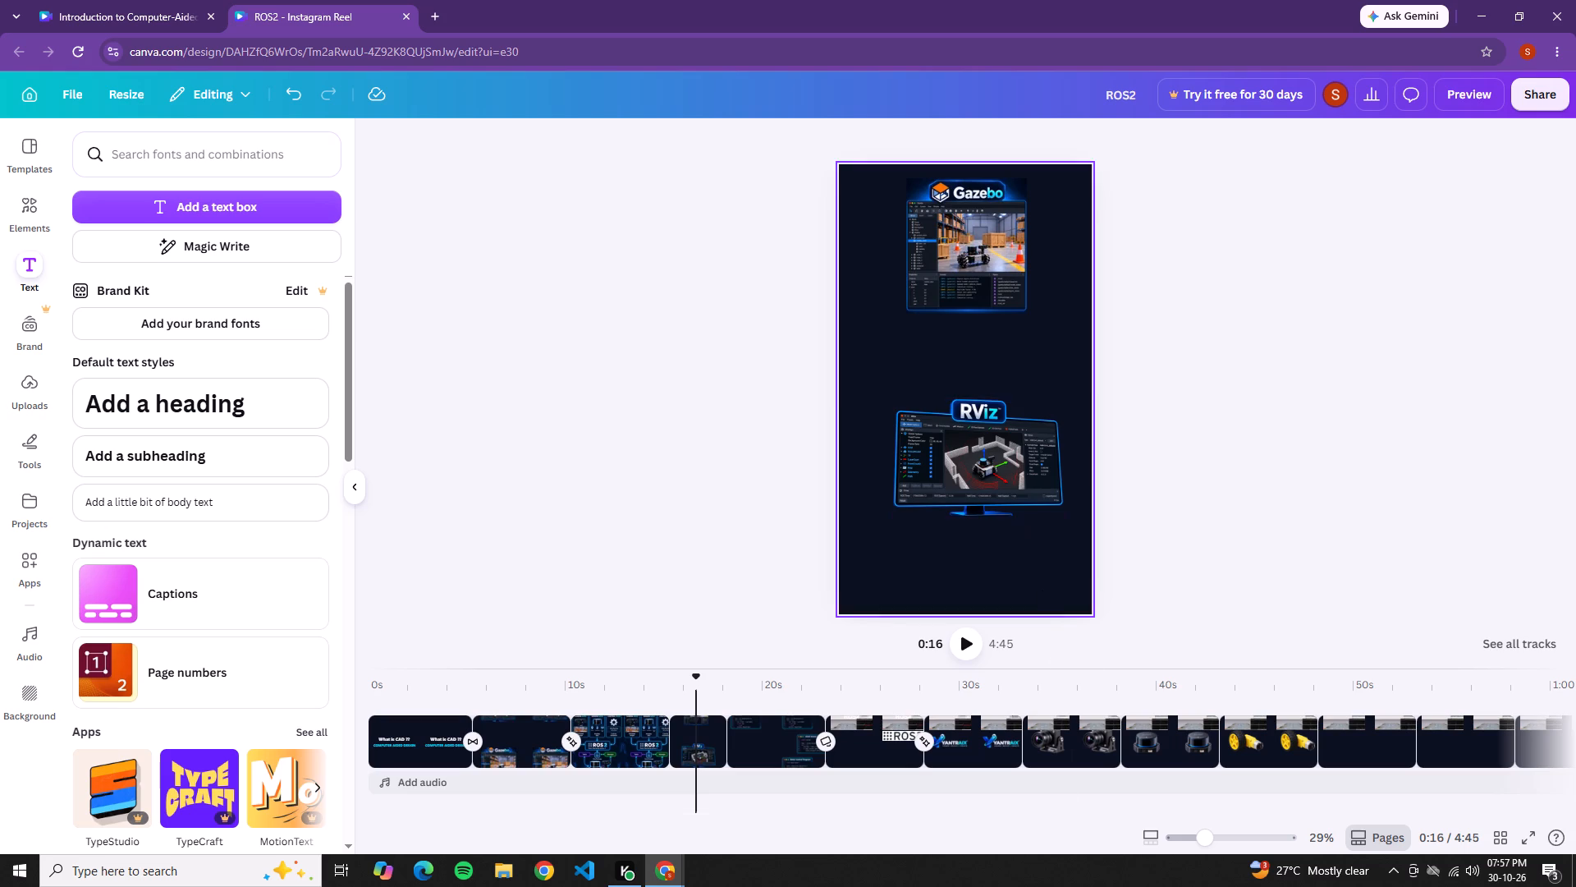
# Play back the reel from 0:16 to 0:20 to check the rearranged RViz page and the code program page.
pyautogui.click(959, 625)
pyautogui.click(961, 629)
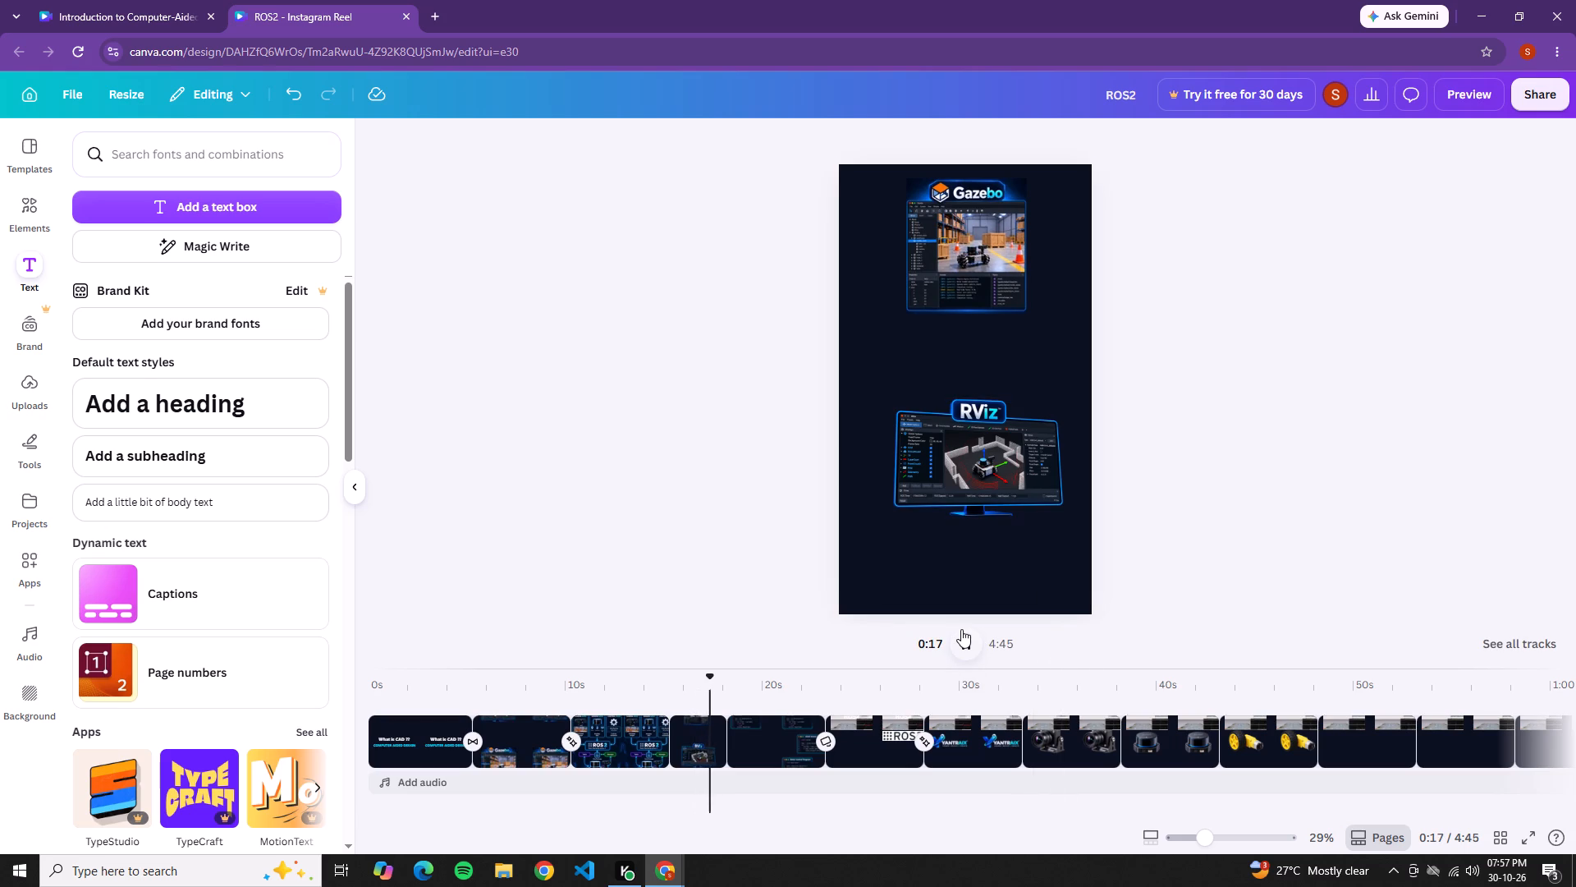
pyautogui.click(961, 629)
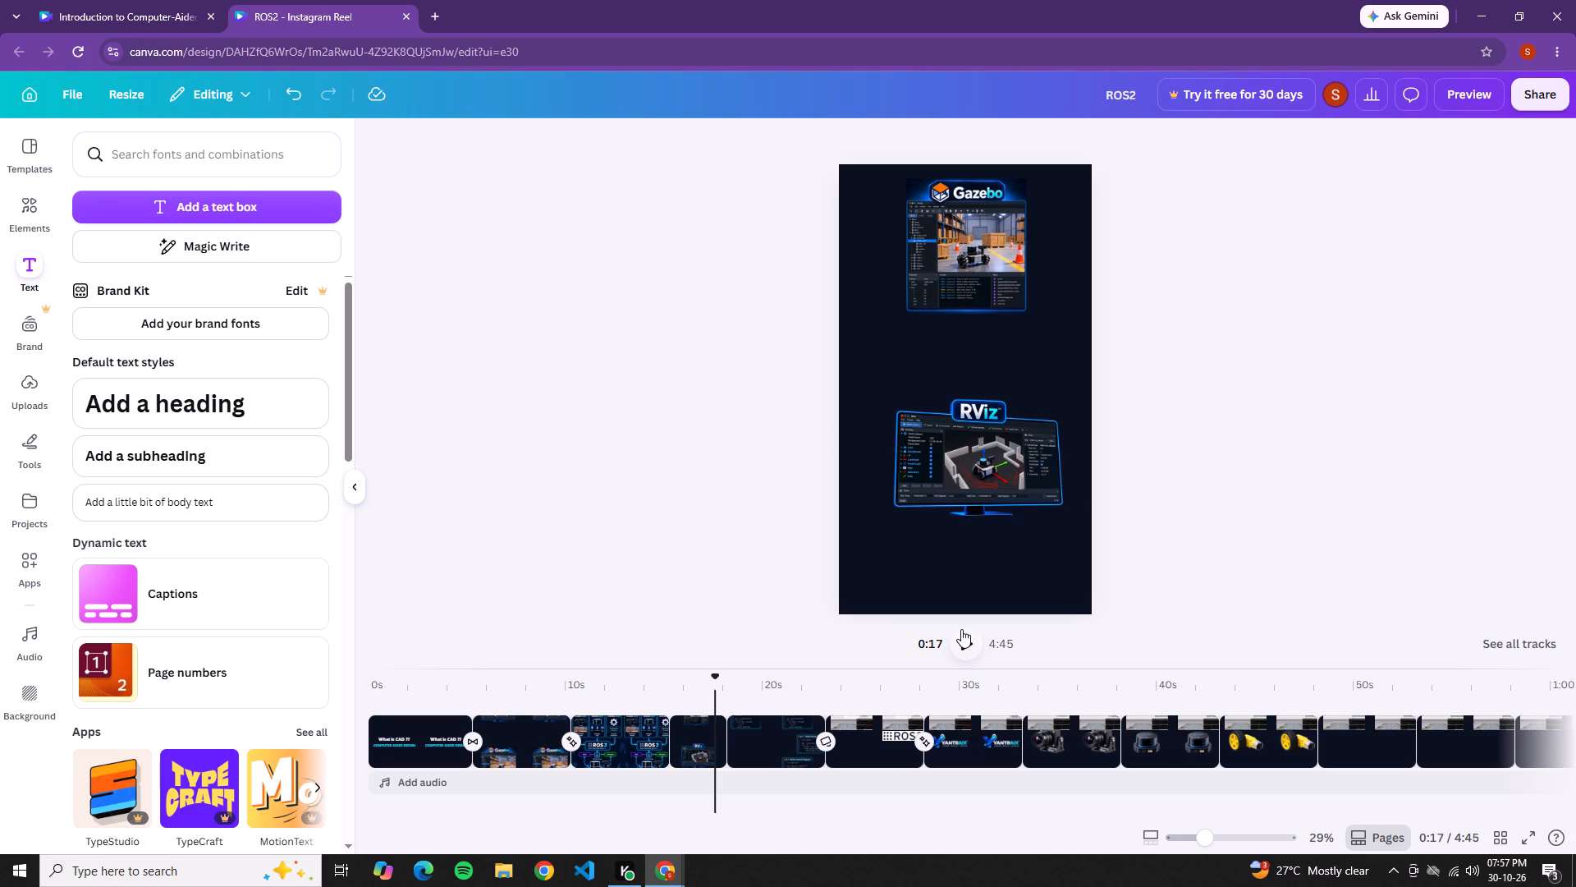
pyautogui.click(961, 629)
pyautogui.click(970, 633)
pyautogui.click(970, 633)
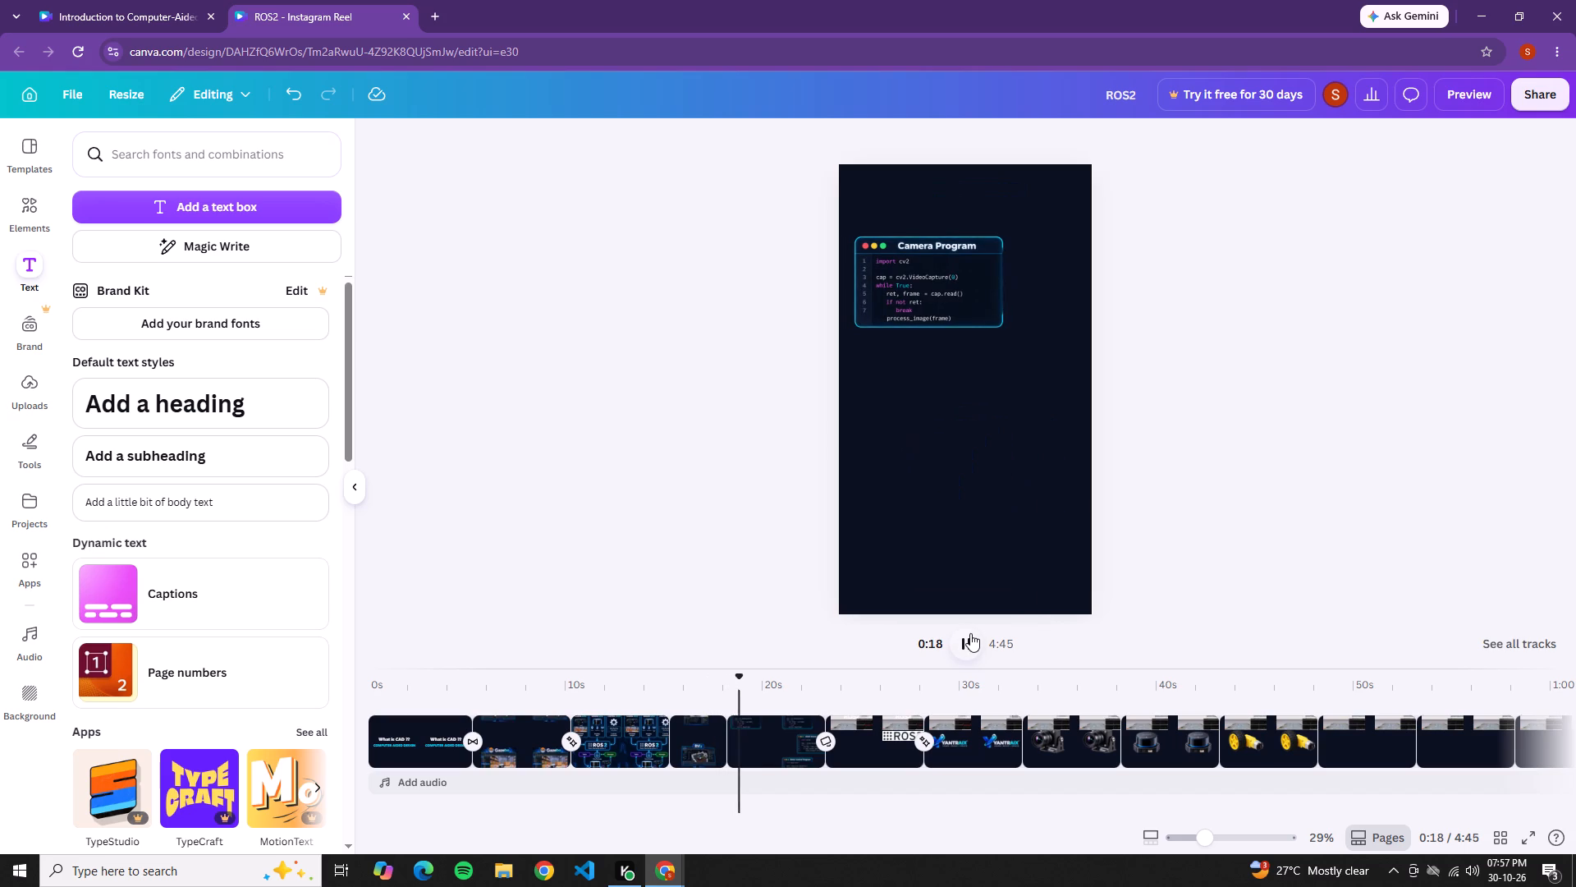
pyautogui.click(970, 633)
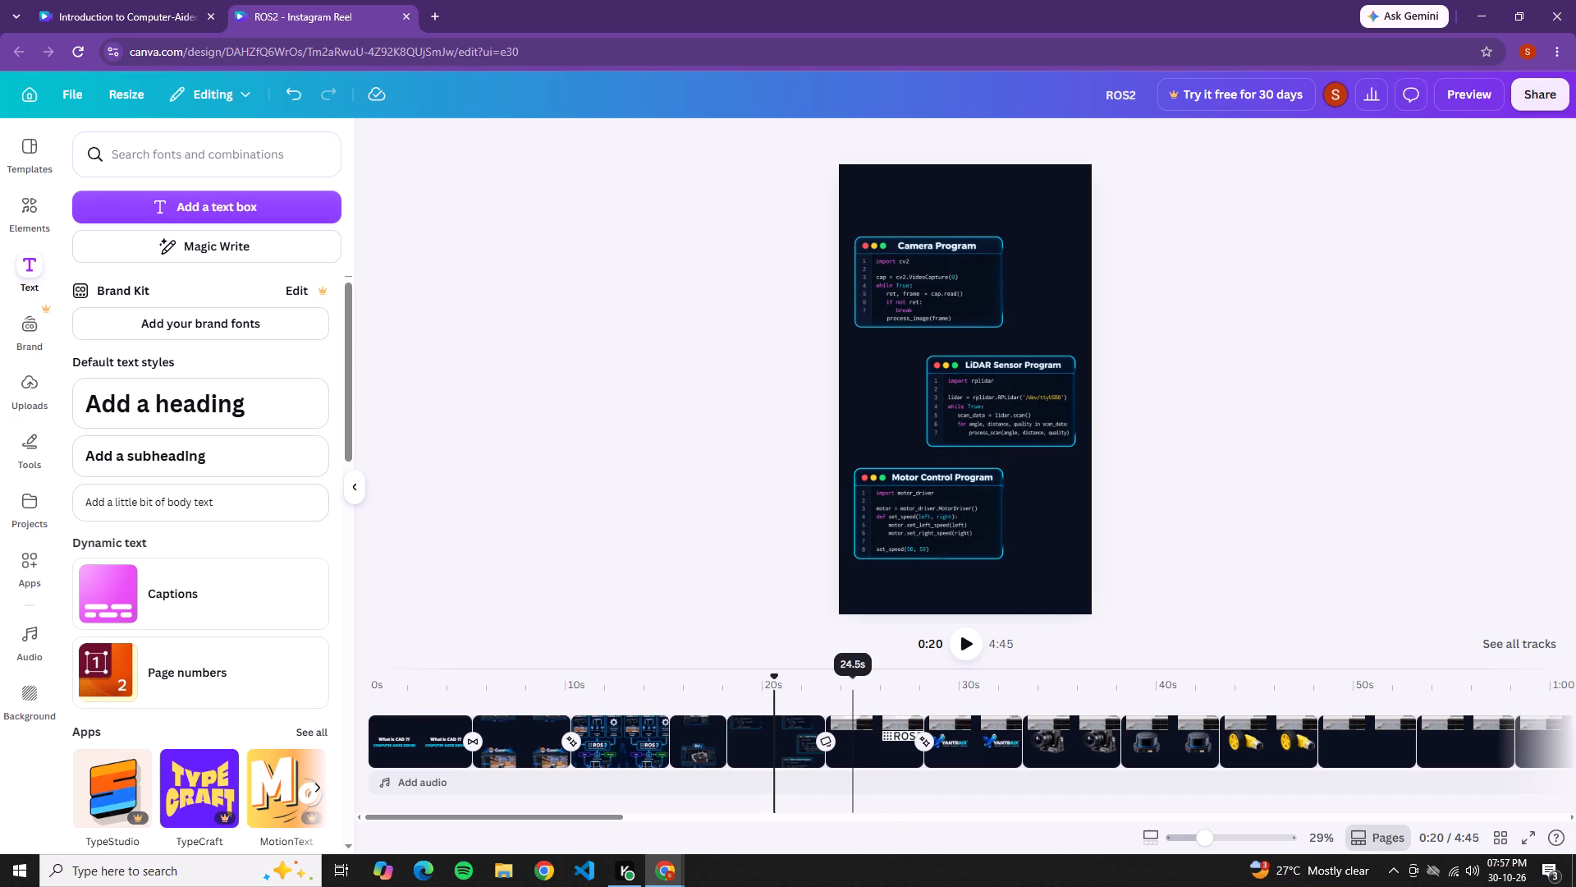
pyautogui.scroll(-4, 906, 741)
pyautogui.scroll(-4, 749, 707)
pyautogui.scroll(5, 531, 703)
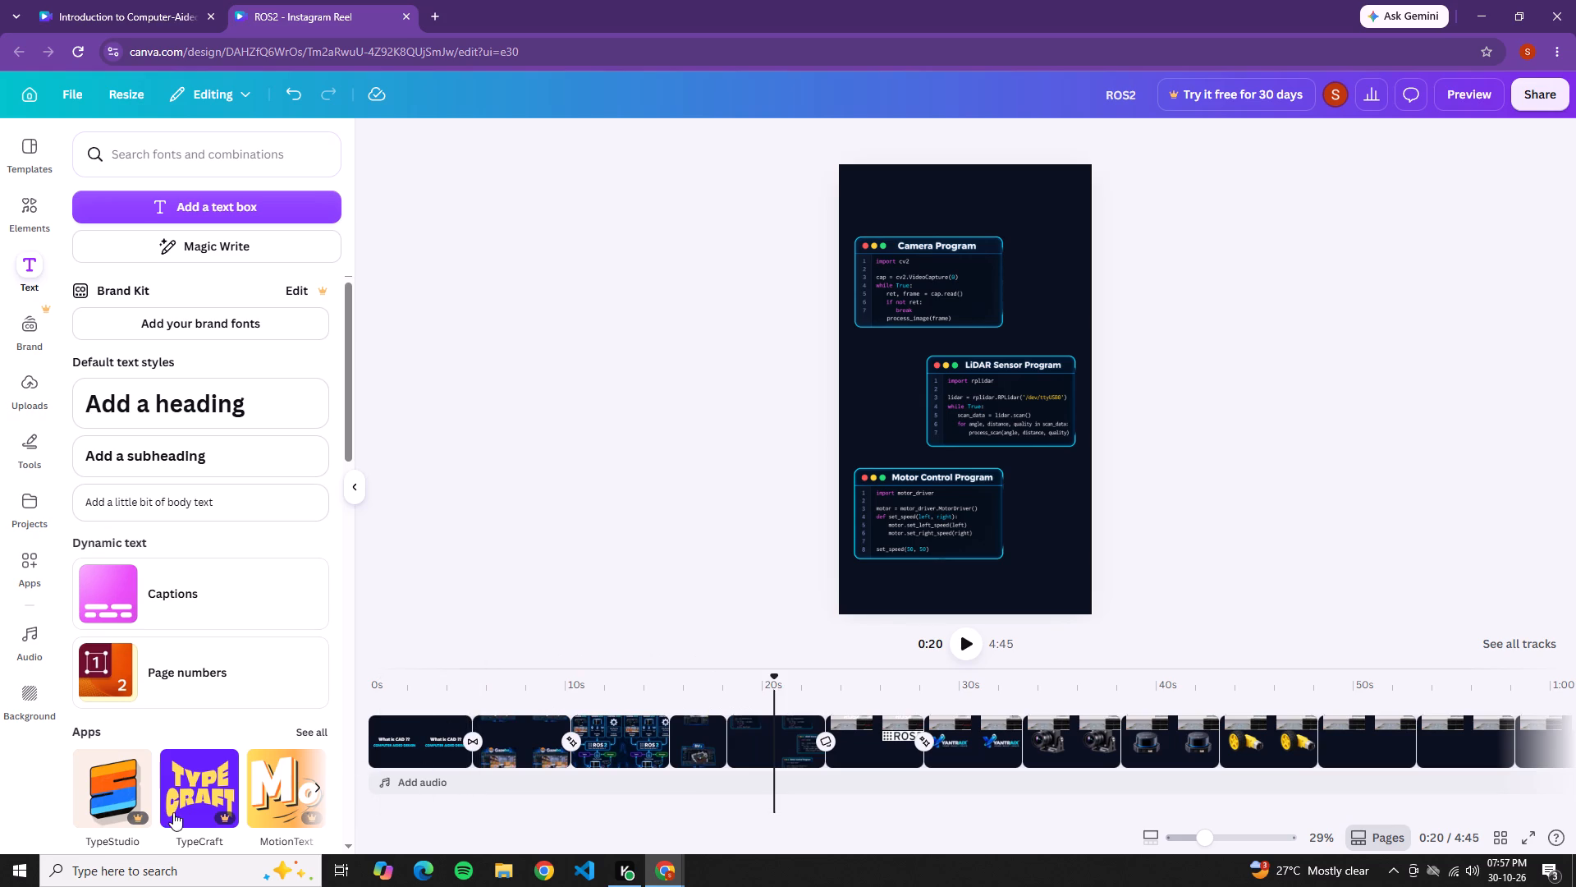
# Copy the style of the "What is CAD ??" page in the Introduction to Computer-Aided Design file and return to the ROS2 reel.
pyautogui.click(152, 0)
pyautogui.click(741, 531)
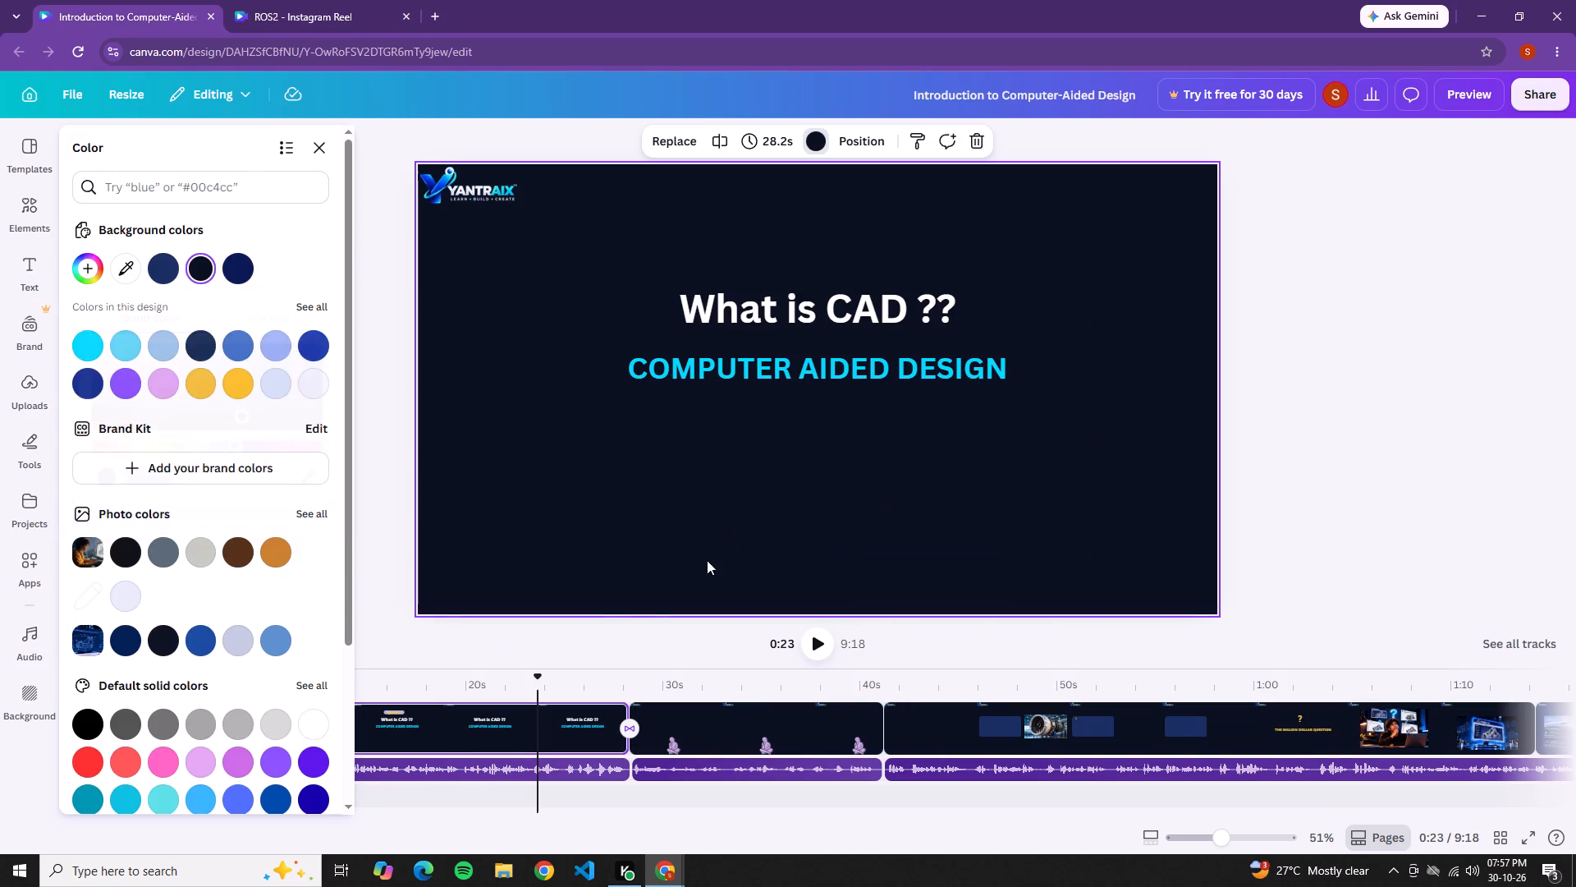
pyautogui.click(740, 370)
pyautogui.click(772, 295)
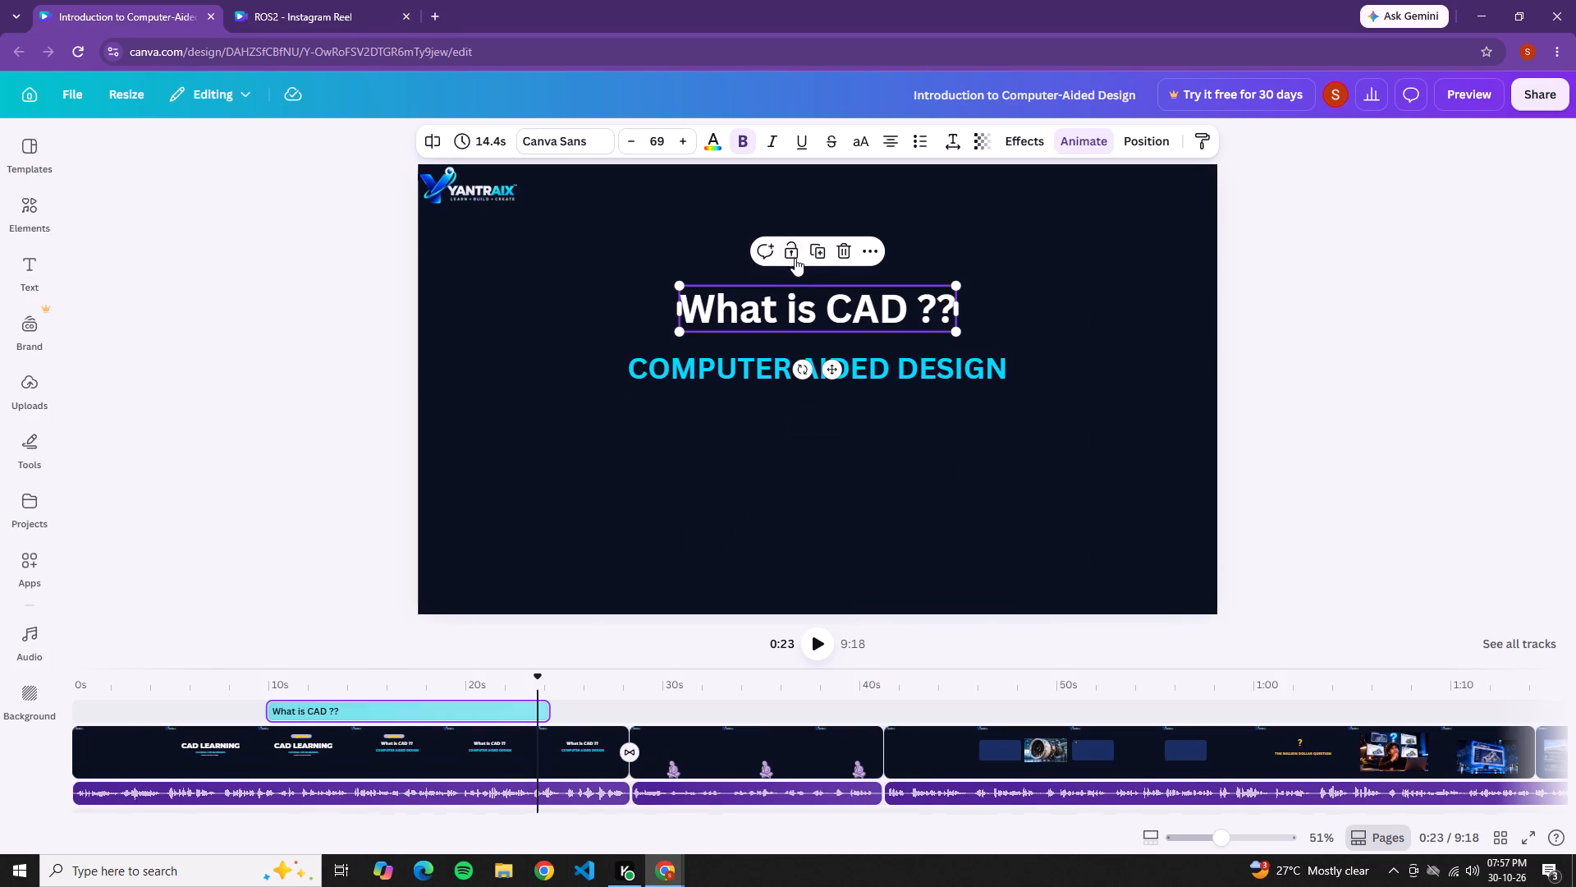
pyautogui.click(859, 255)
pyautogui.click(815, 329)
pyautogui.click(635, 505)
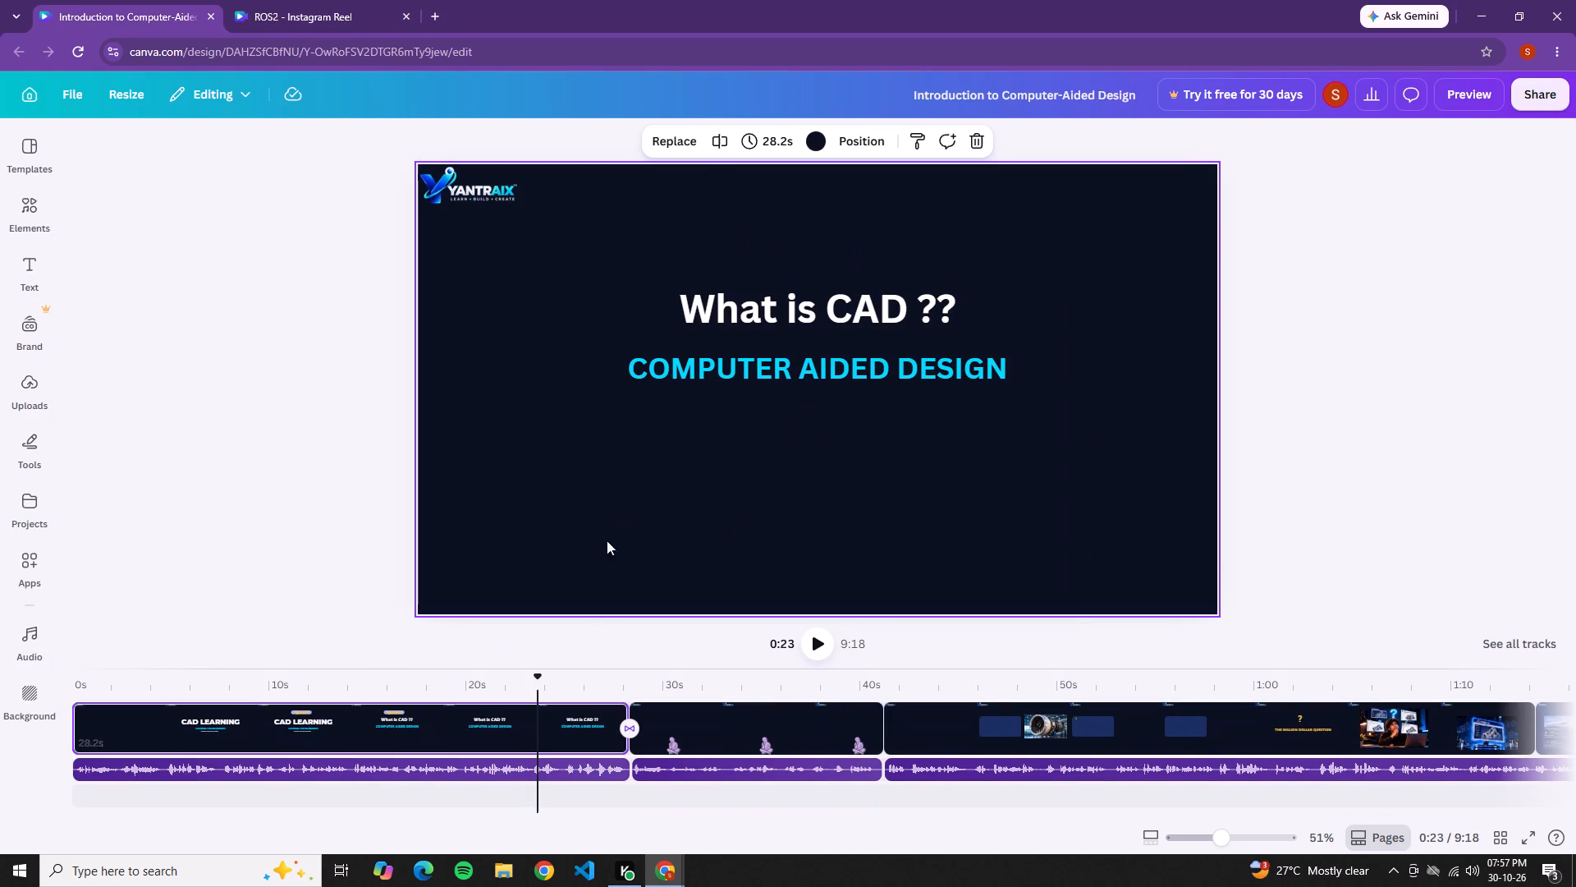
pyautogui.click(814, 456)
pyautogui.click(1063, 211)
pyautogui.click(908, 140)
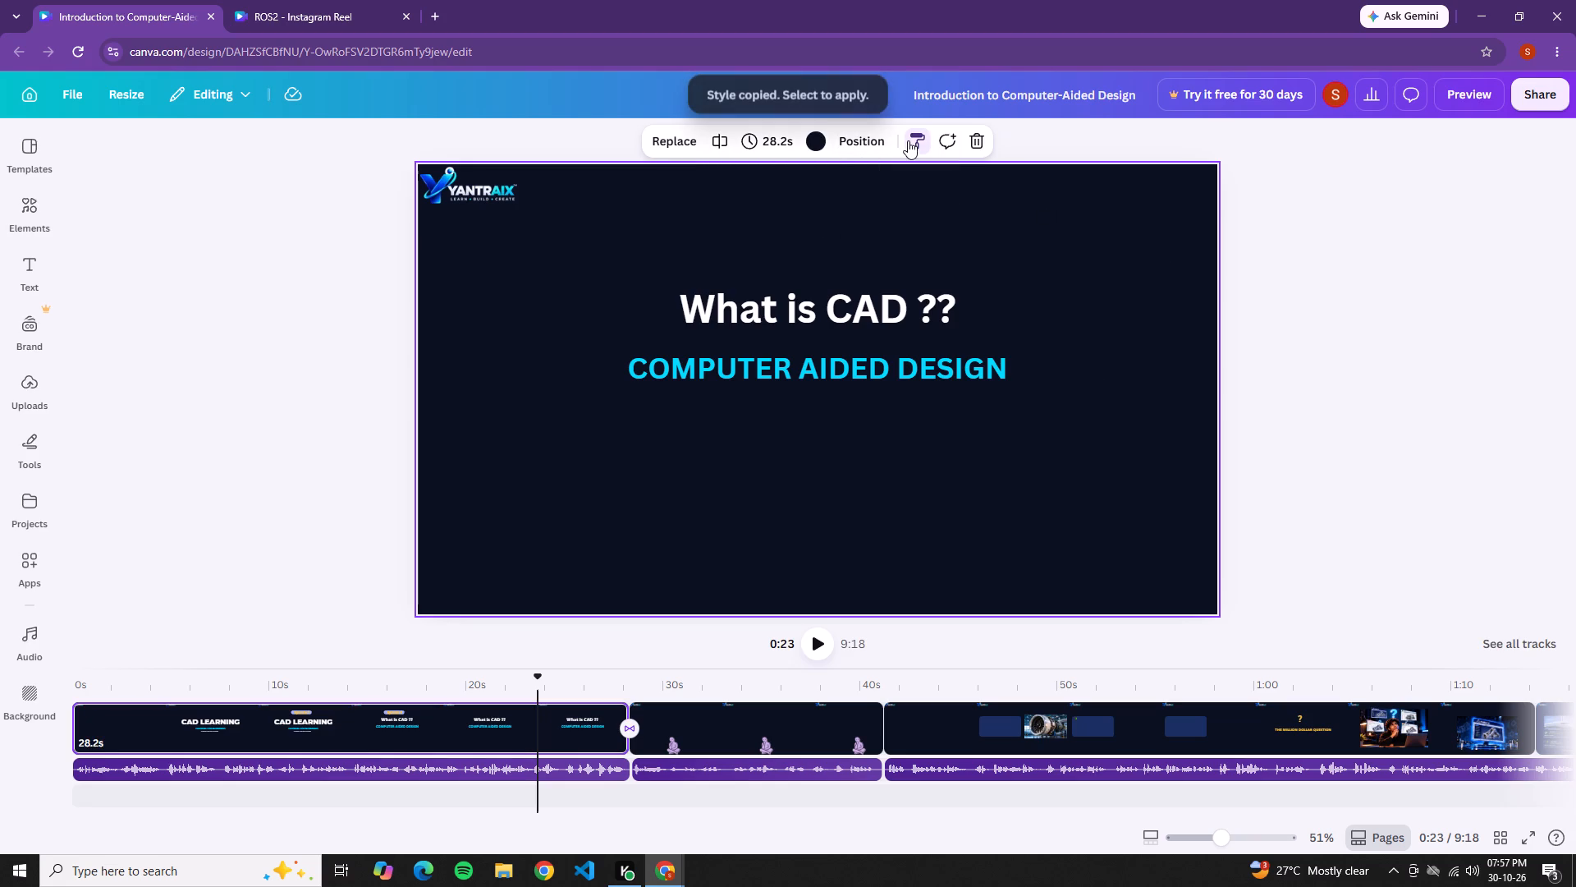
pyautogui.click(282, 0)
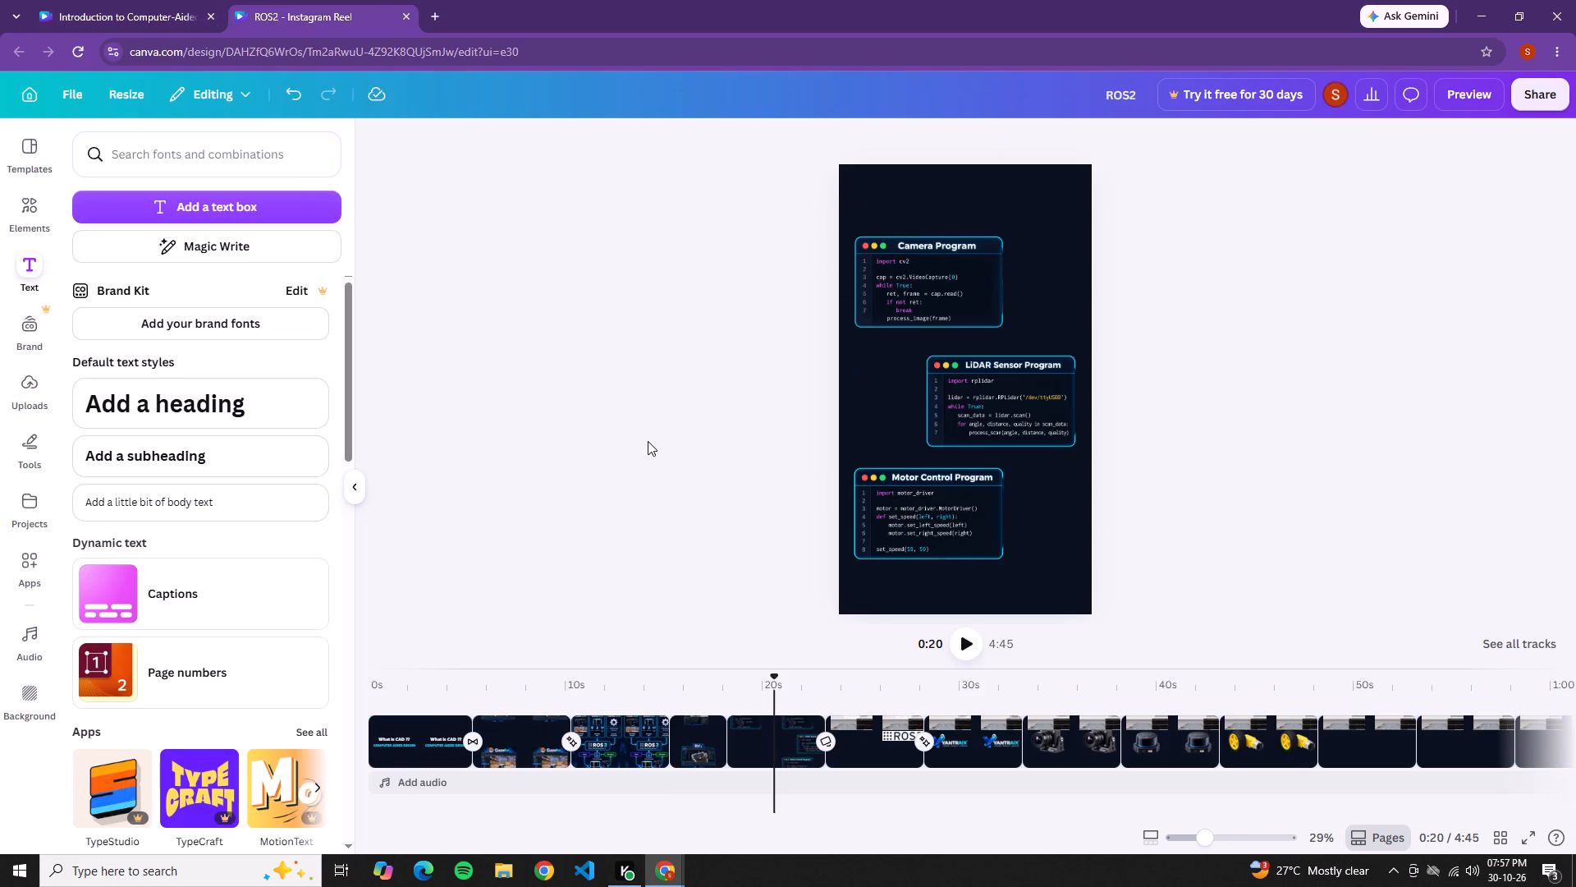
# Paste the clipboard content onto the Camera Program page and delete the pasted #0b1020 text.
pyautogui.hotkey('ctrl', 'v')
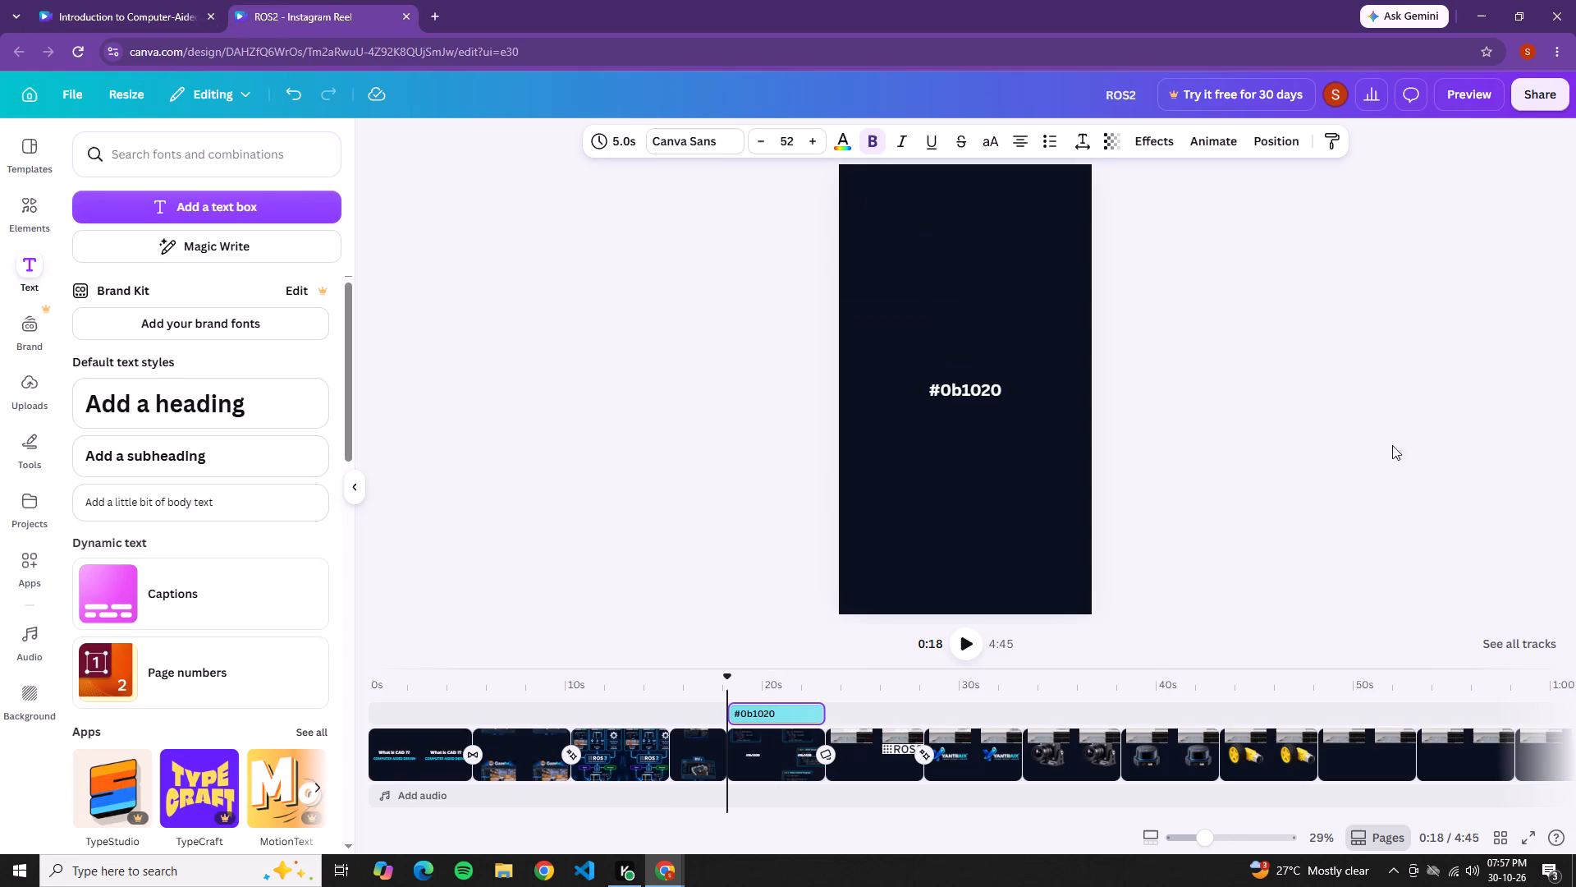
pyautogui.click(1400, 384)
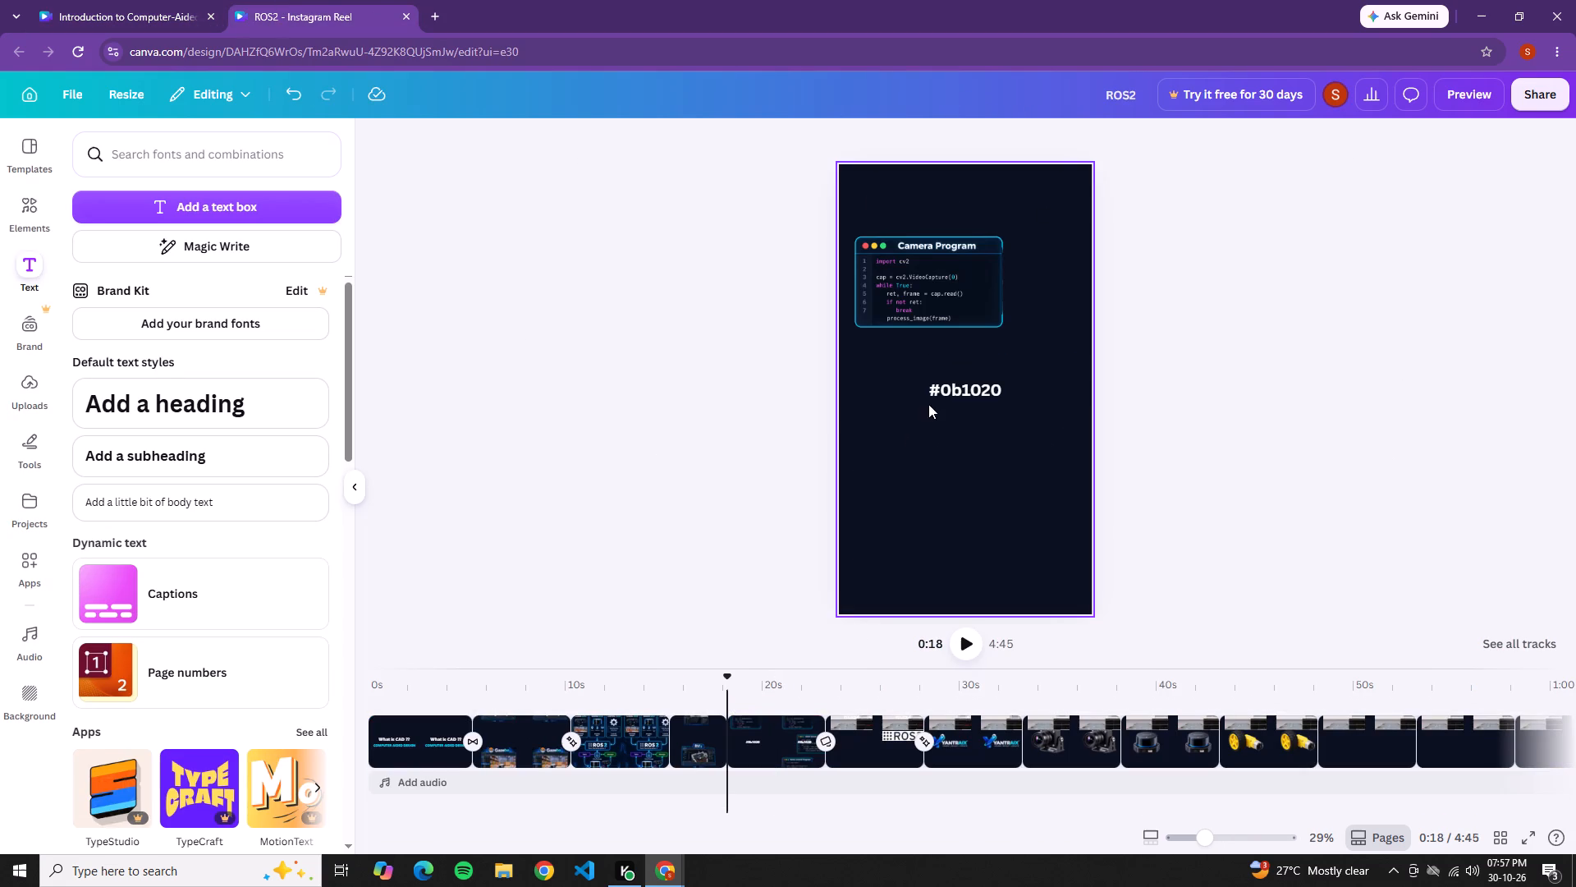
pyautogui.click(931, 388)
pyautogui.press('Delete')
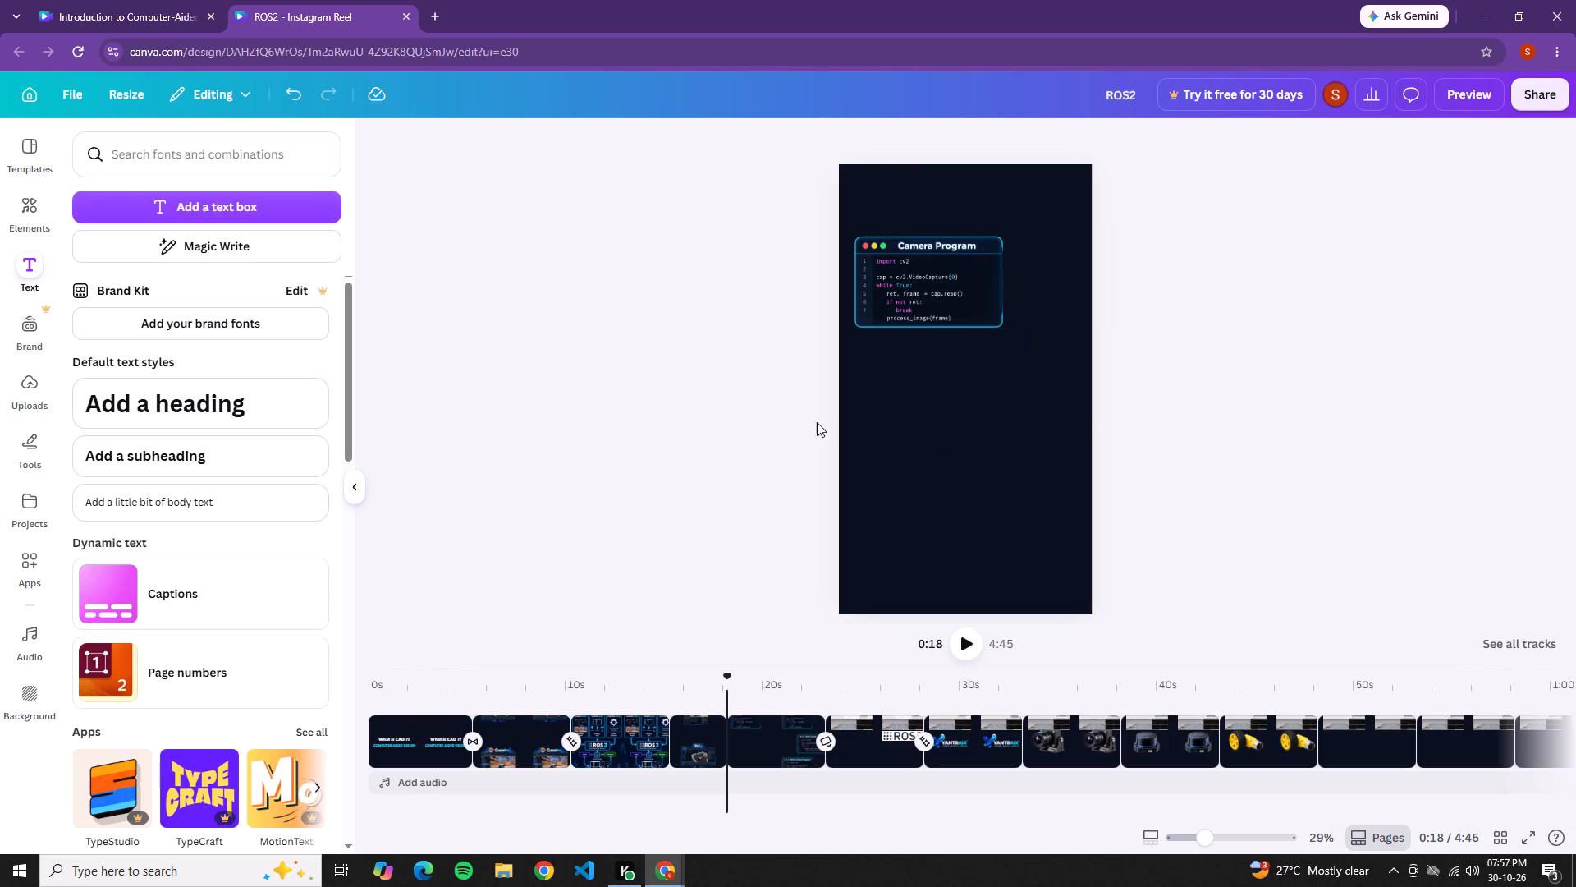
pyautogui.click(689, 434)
# Play back the reel from 0:18 to about 1:04, checking the code, ROS2, logo and robot component pages.
pyautogui.click(971, 633)
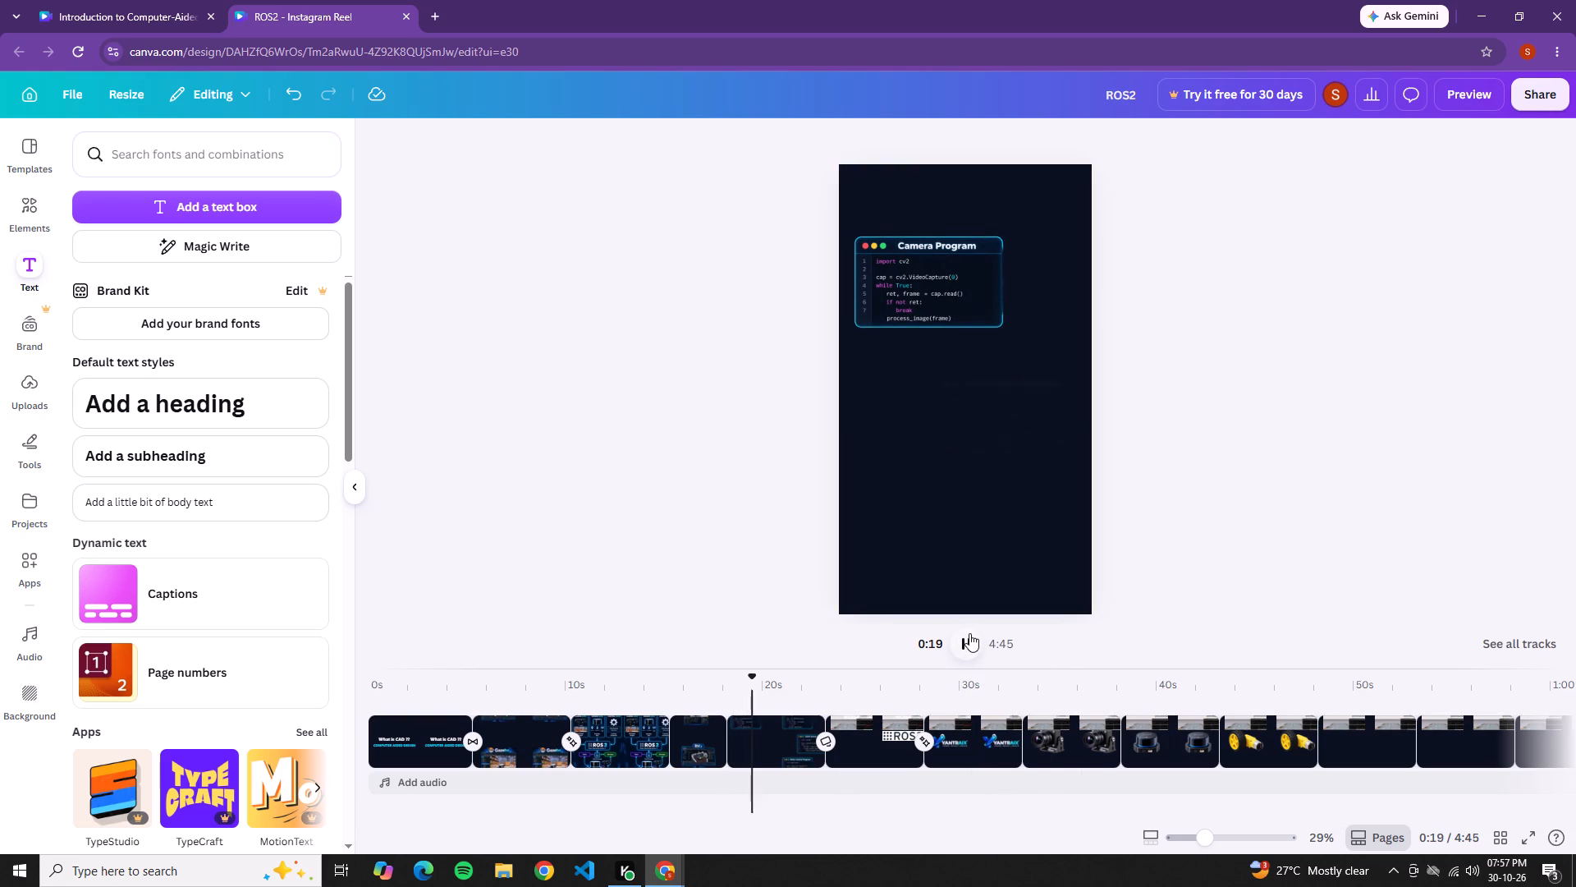
pyautogui.click(969, 633)
pyautogui.click(969, 633)
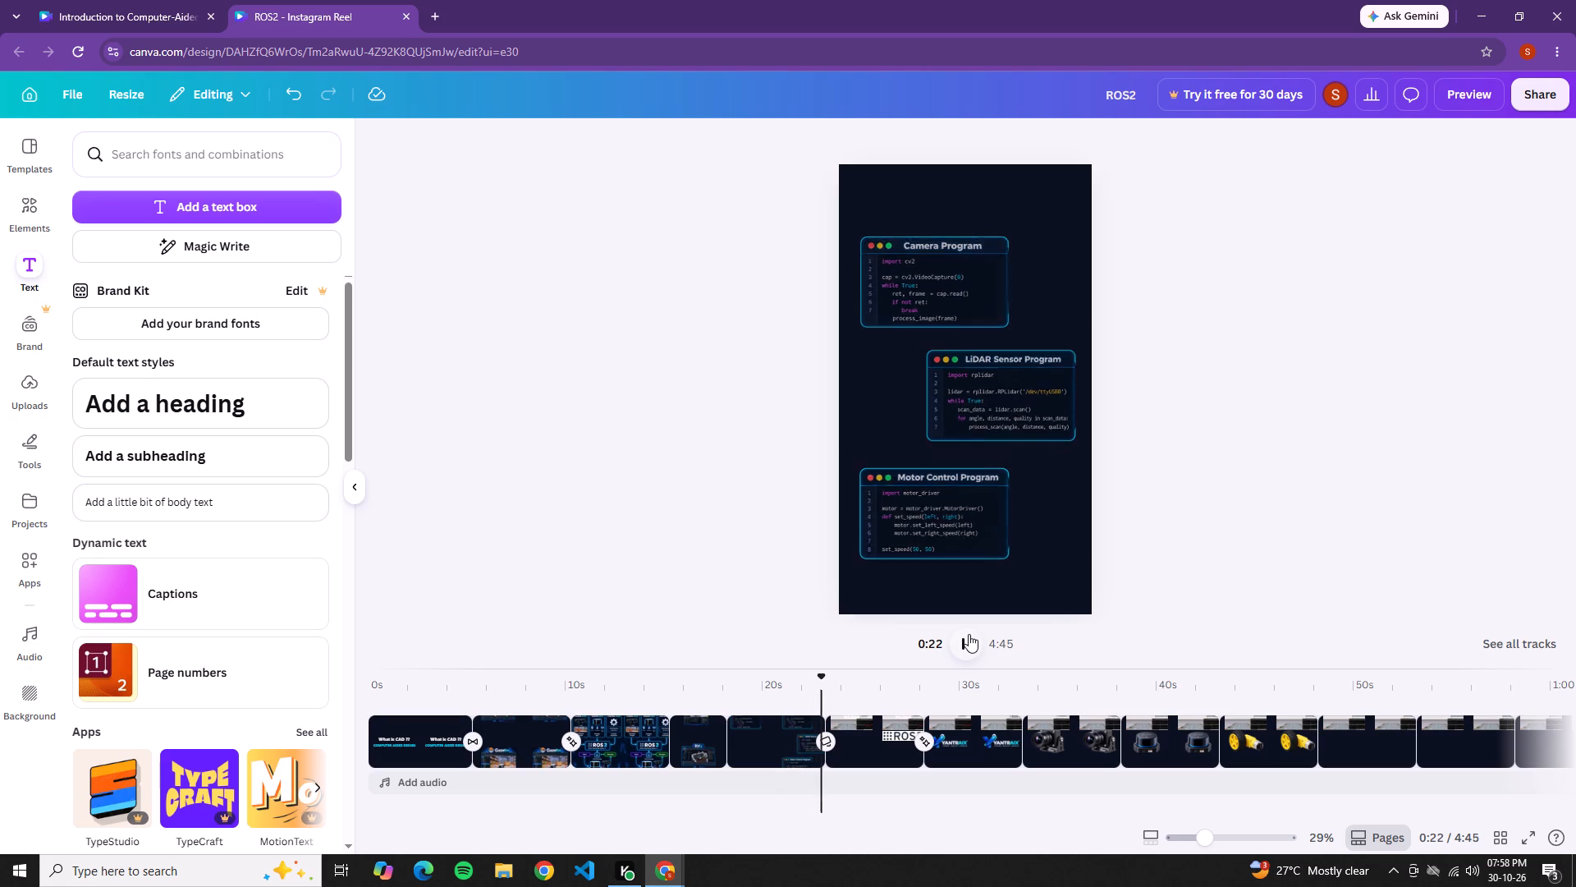
pyautogui.click(969, 634)
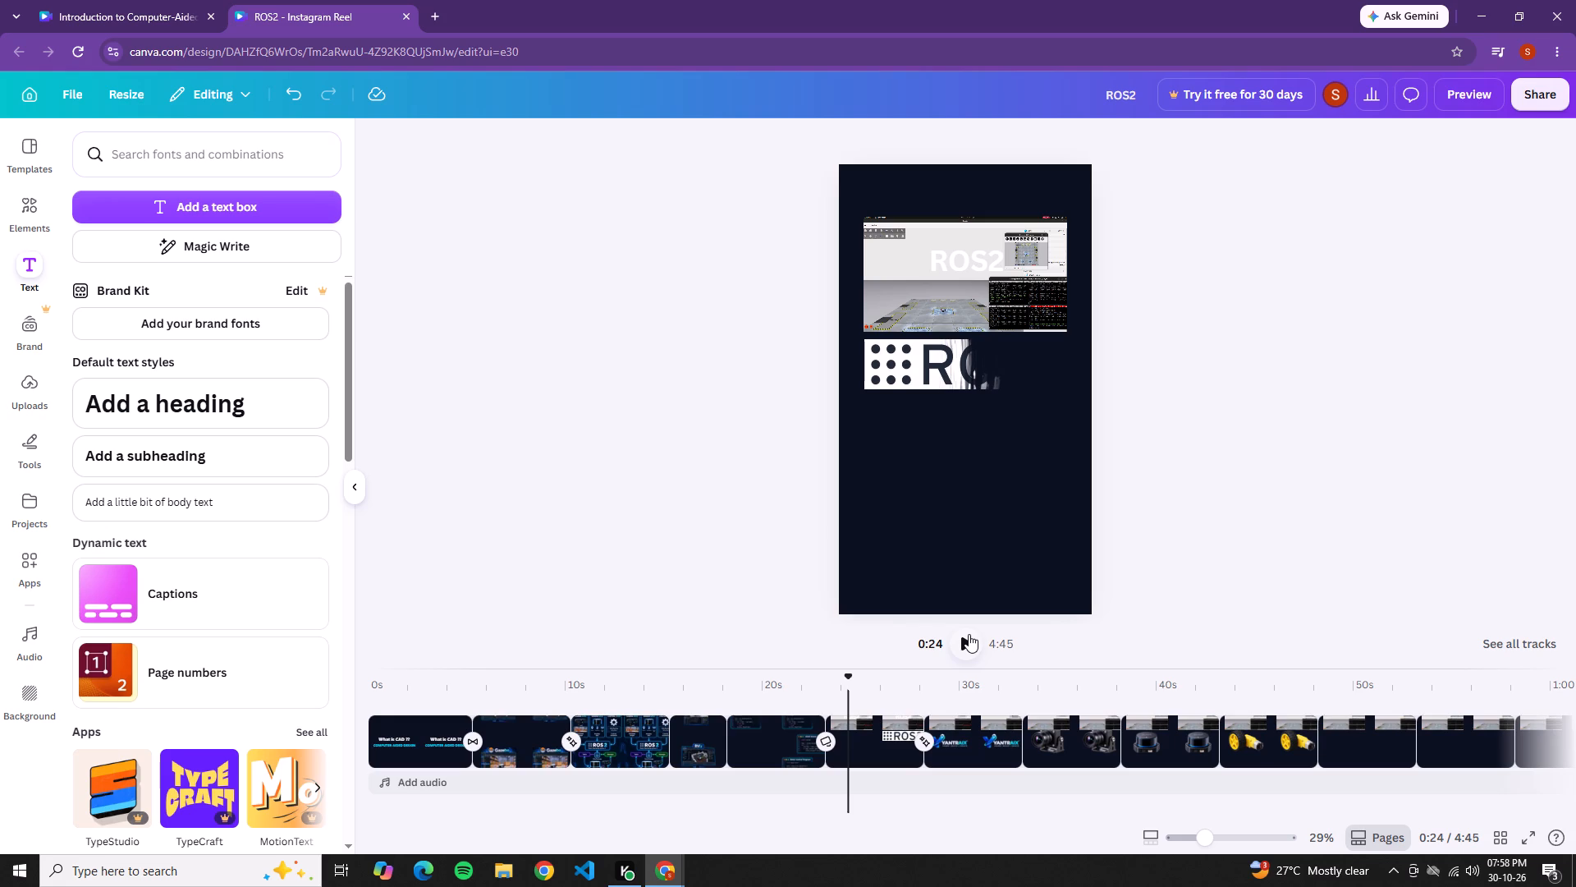
pyautogui.click(969, 634)
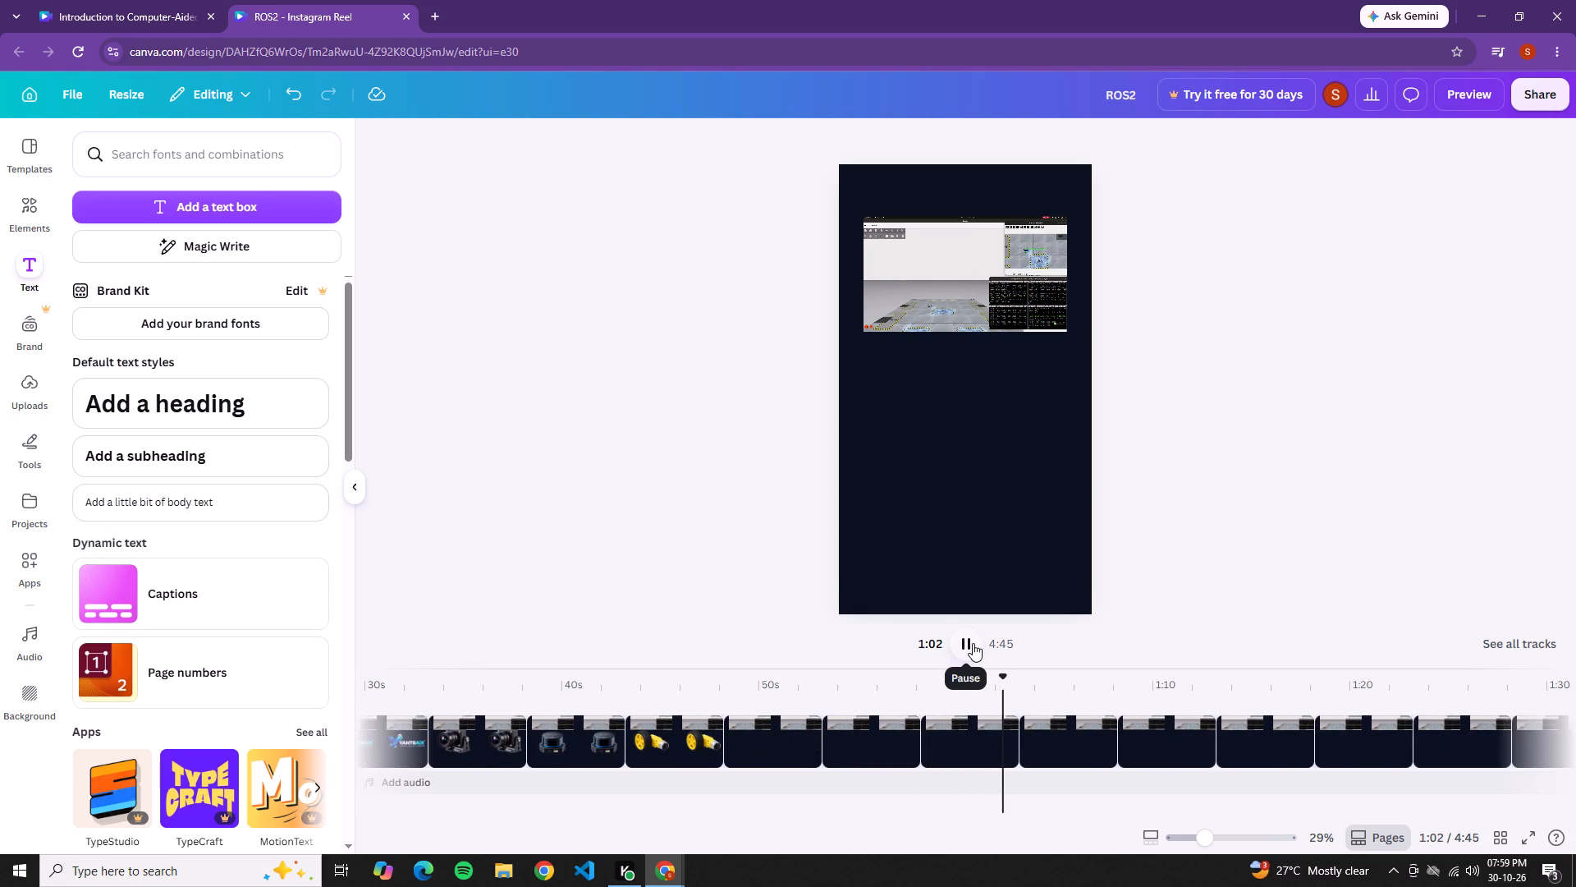
pyautogui.click(973, 643)
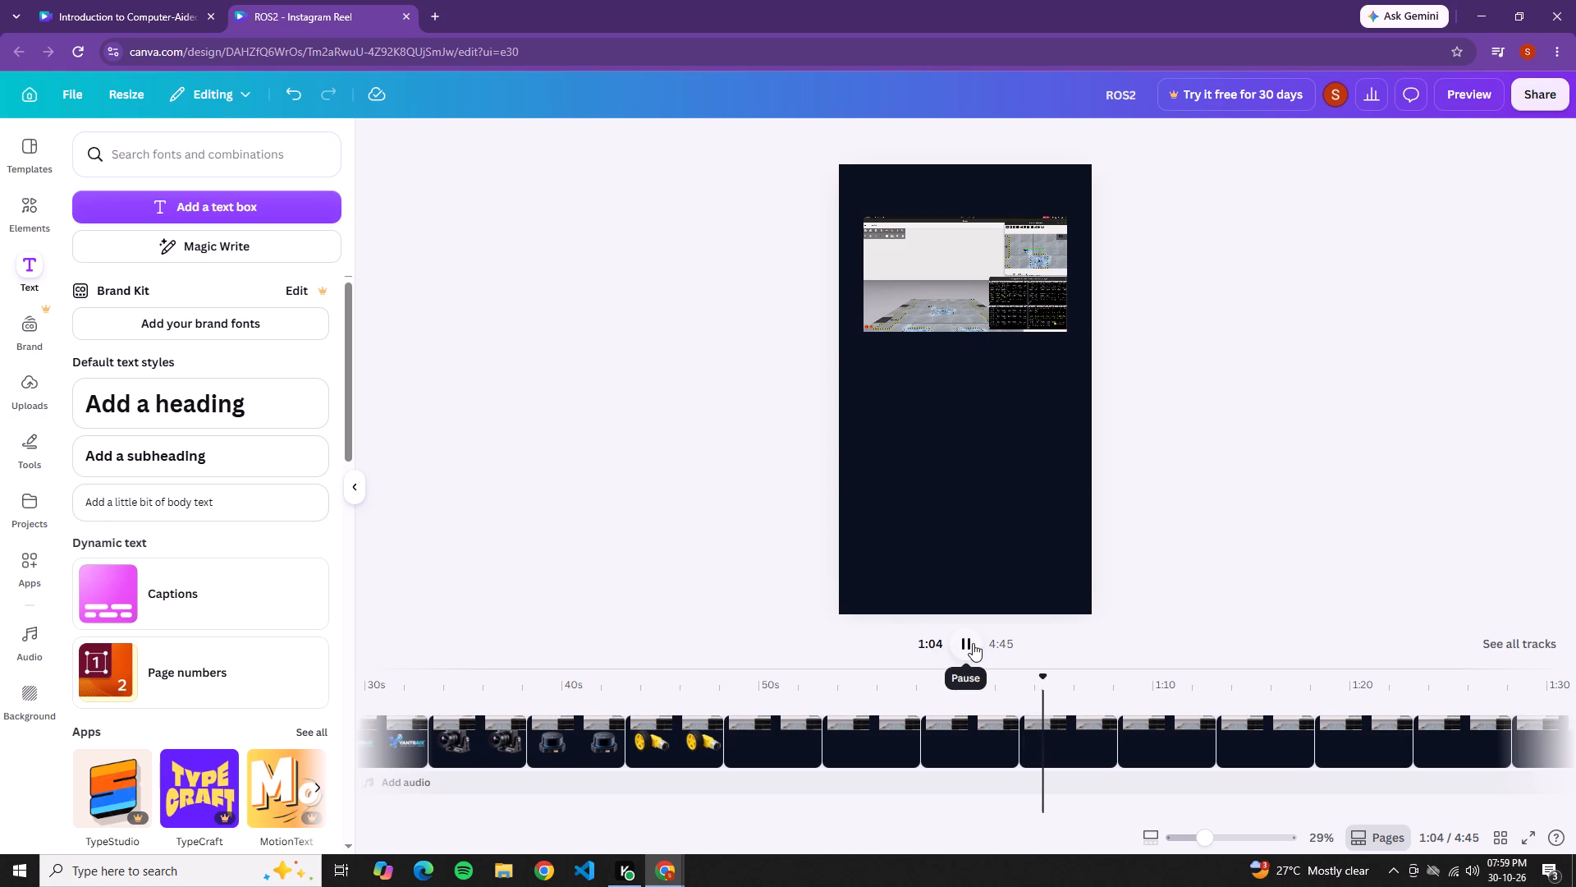
pyautogui.doubleClick(973, 643)
# Add a heading reading "Cad Modelling" to the page with the yellow wheel and motor image.
pyautogui.click(845, 711)
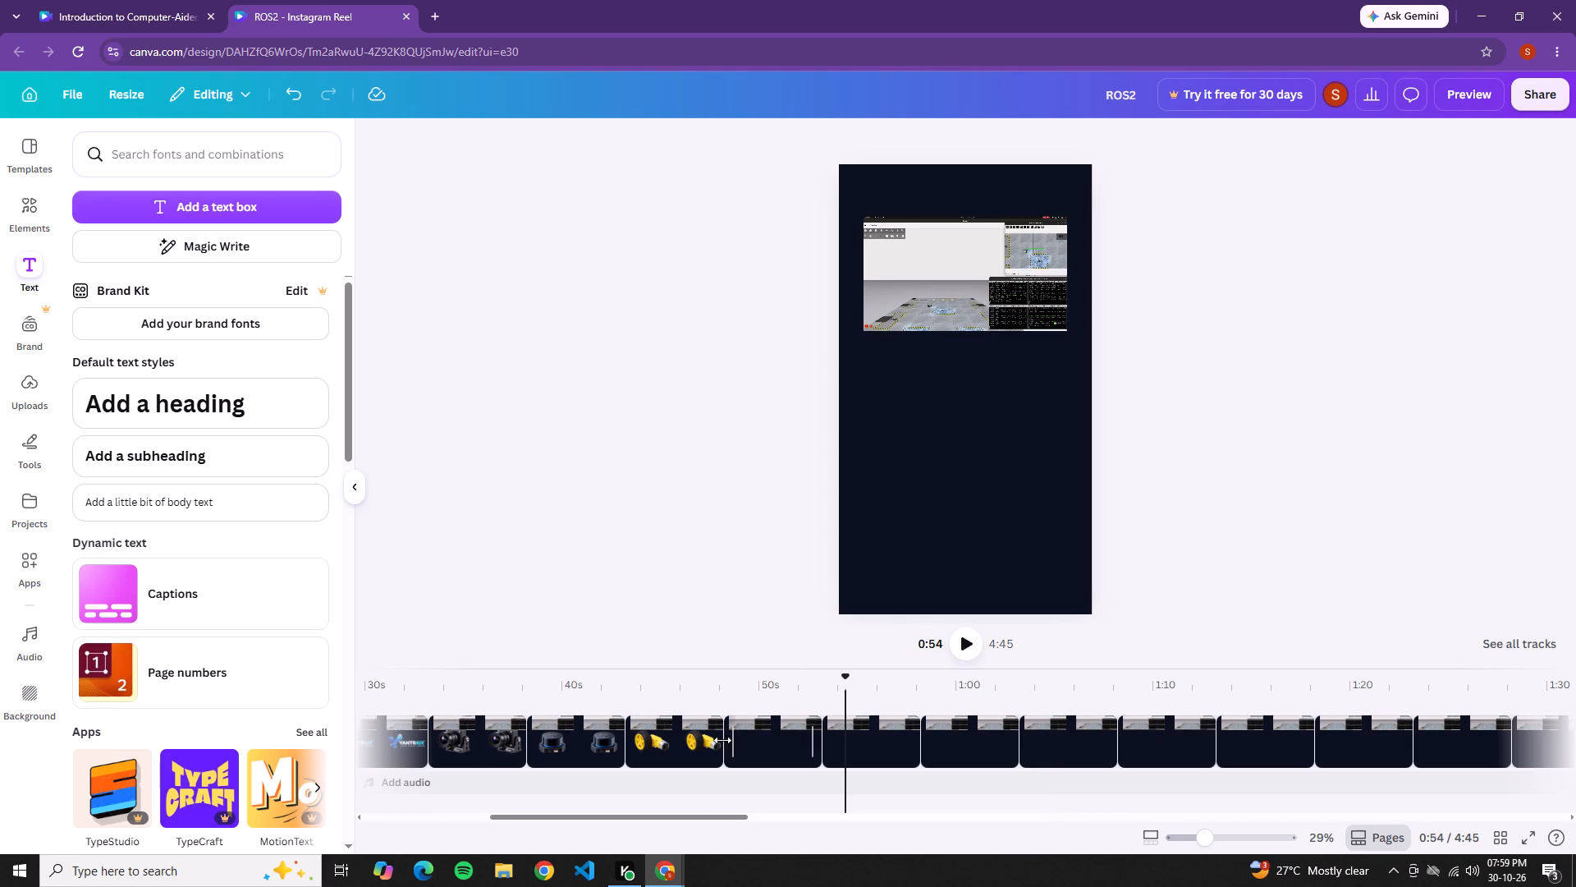
pyautogui.click(691, 725)
pyautogui.moveTo(689, 672); pyautogui.dragTo(517, 666)
pyautogui.click(558, 837)
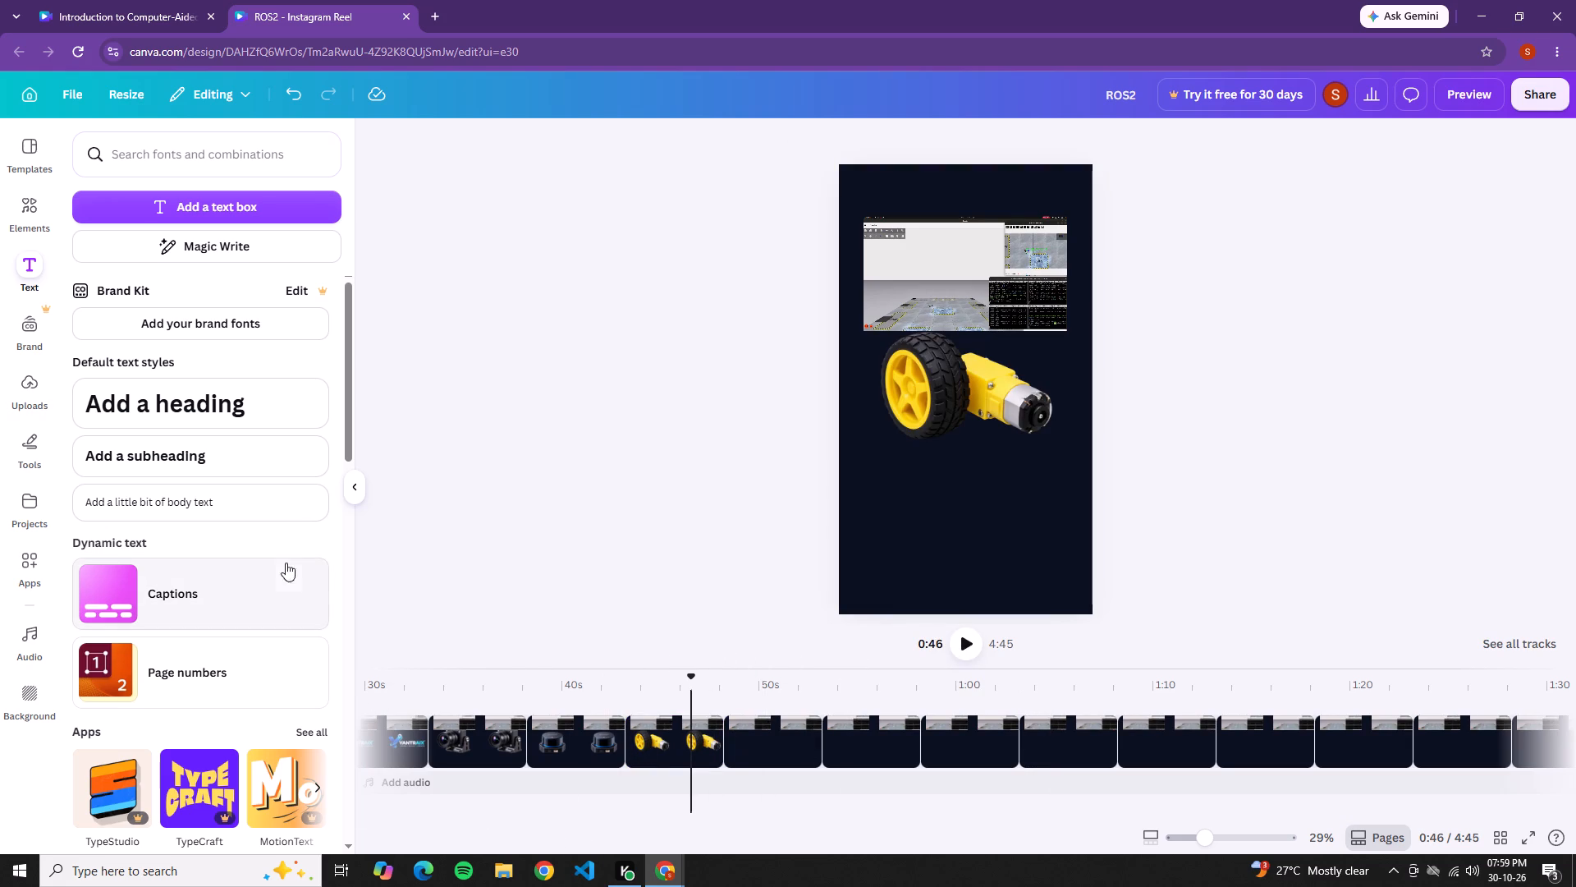
pyautogui.moveTo(232, 376); pyautogui.dragTo(235, 391)
pyautogui.click(236, 392)
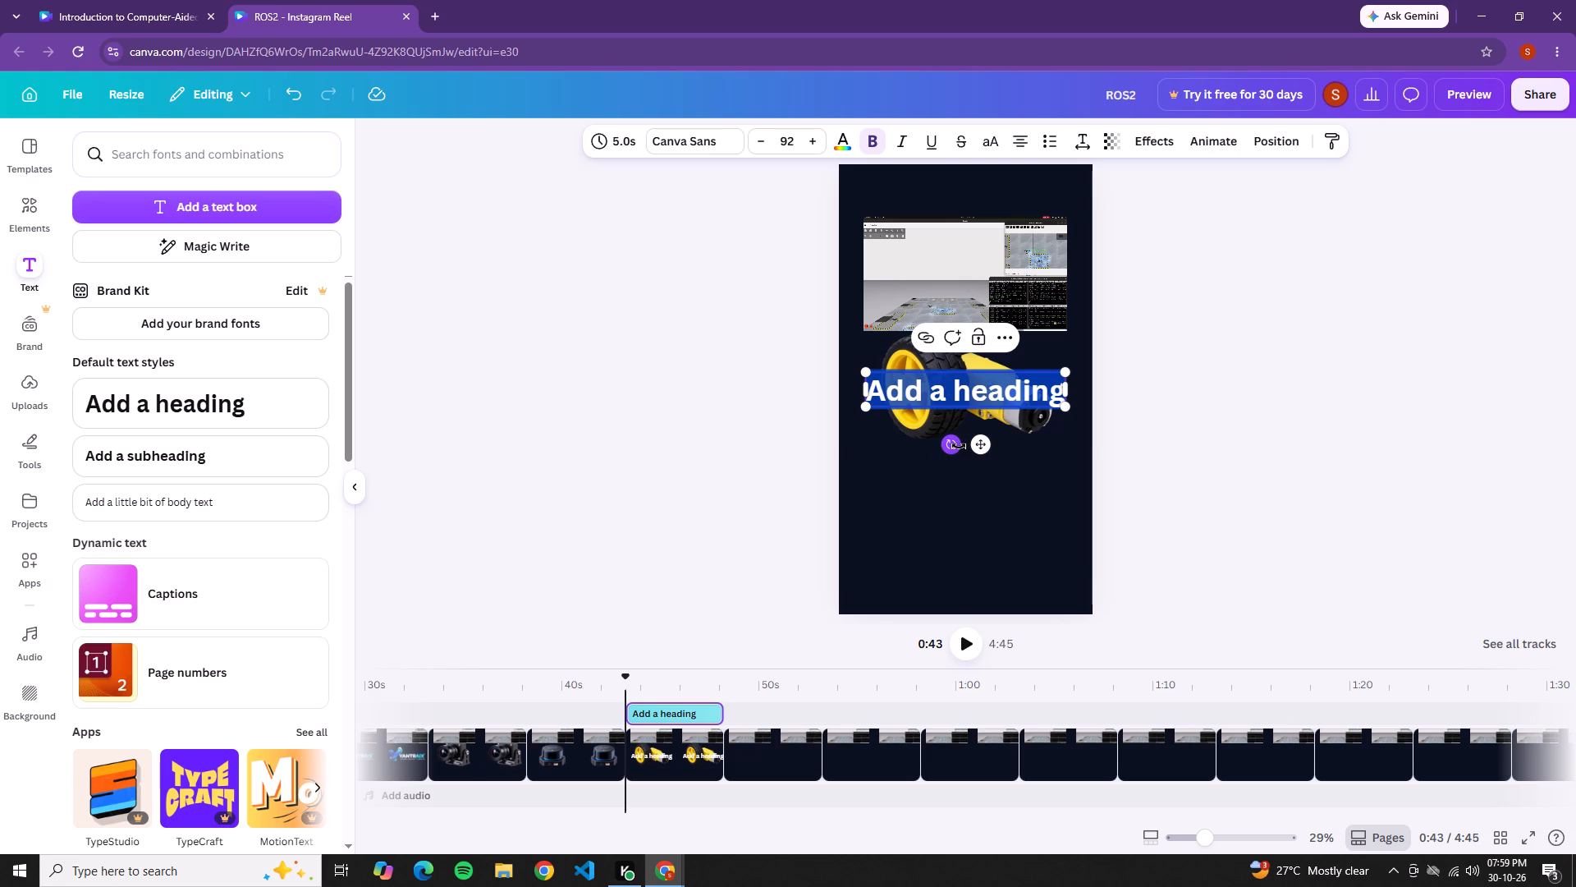
pyautogui.press('Down')
pyautogui.press('Down')
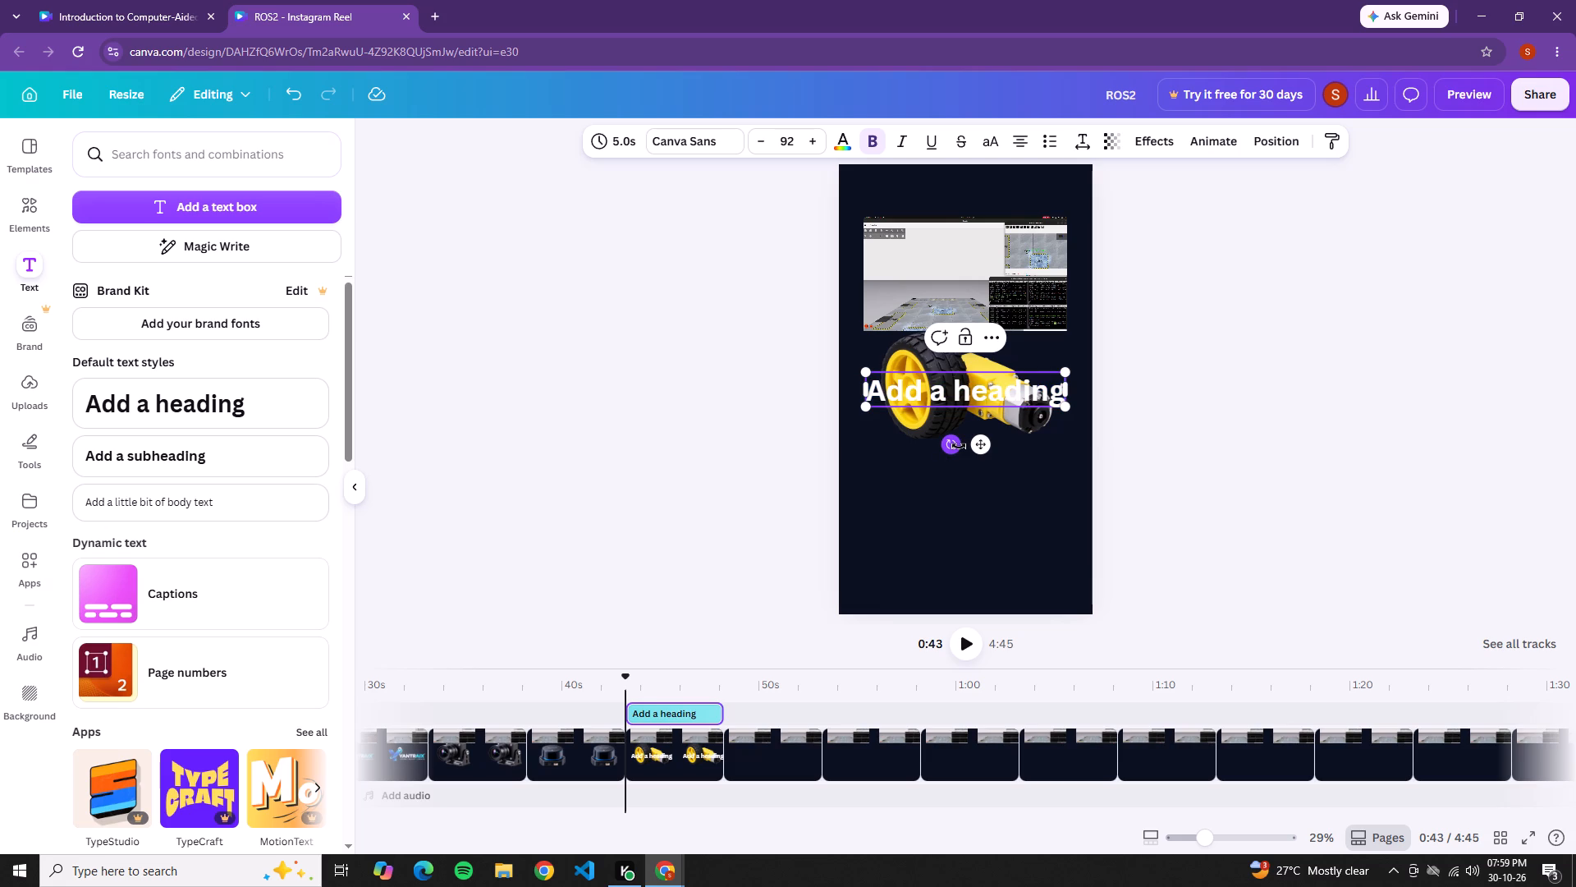
pyautogui.press('Down')
pyautogui.press('Down')
pyautogui.hotkey('ctrl', 'a')
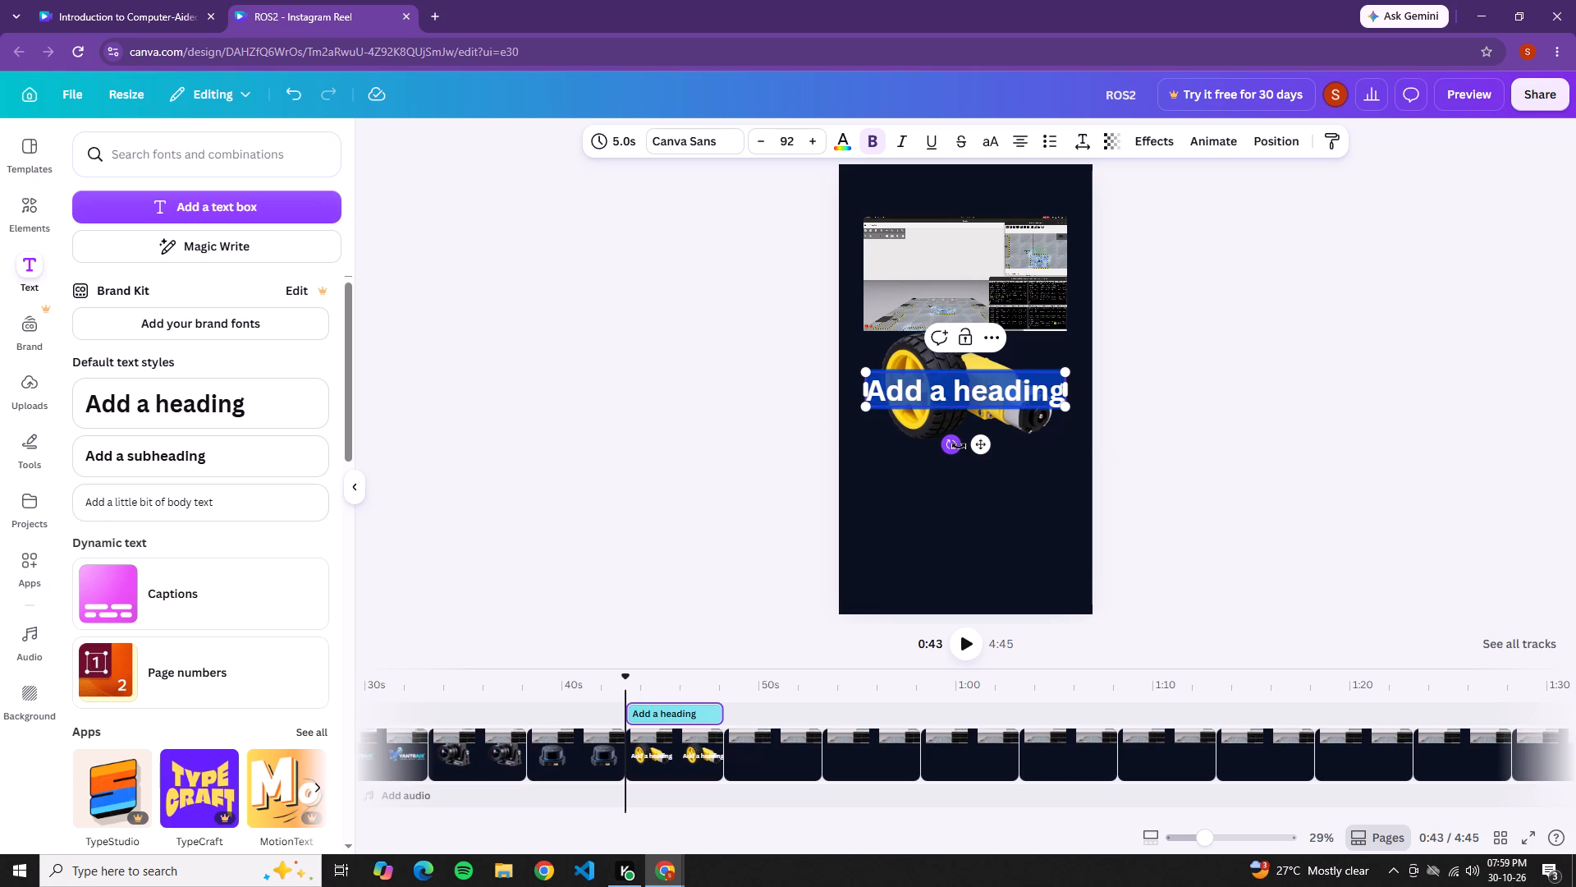
pyautogui.write('Cad')
pyautogui.press('space')
pyautogui.write('Model')
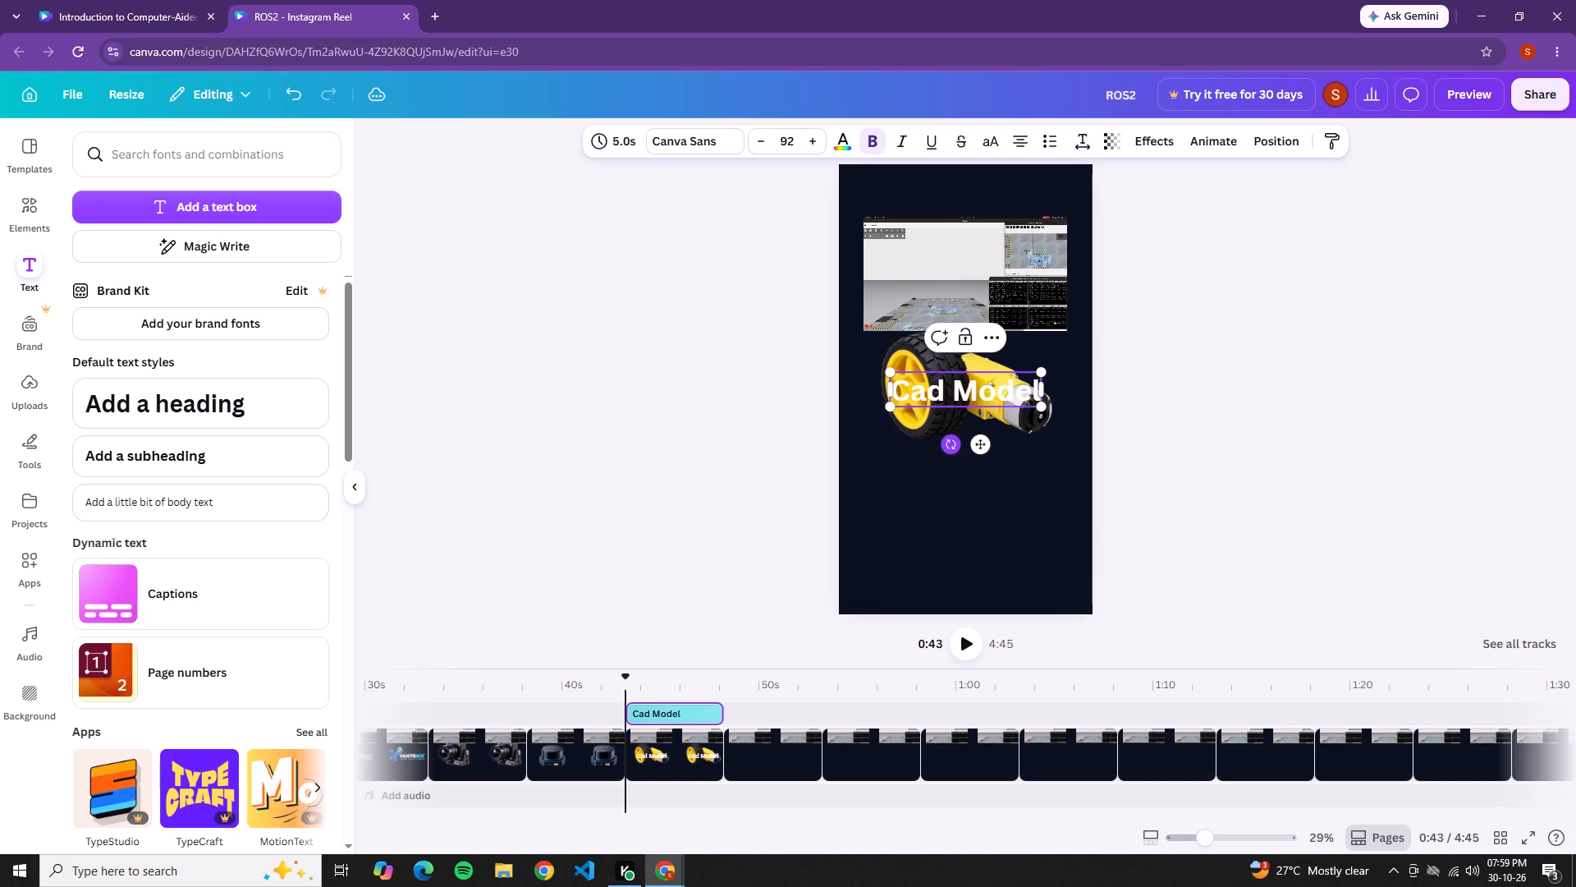
pyautogui.press('i')
pyautogui.press('BackSpace')
pyautogui.write('ling')
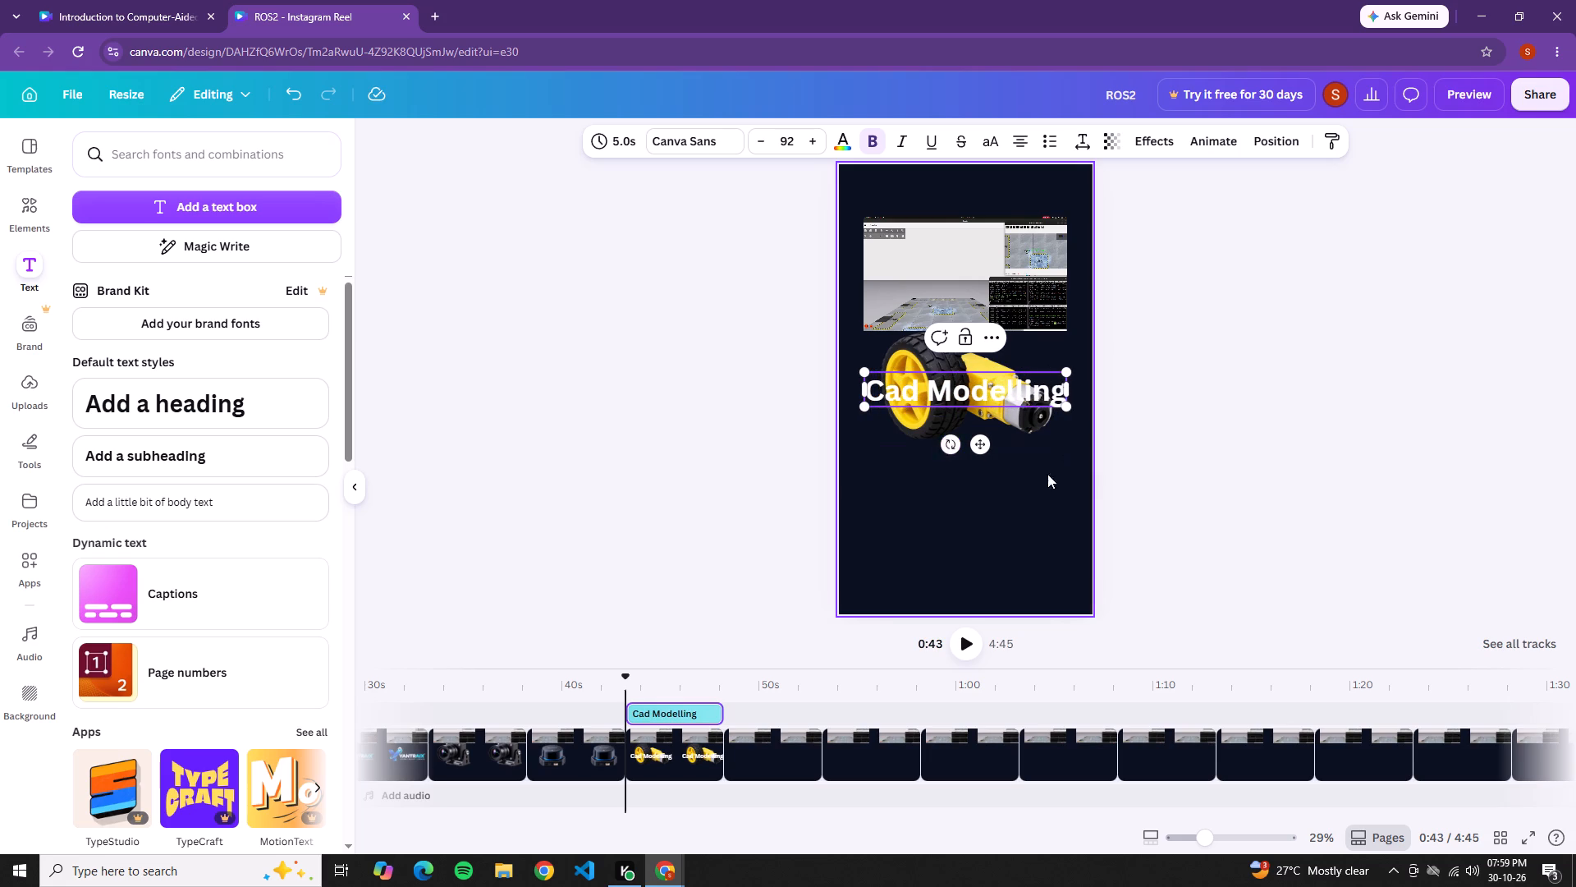
pyautogui.click(1036, 498)
# Move the "Cad Modelling" heading straight down so it sits just below the wheel and motor image.
pyautogui.click(985, 394)
pyautogui.press('Down')
pyautogui.press('Down')
pyautogui.press('Down')
pyautogui.press('Down')
pyautogui.press('Down')
pyautogui.press('Down')
pyautogui.press('Down')
pyautogui.press('Down')
pyautogui.press('Down')
pyautogui.press('Down')
pyautogui.press('Down')
pyautogui.press('Down')
pyautogui.press('Down')
pyautogui.press('Down')
pyautogui.press('Down')
pyautogui.press('Down')
pyautogui.press('Down')
pyautogui.press('Down')
pyautogui.press('Down')
pyautogui.press('Down')
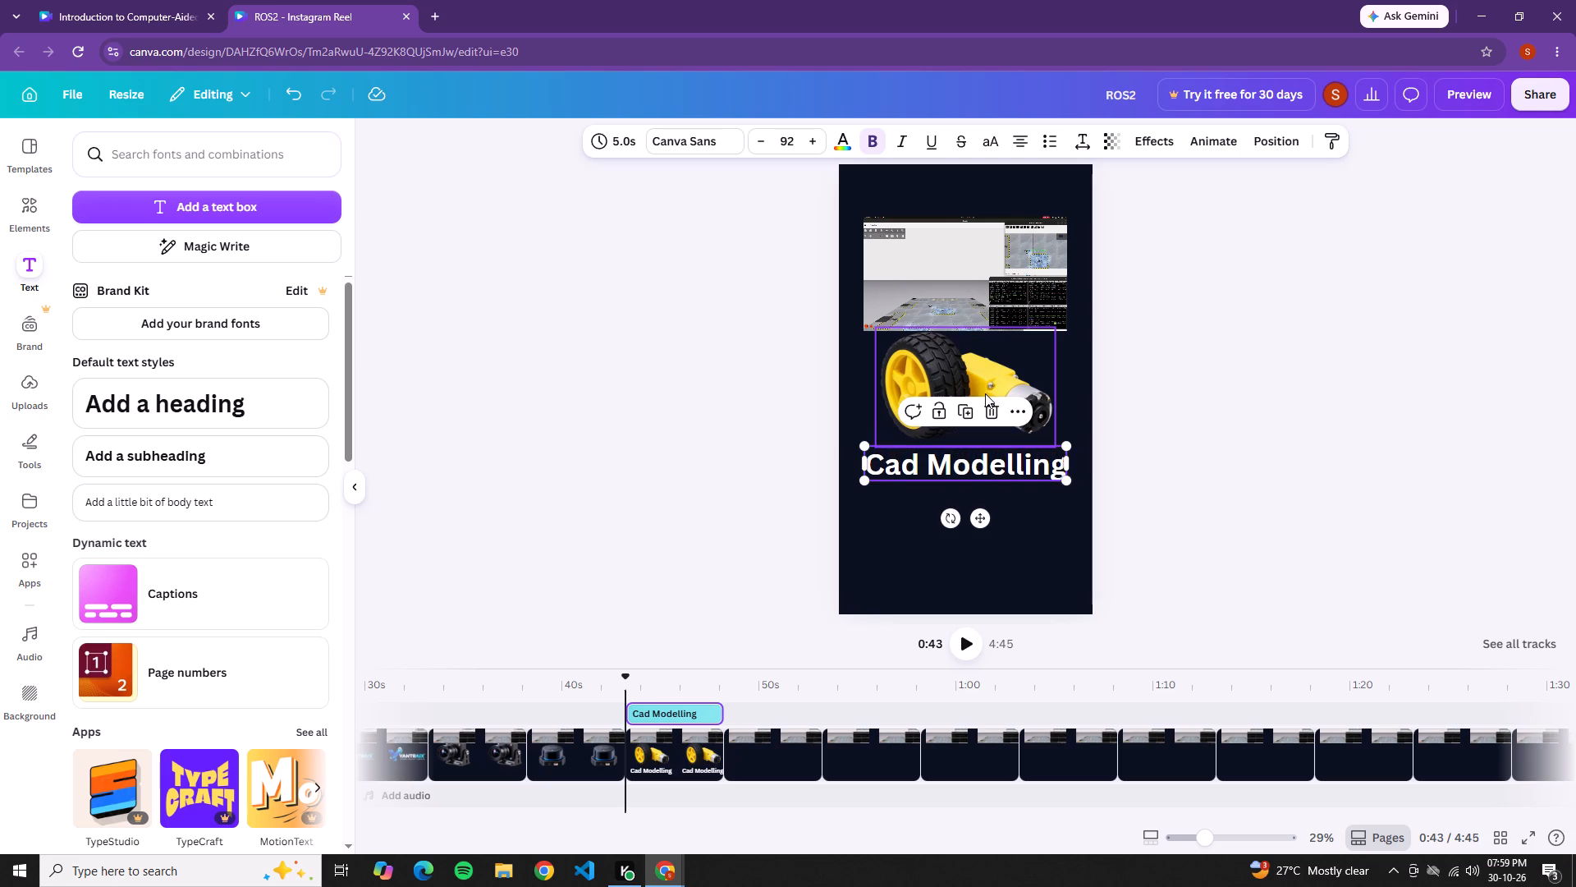
pyautogui.press('Down')
pyautogui.press('Down')
pyautogui.press('Down')
pyautogui.press('Down')
pyautogui.press('Down')
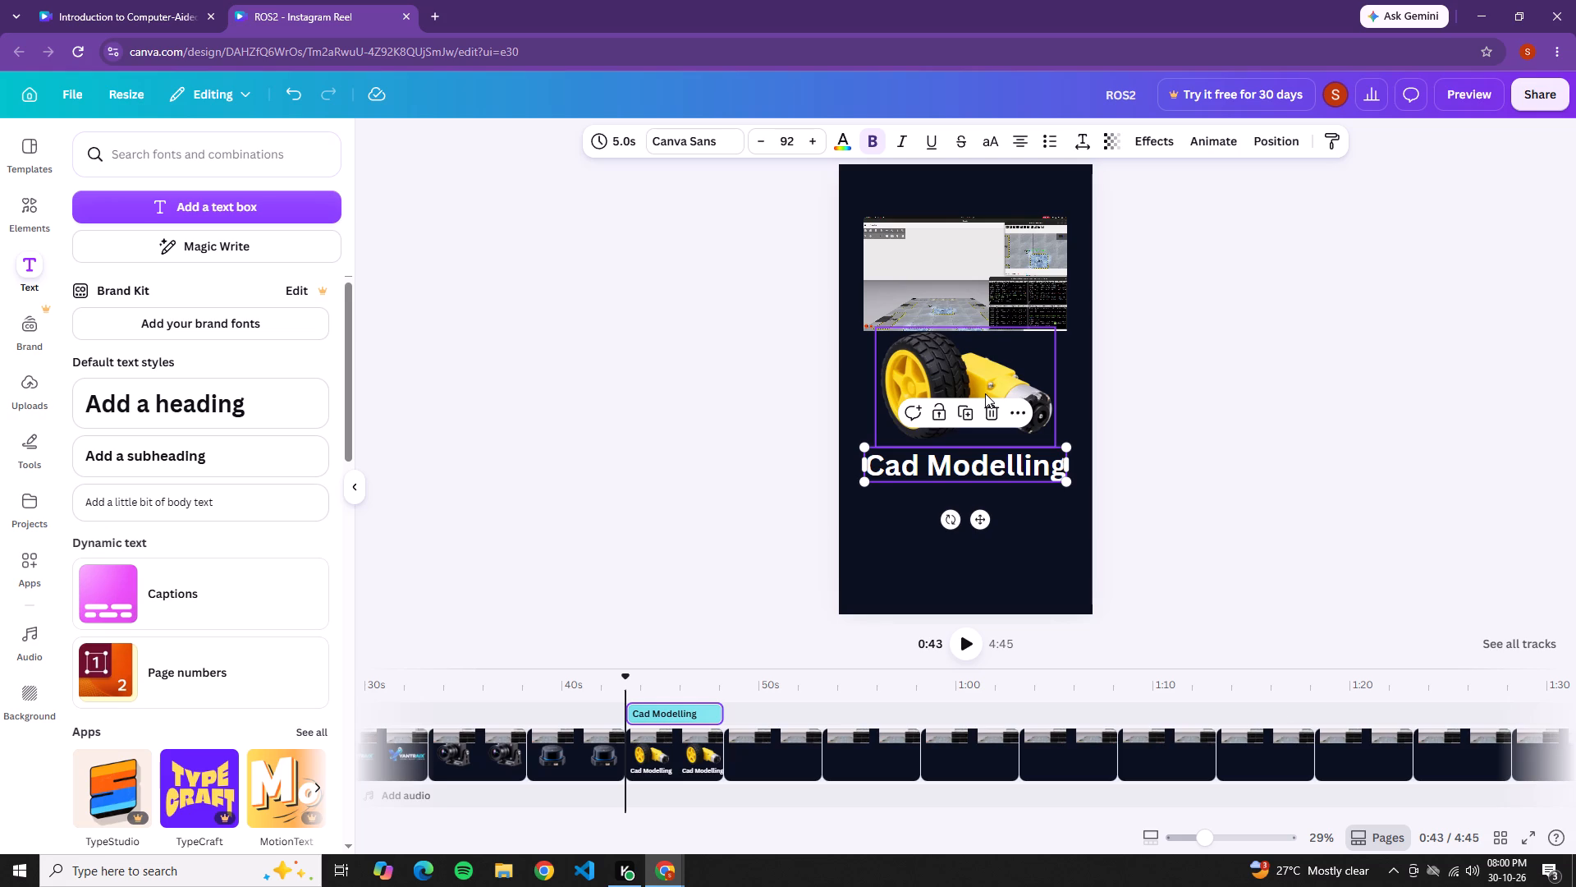
# Add a subheading text box in cyan below the simulation video on the page following the "Cad Modelling" page.
pyautogui.click(966, 637)
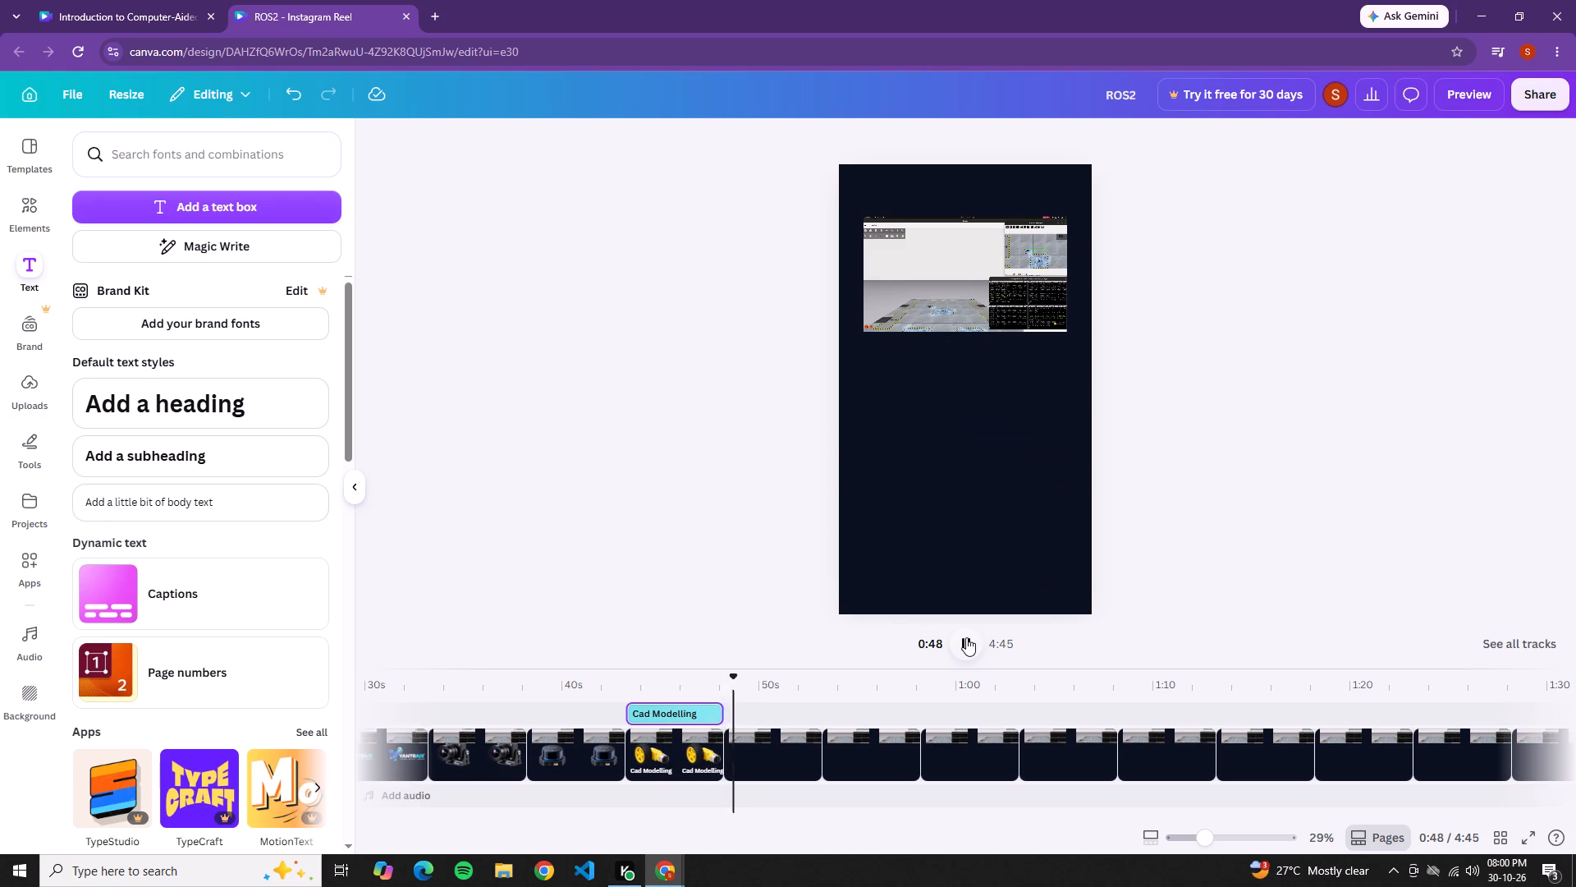
pyautogui.click(966, 637)
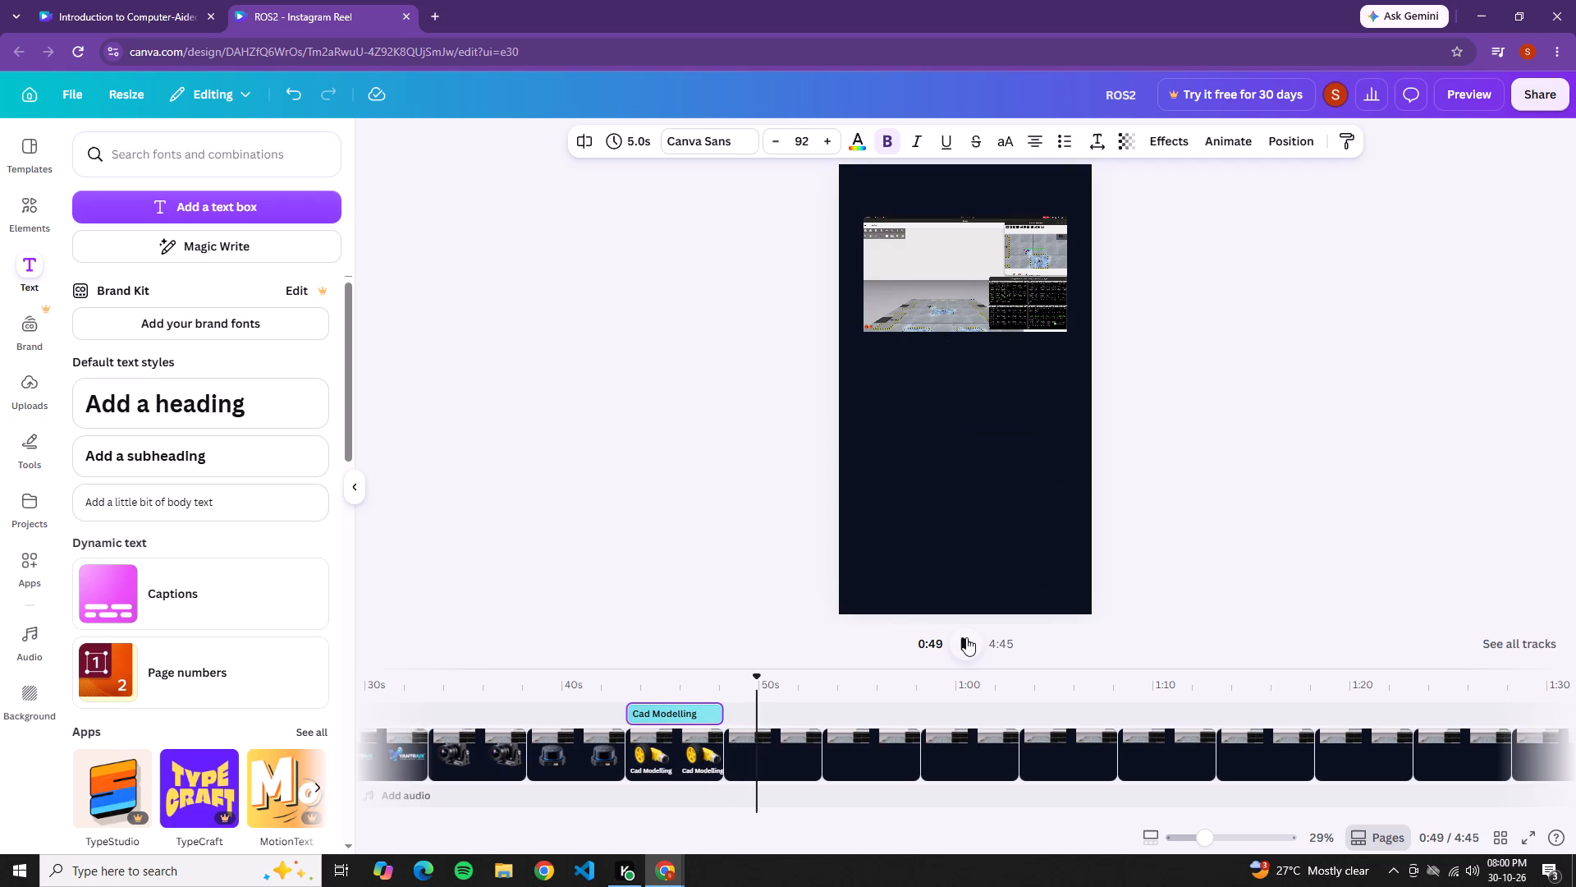
pyautogui.moveTo(117, 455); pyautogui.dragTo(913, 443)
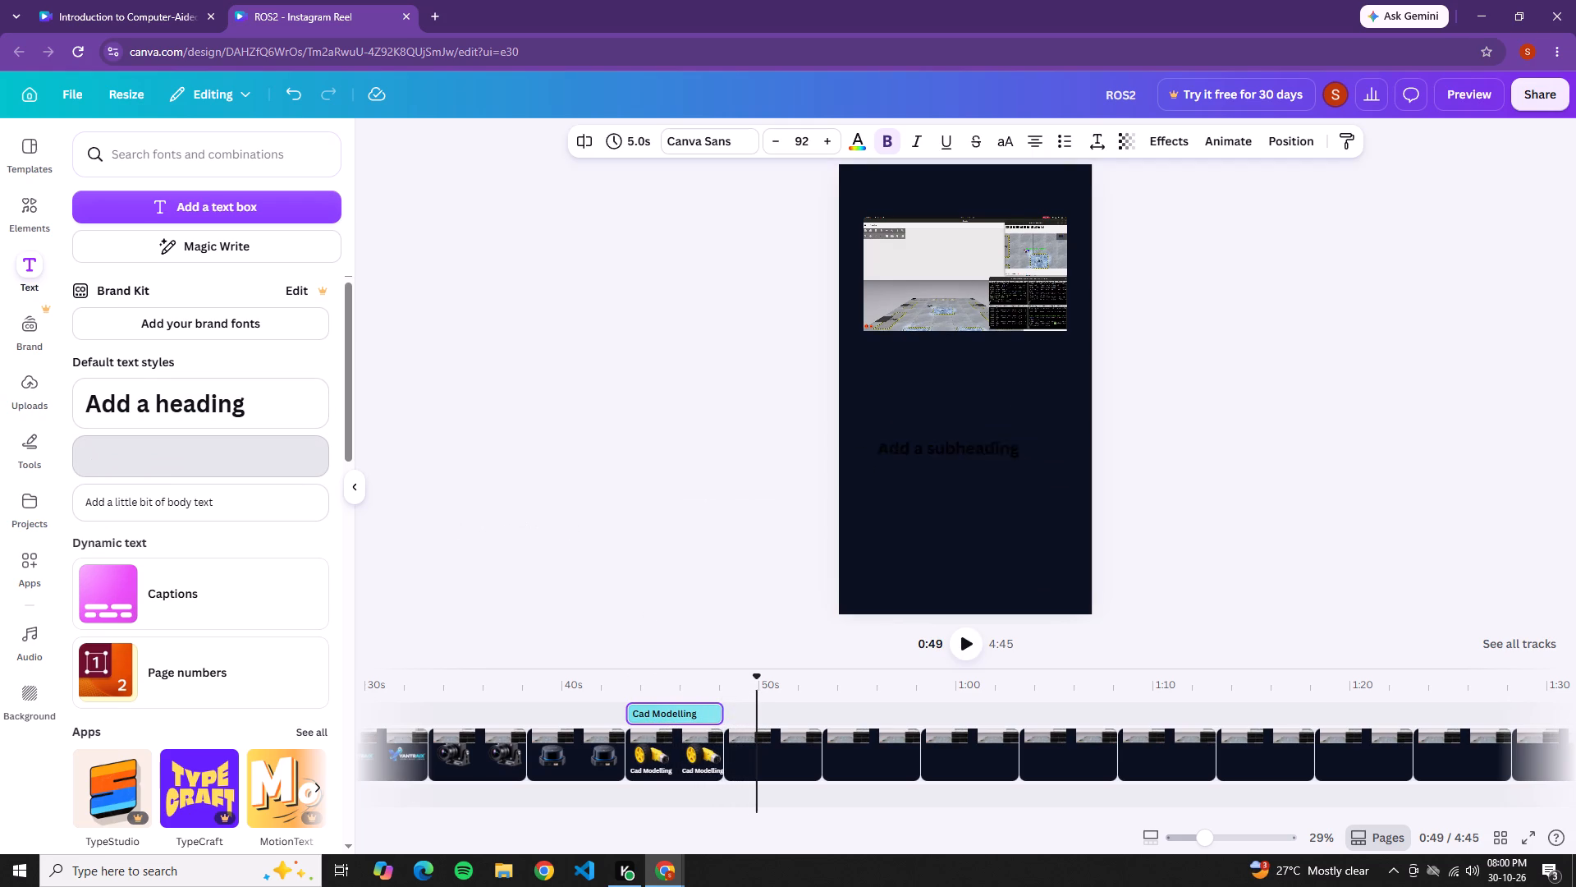
pyautogui.moveTo(913, 443); pyautogui.dragTo(923, 434)
pyautogui.moveTo(923, 434); pyautogui.dragTo(910, 434)
pyautogui.moveTo(935, 429); pyautogui.dragTo(922, 425)
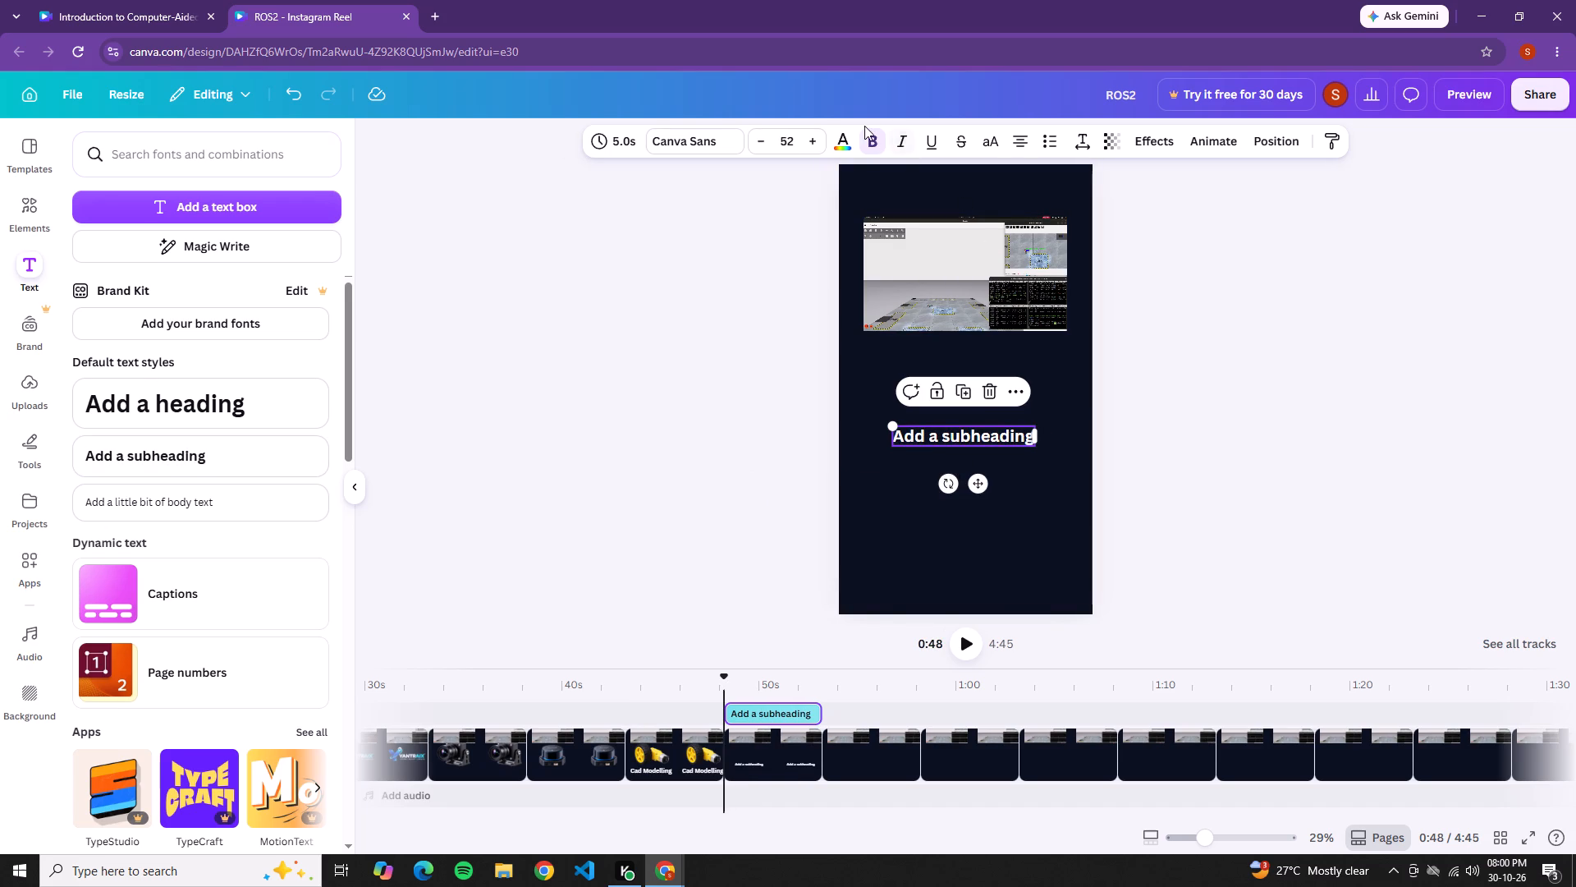
pyautogui.click(850, 136)
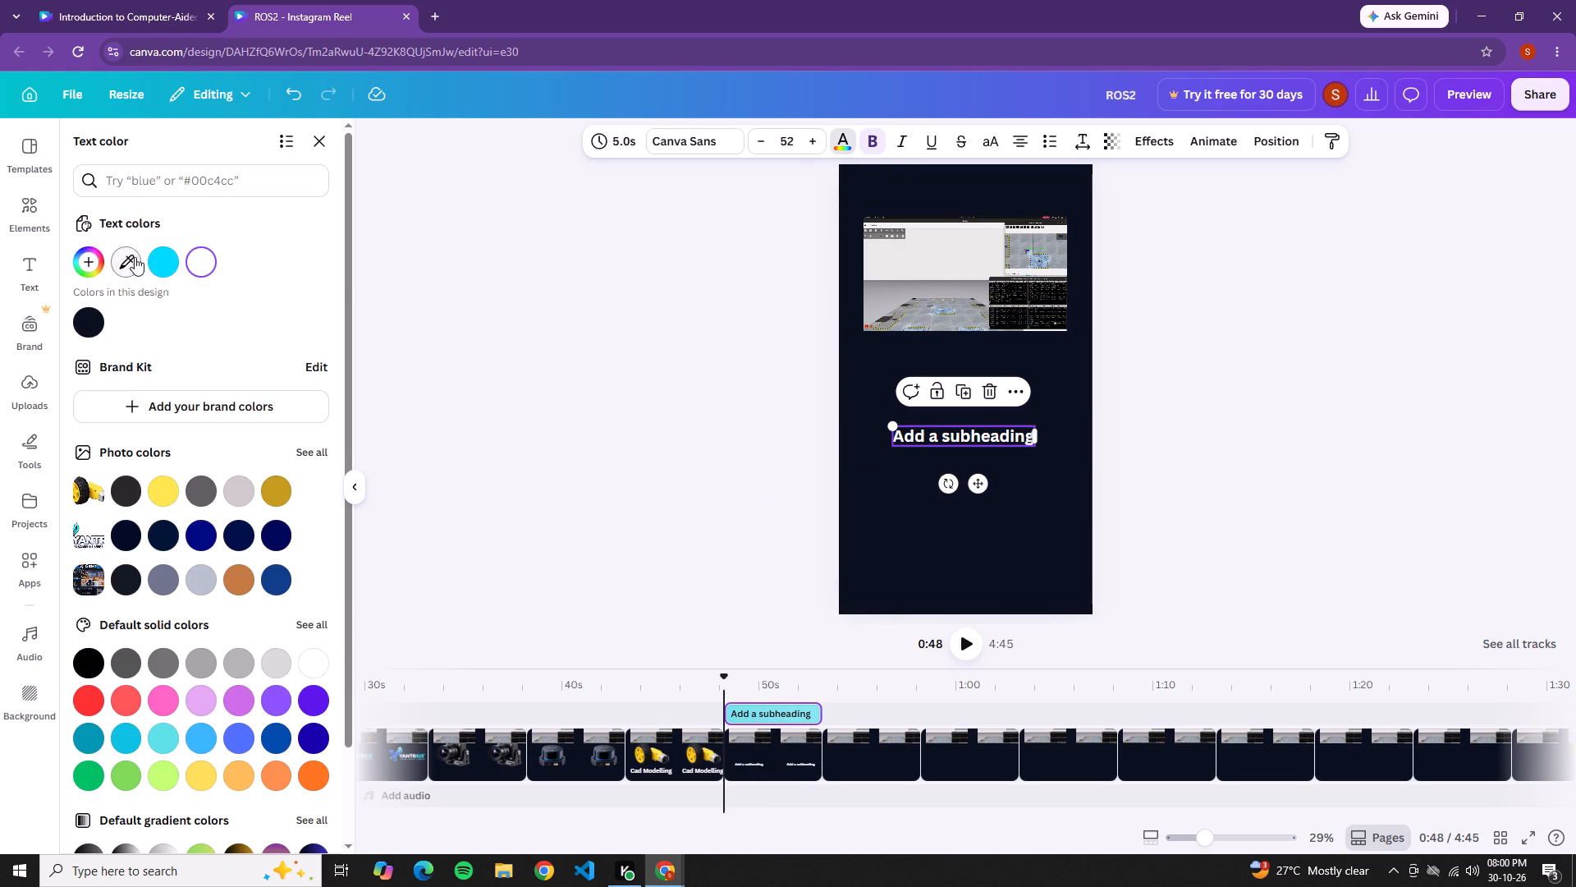
pyautogui.click(172, 260)
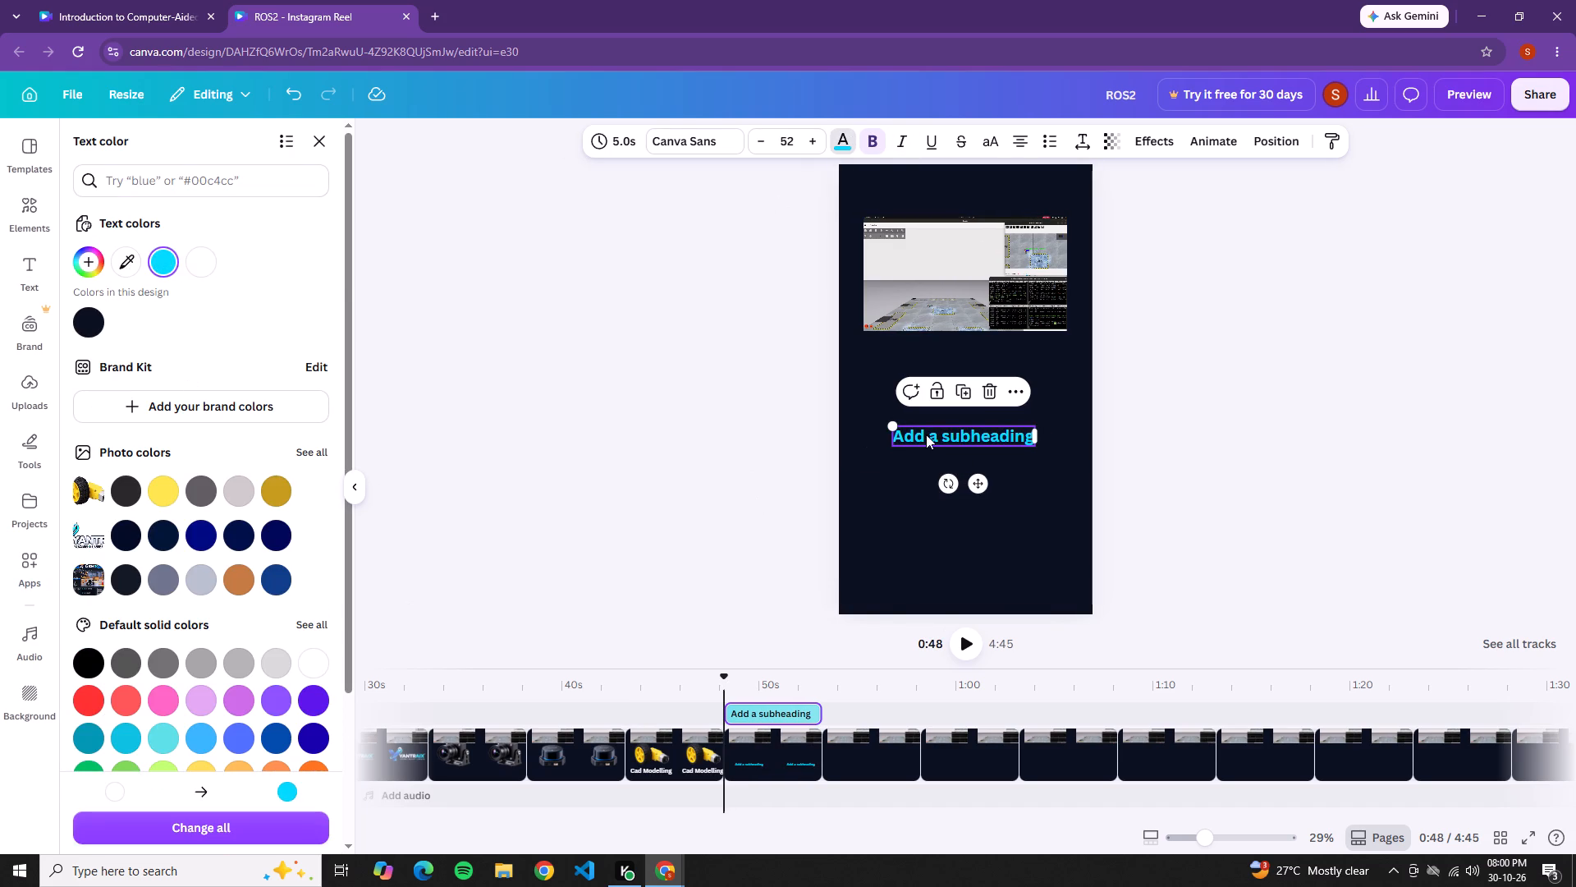
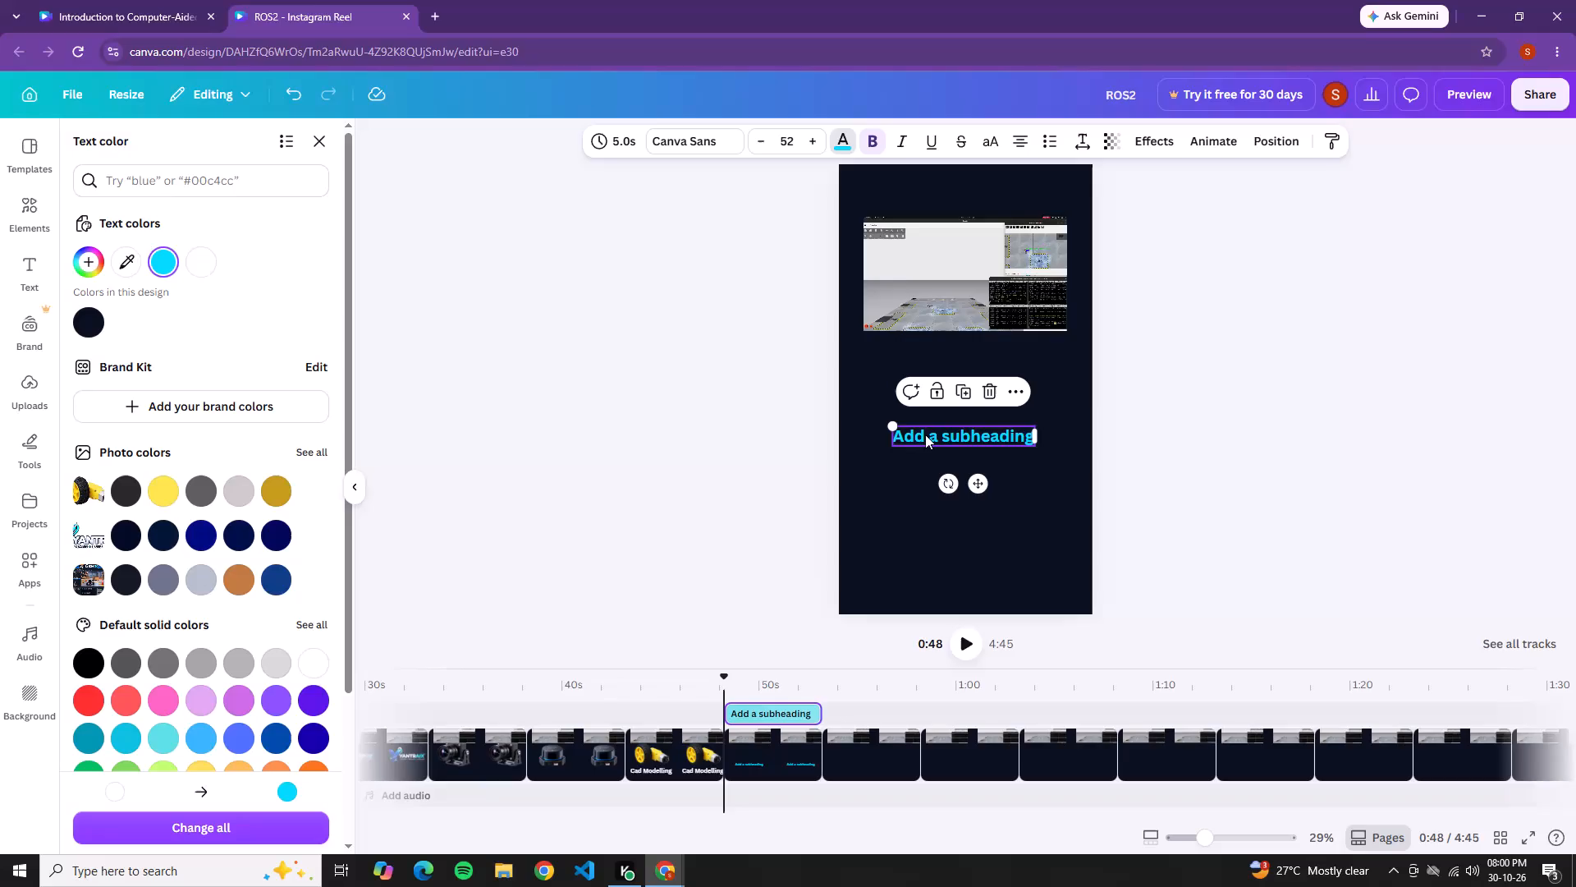
# Replace the cyan subheading's placeholder text below the simulation video with "computer aided design".
pyautogui.write('nn')
pyautogui.press('space')
pyautogui.click(924, 434)
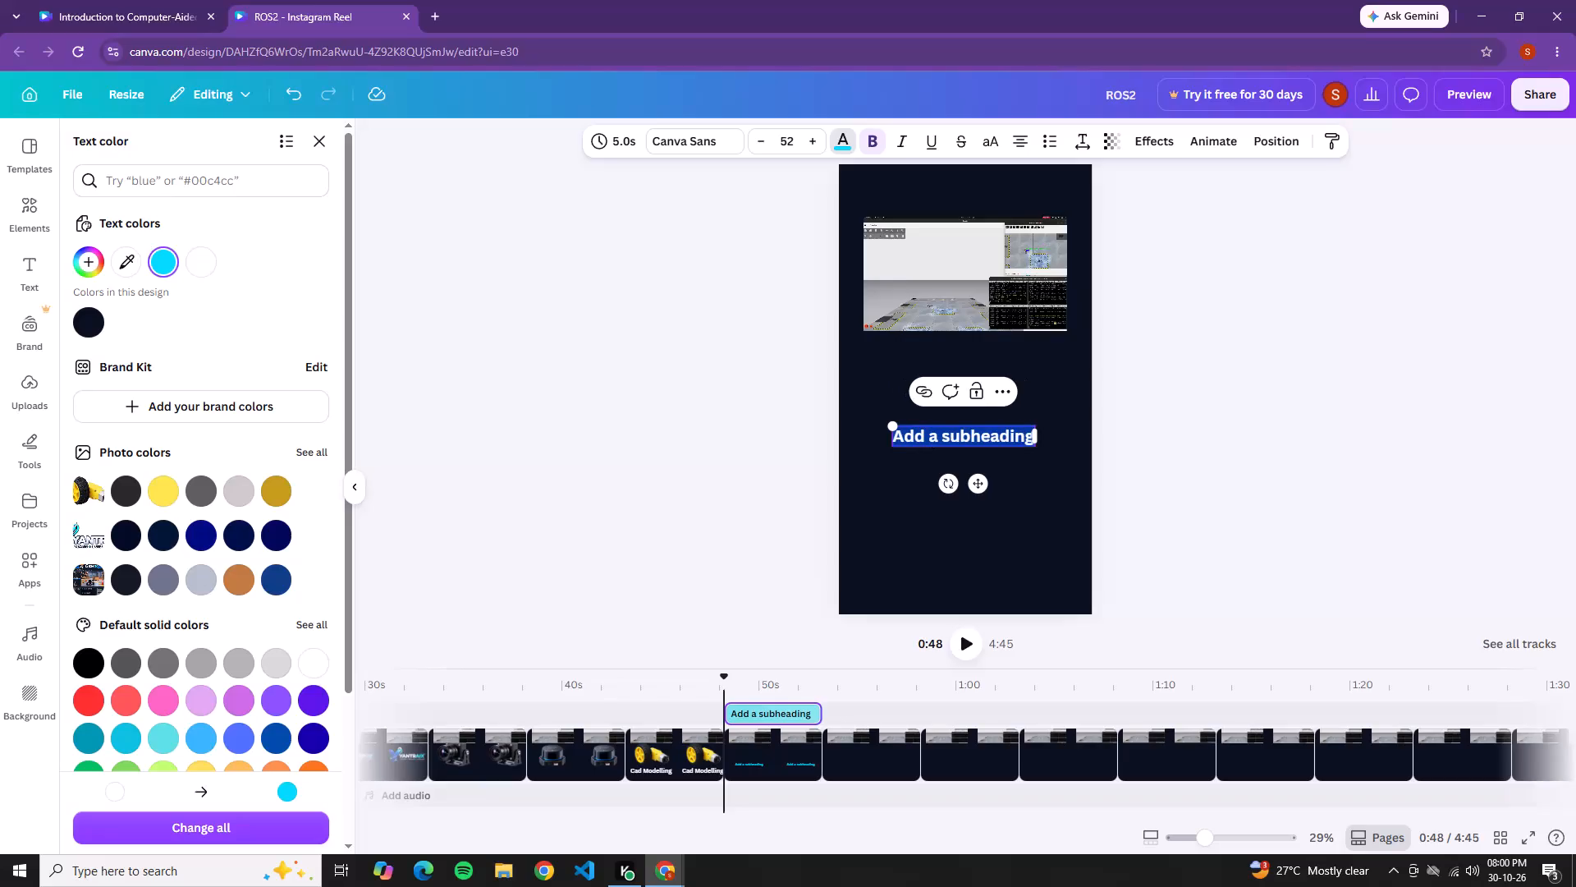
pyautogui.press('c')
pyautogui.write('omputer')
pyautogui.press('space')
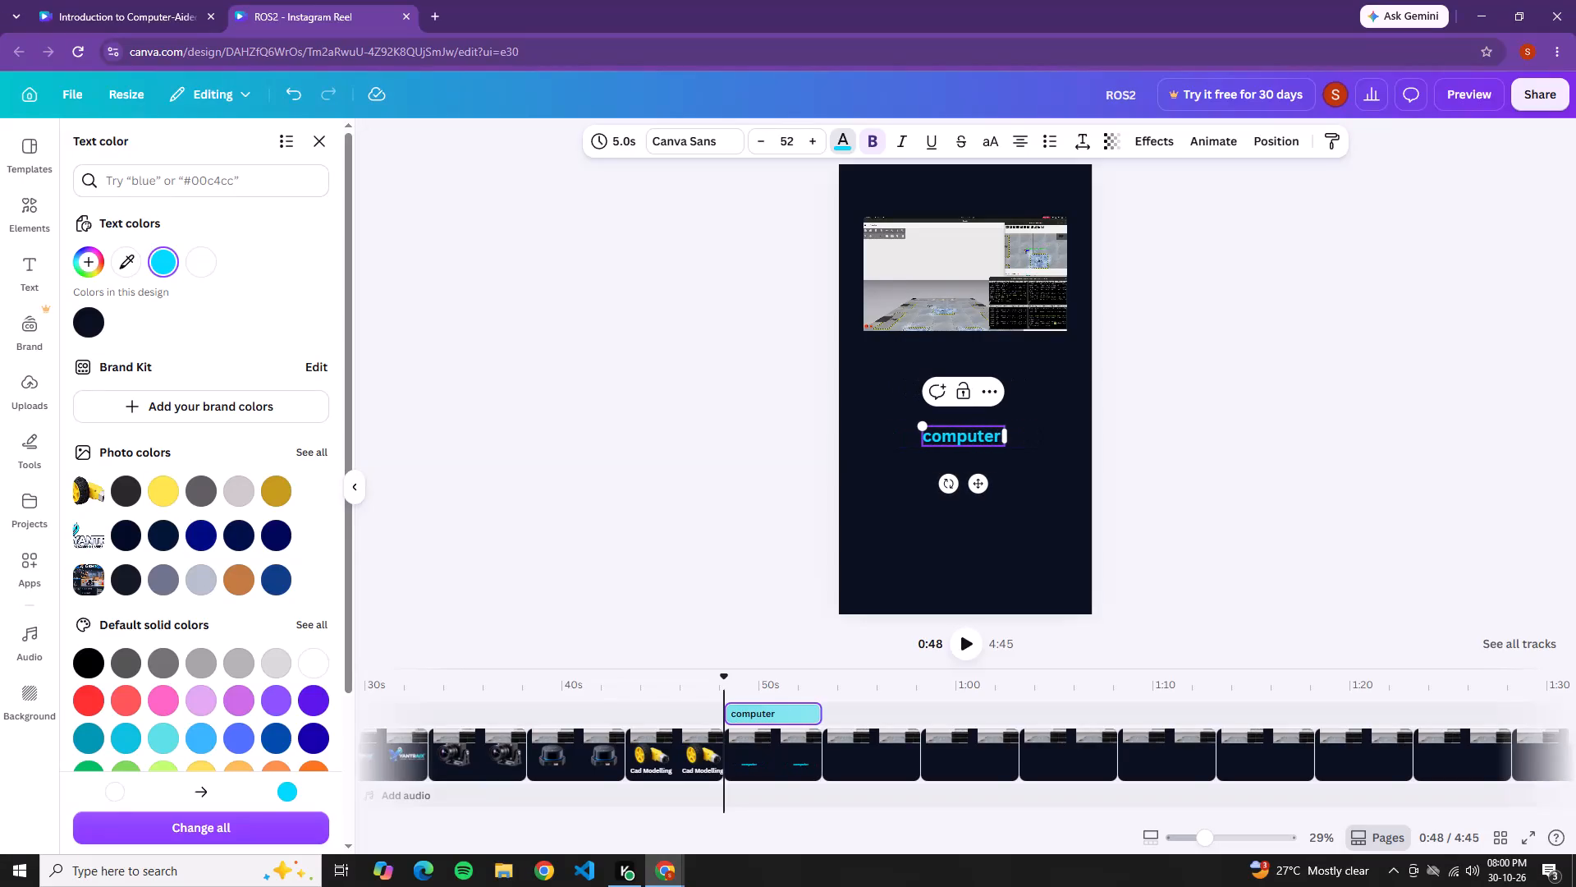
pyautogui.write('ais')
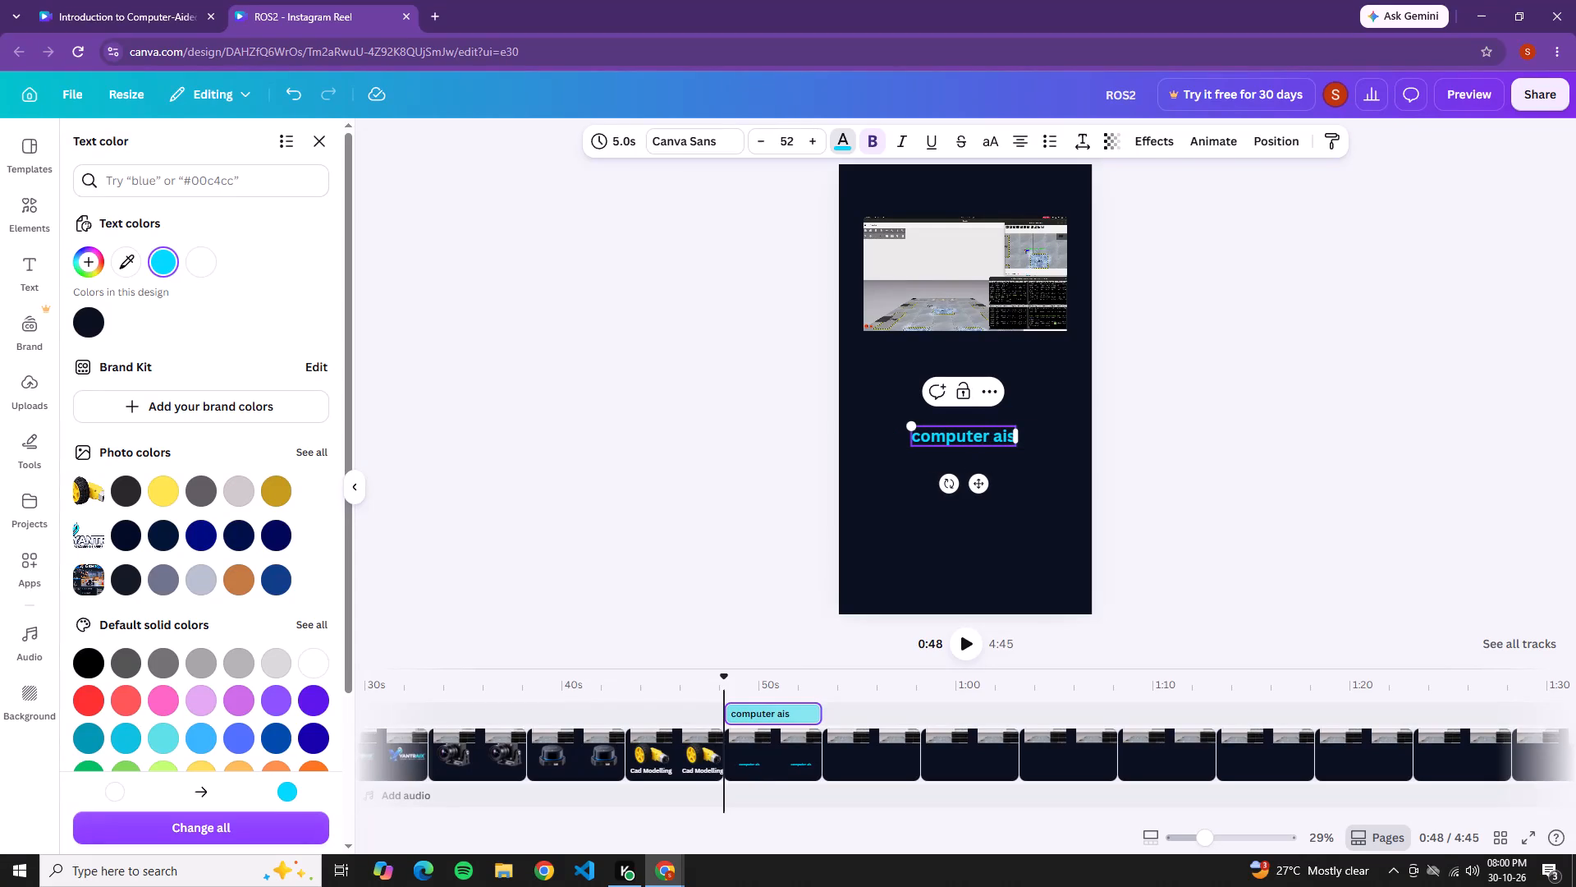
pyautogui.press('BackSpace')
pyautogui.write('derd')
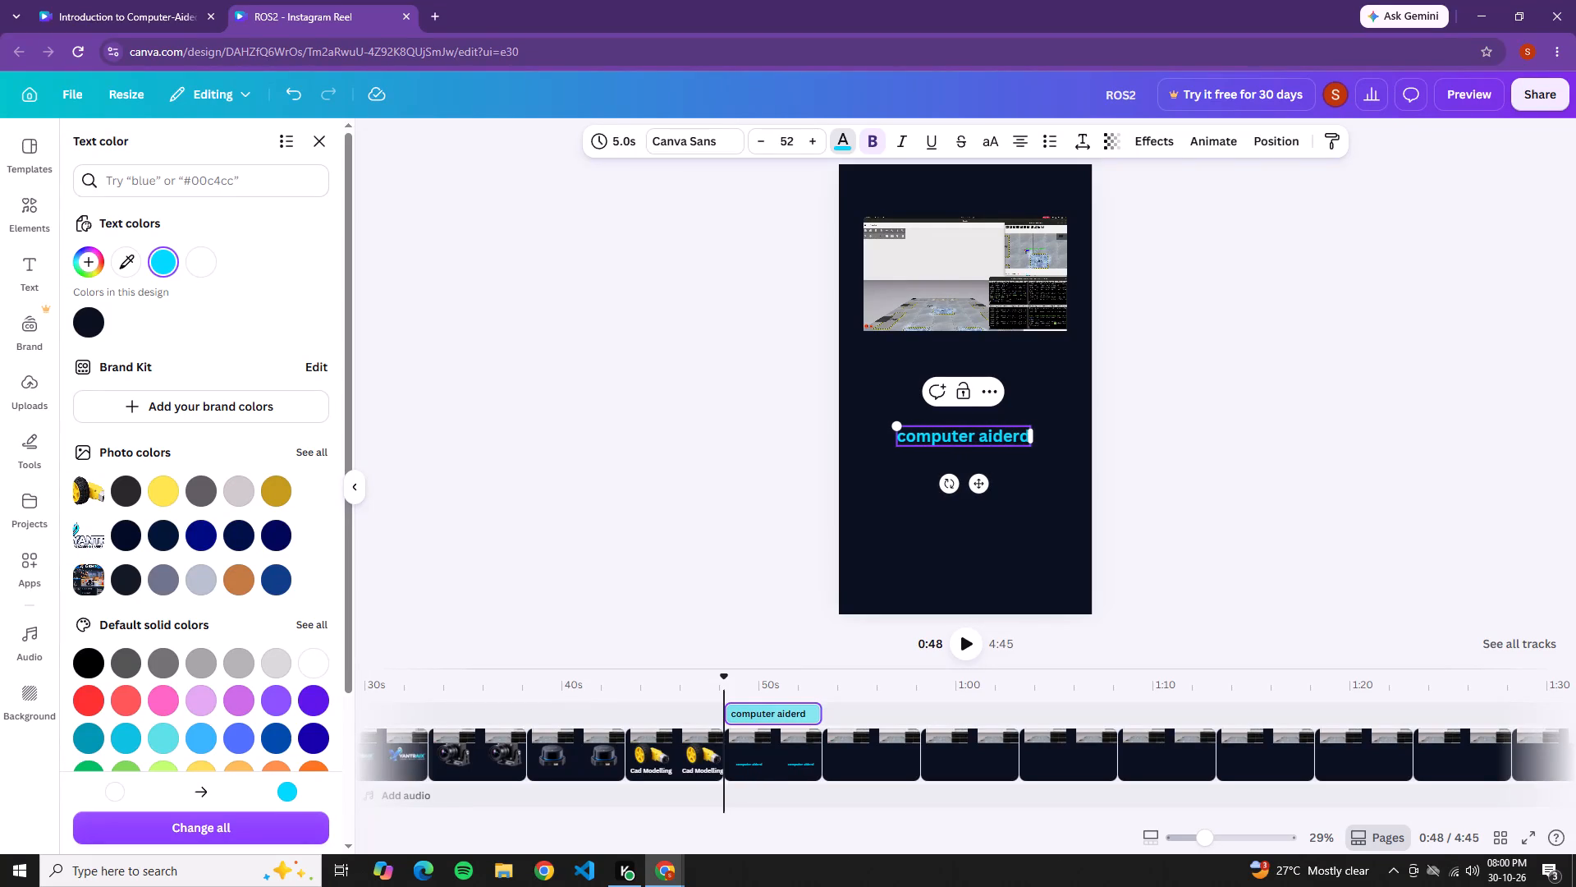
pyautogui.press('BackSpace')
pyautogui.press('BackSpace')
pyautogui.press('d')
pyautogui.press('space')
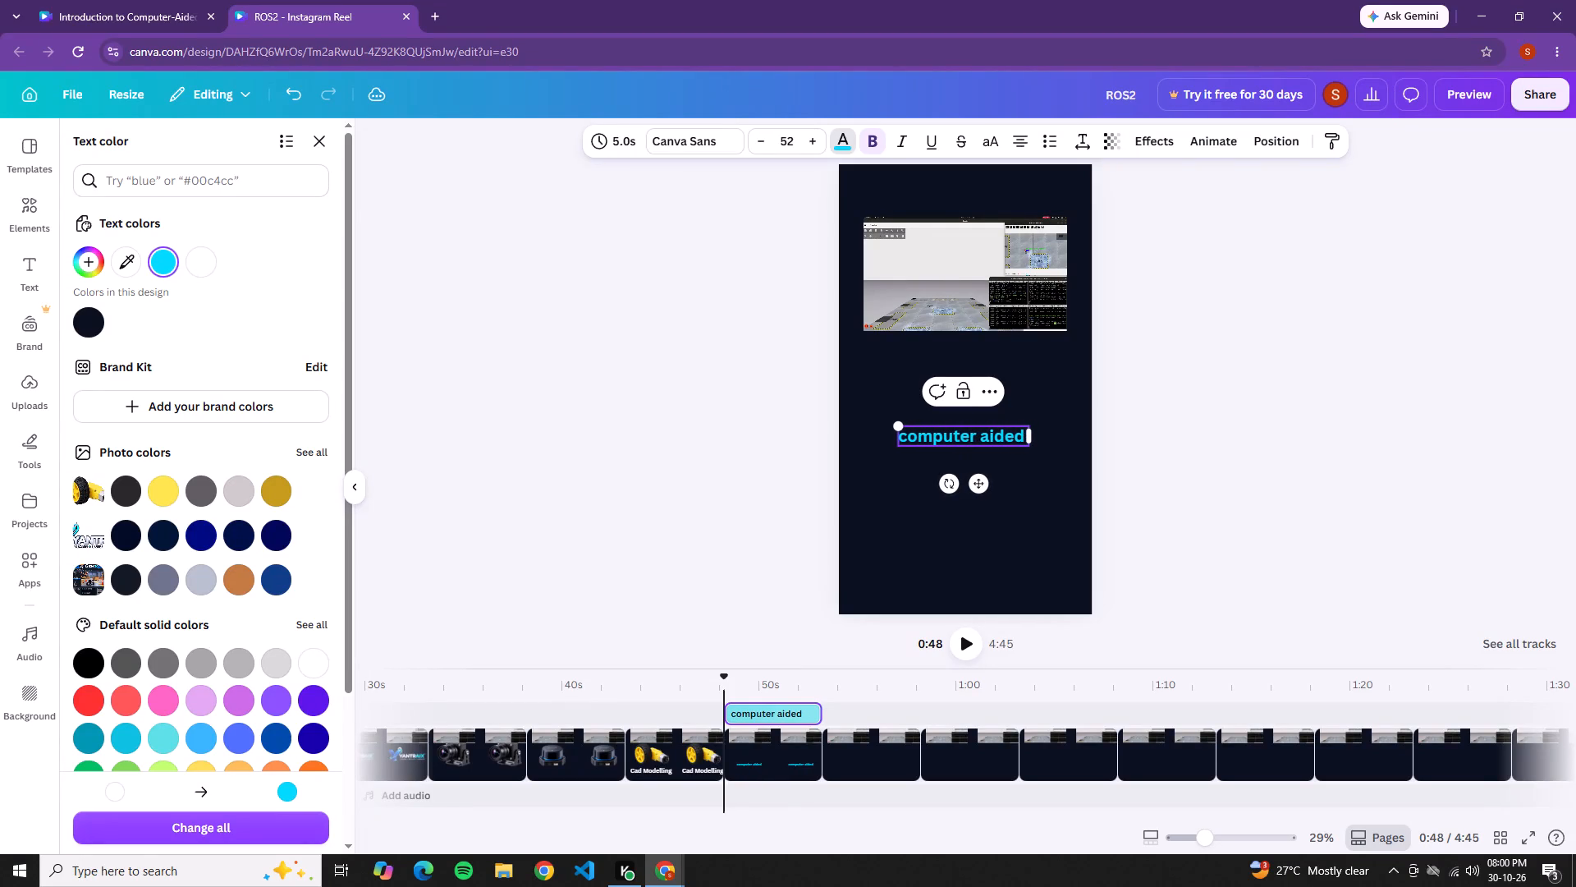
pyautogui.write('mo')
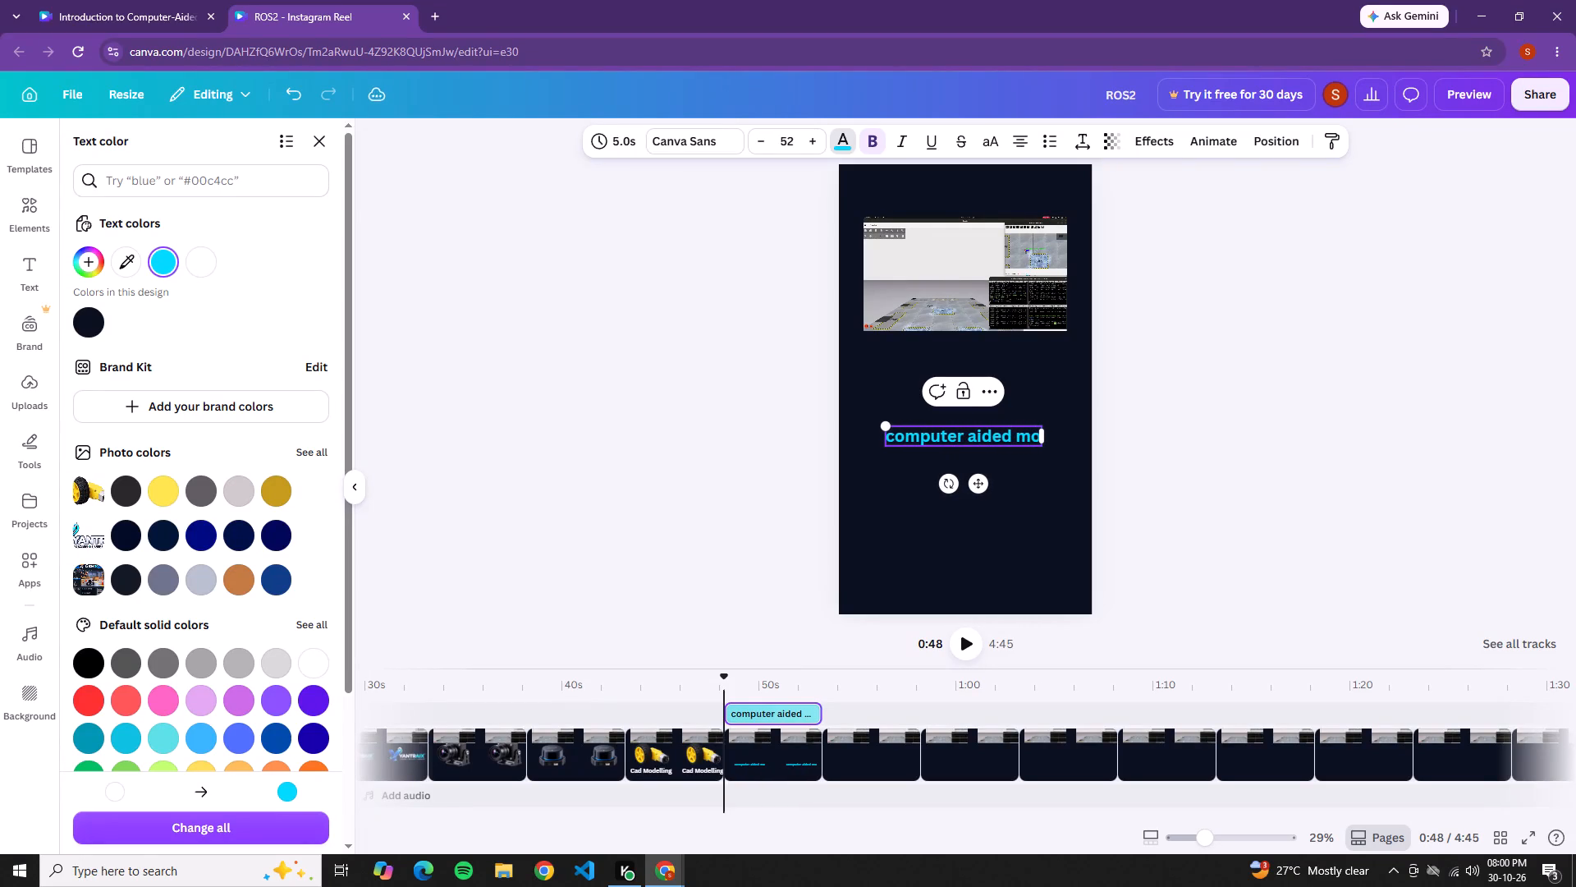
pyautogui.press('BackSpace')
pyautogui.press('BackSpace')
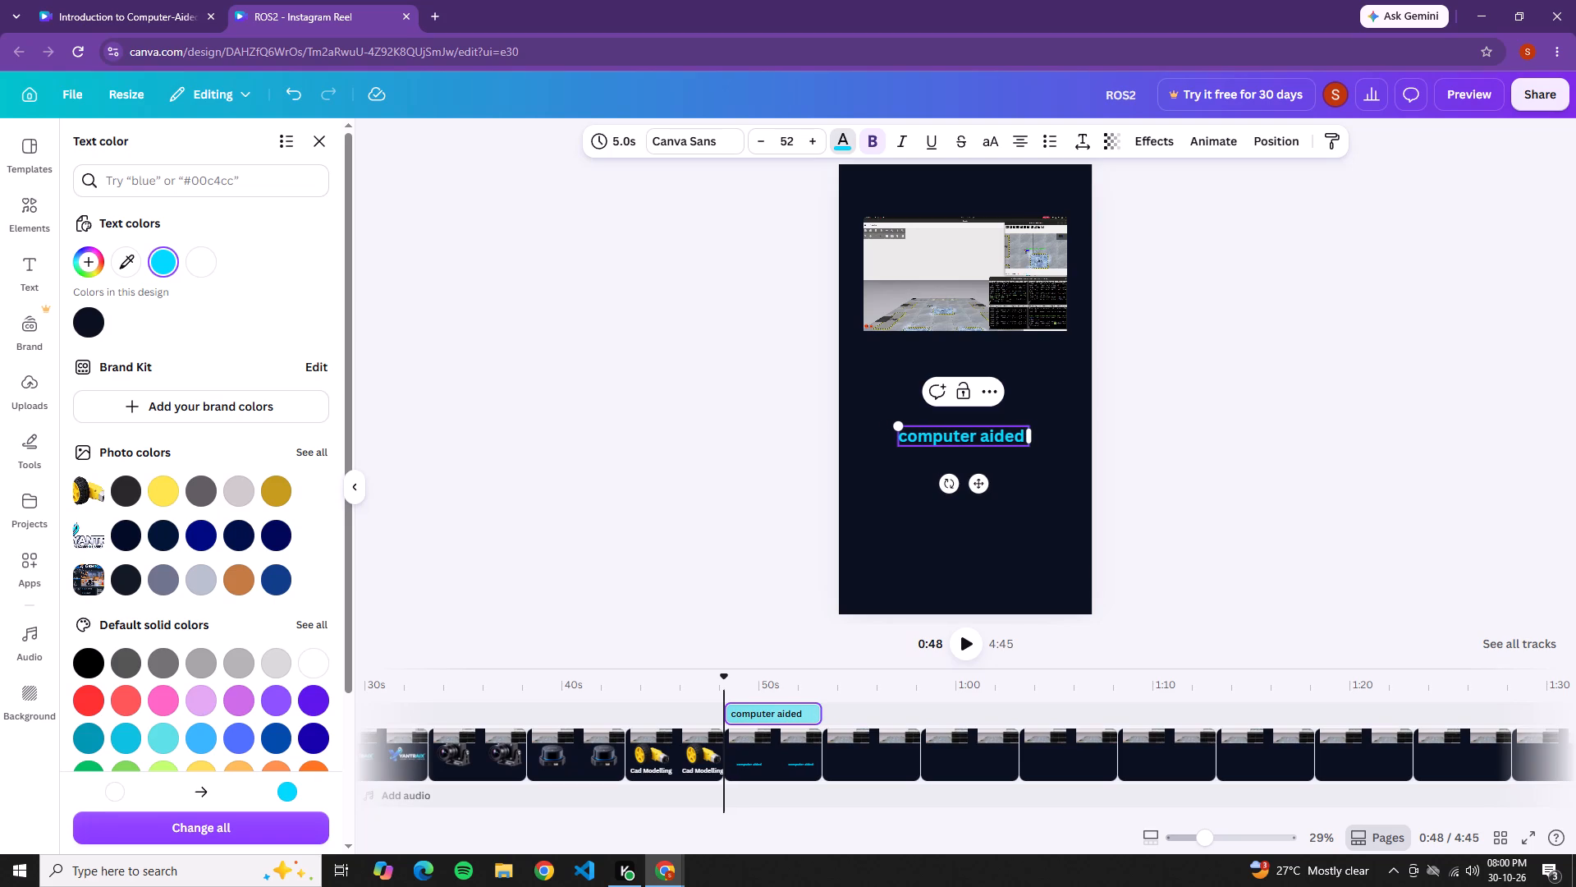
pyautogui.write('design')
pyautogui.press('space')
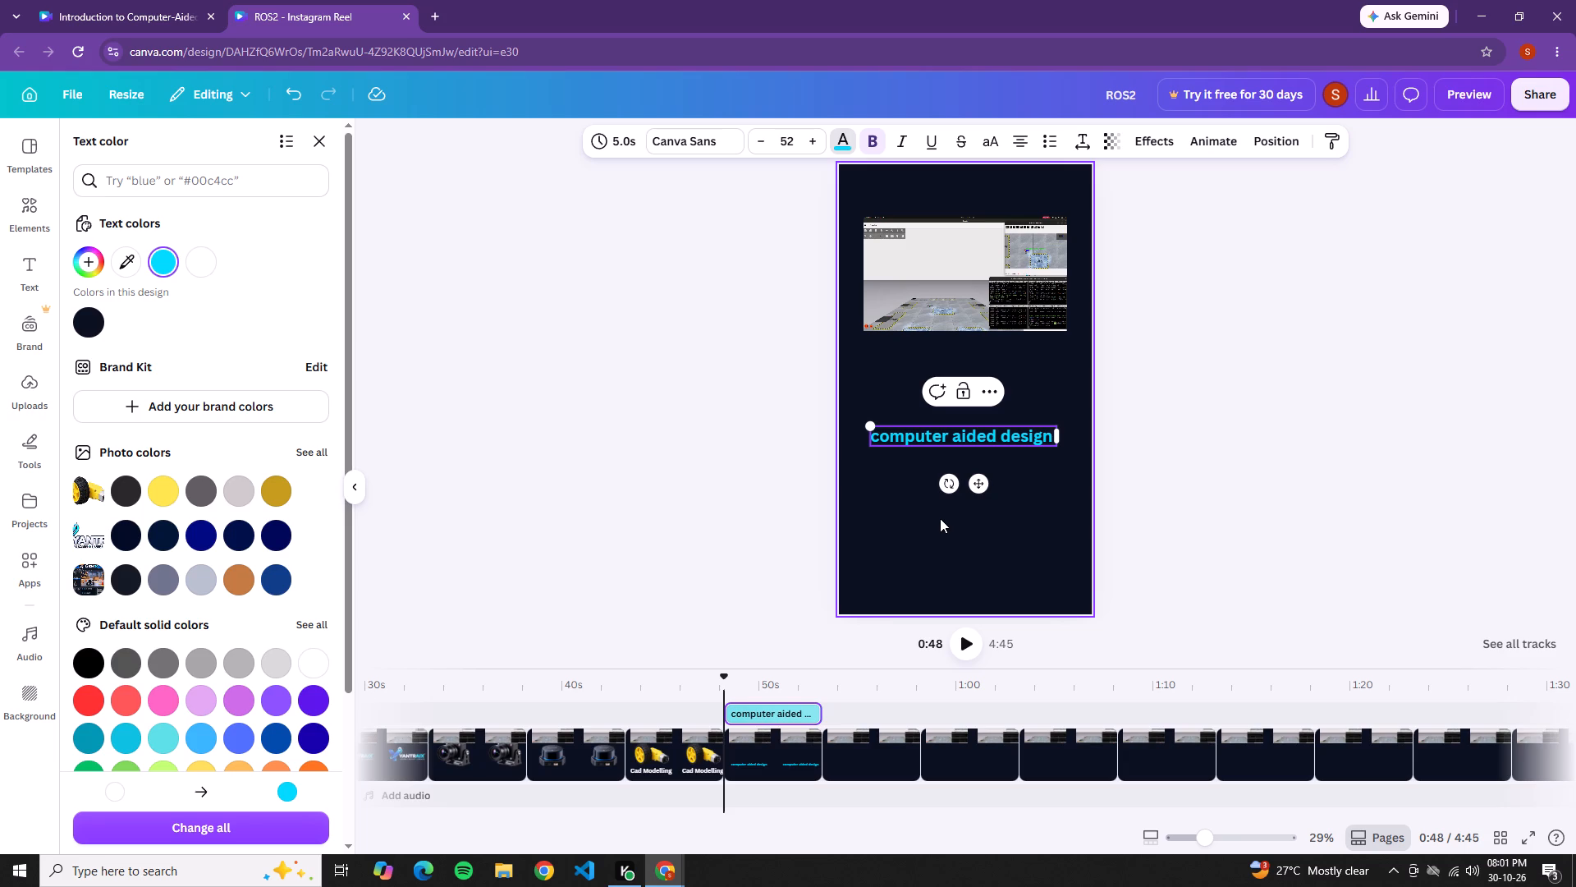
# Play back the reel from the "computer aided design" page onward, pausing at intervals to review the simulation video pages that follow.
pyautogui.click(959, 645)
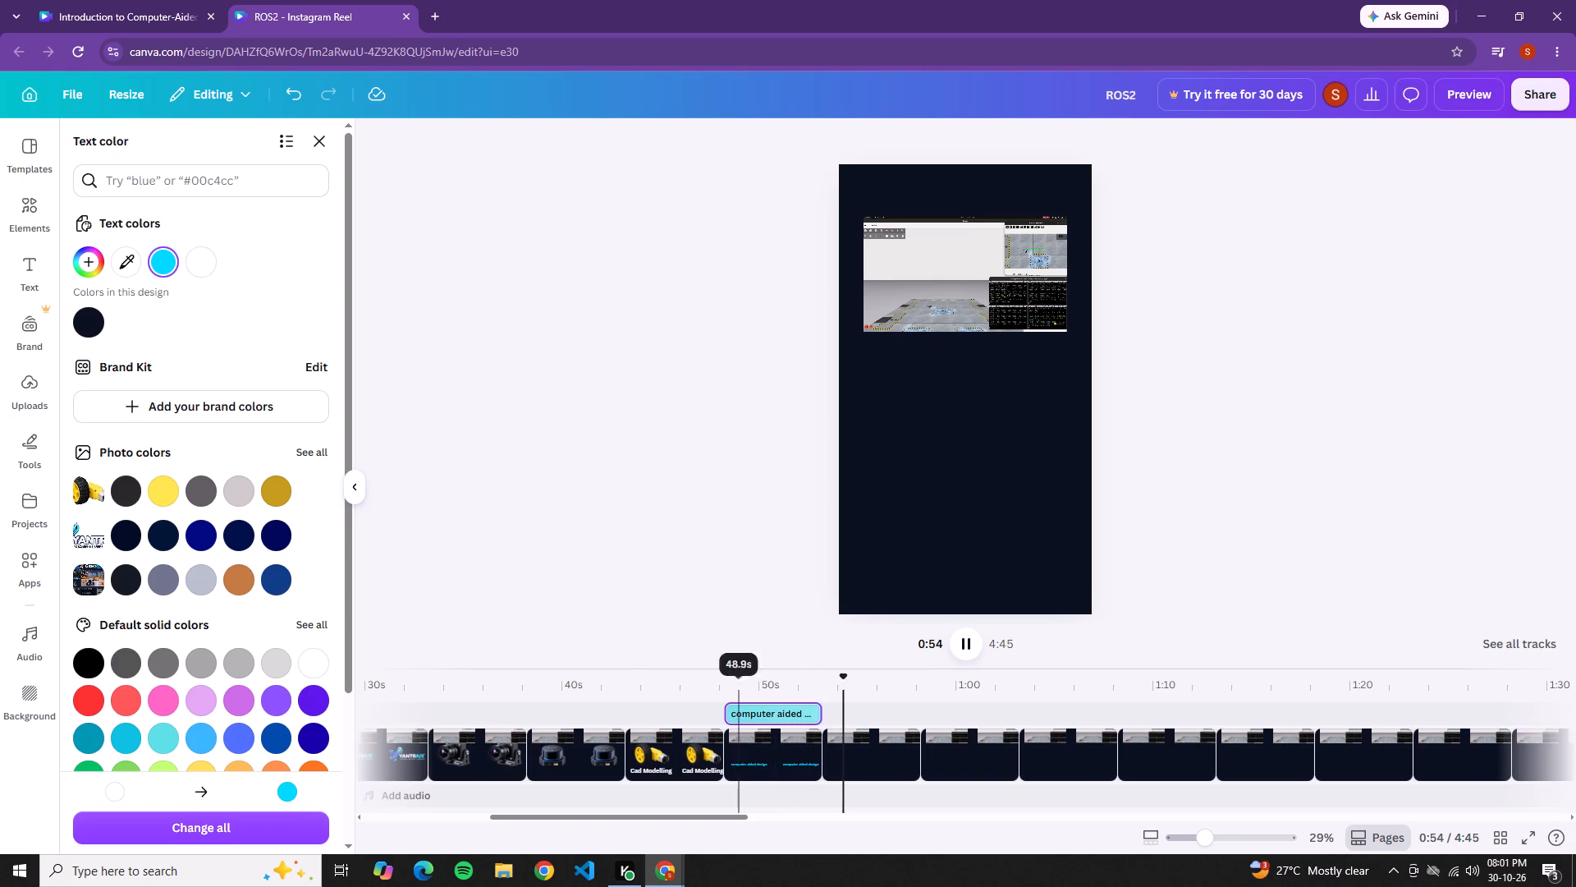
pyautogui.click(626, 699)
pyautogui.click(954, 637)
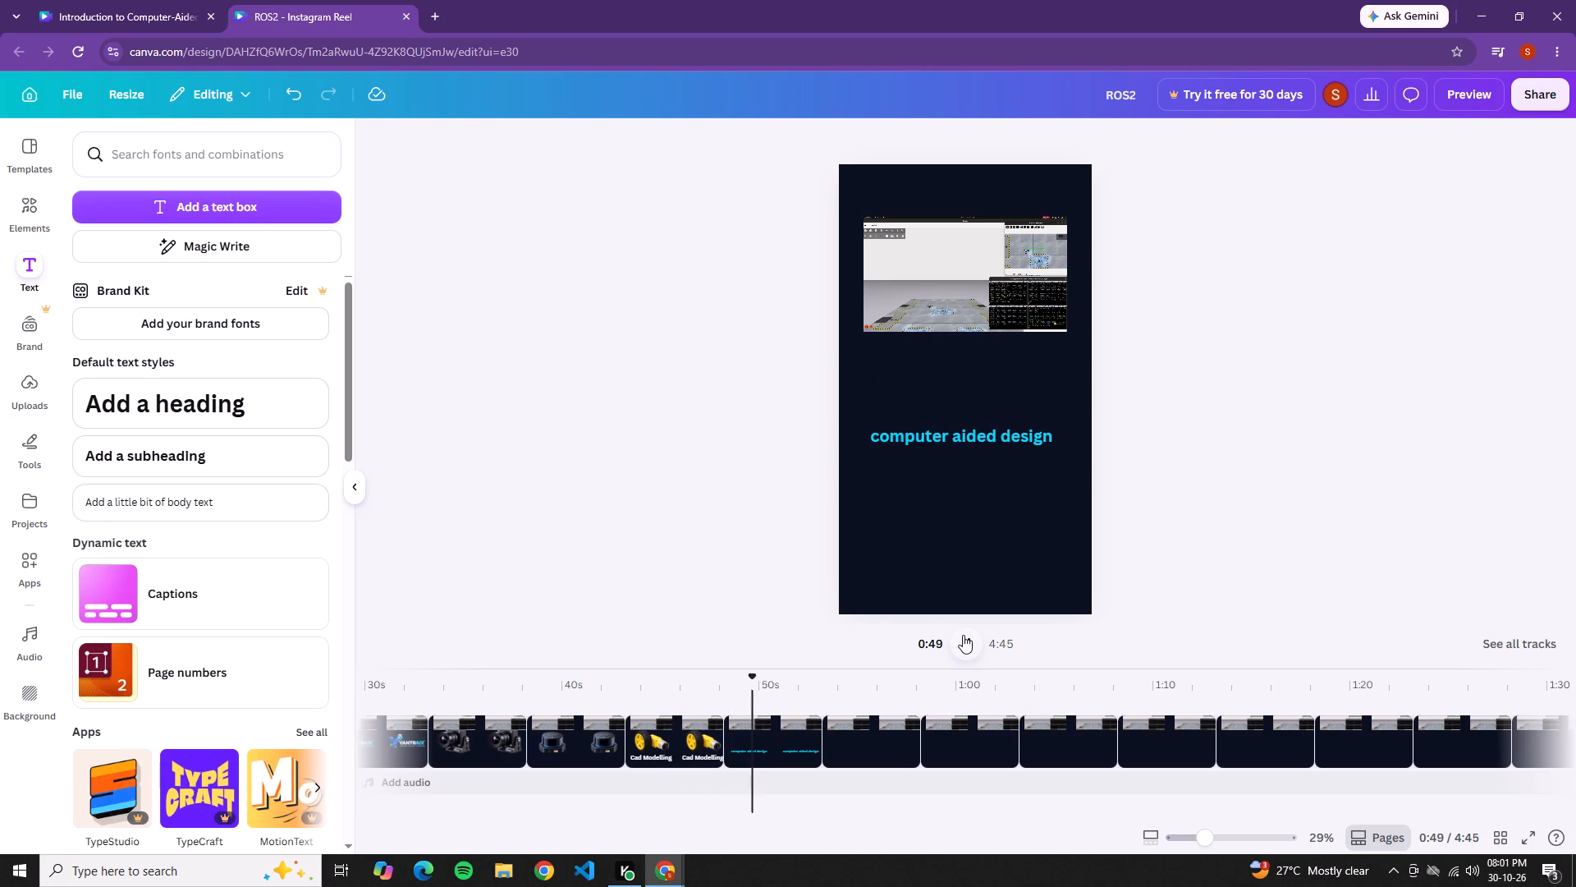
pyautogui.click(963, 635)
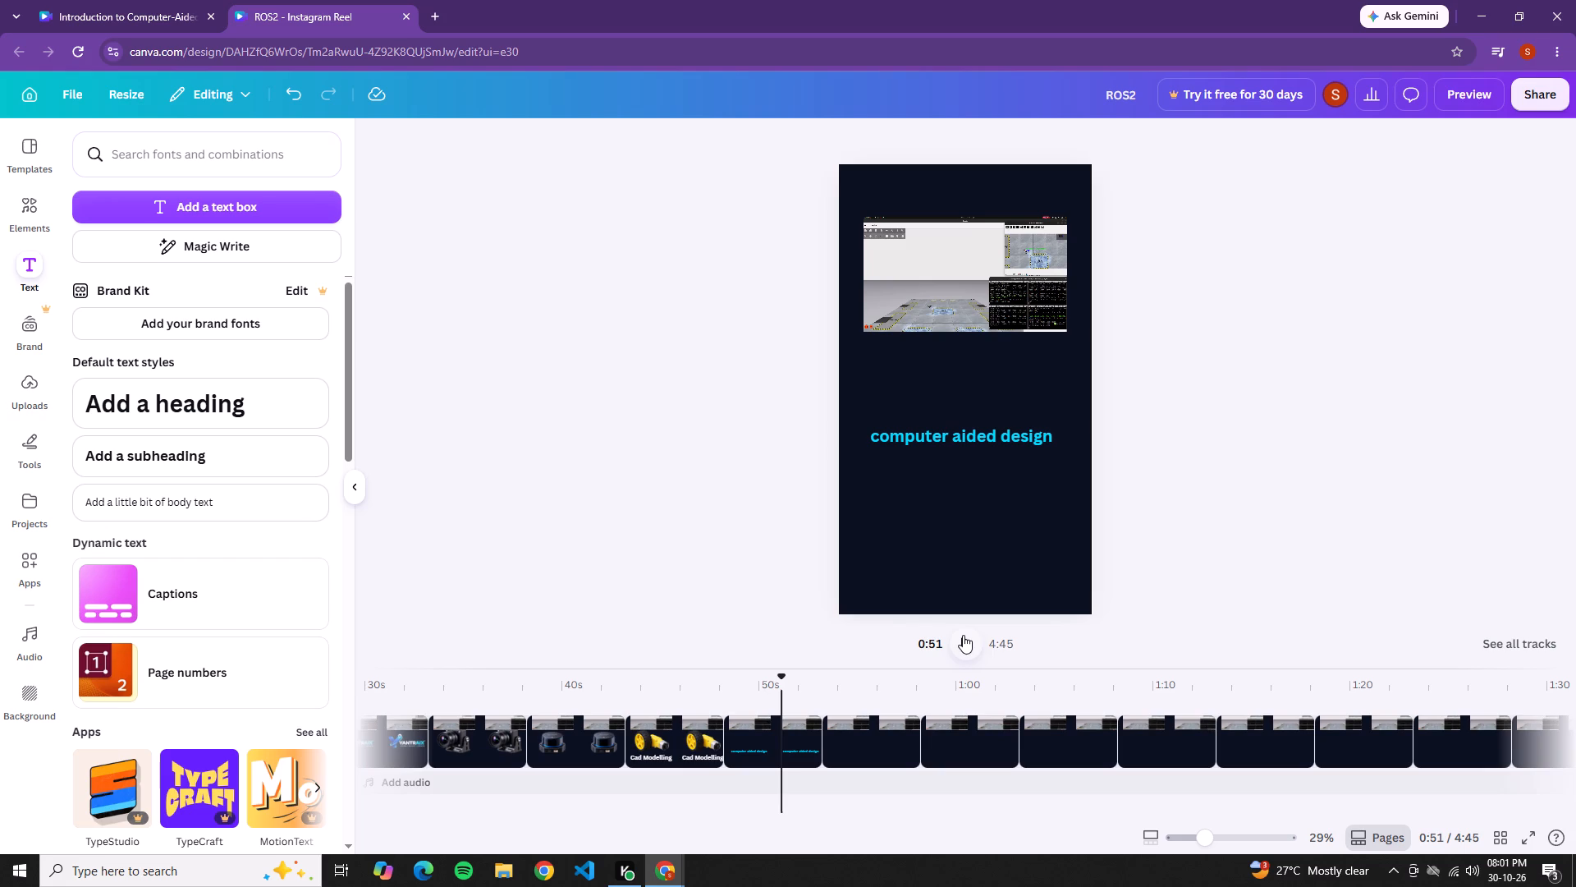
pyautogui.click(963, 635)
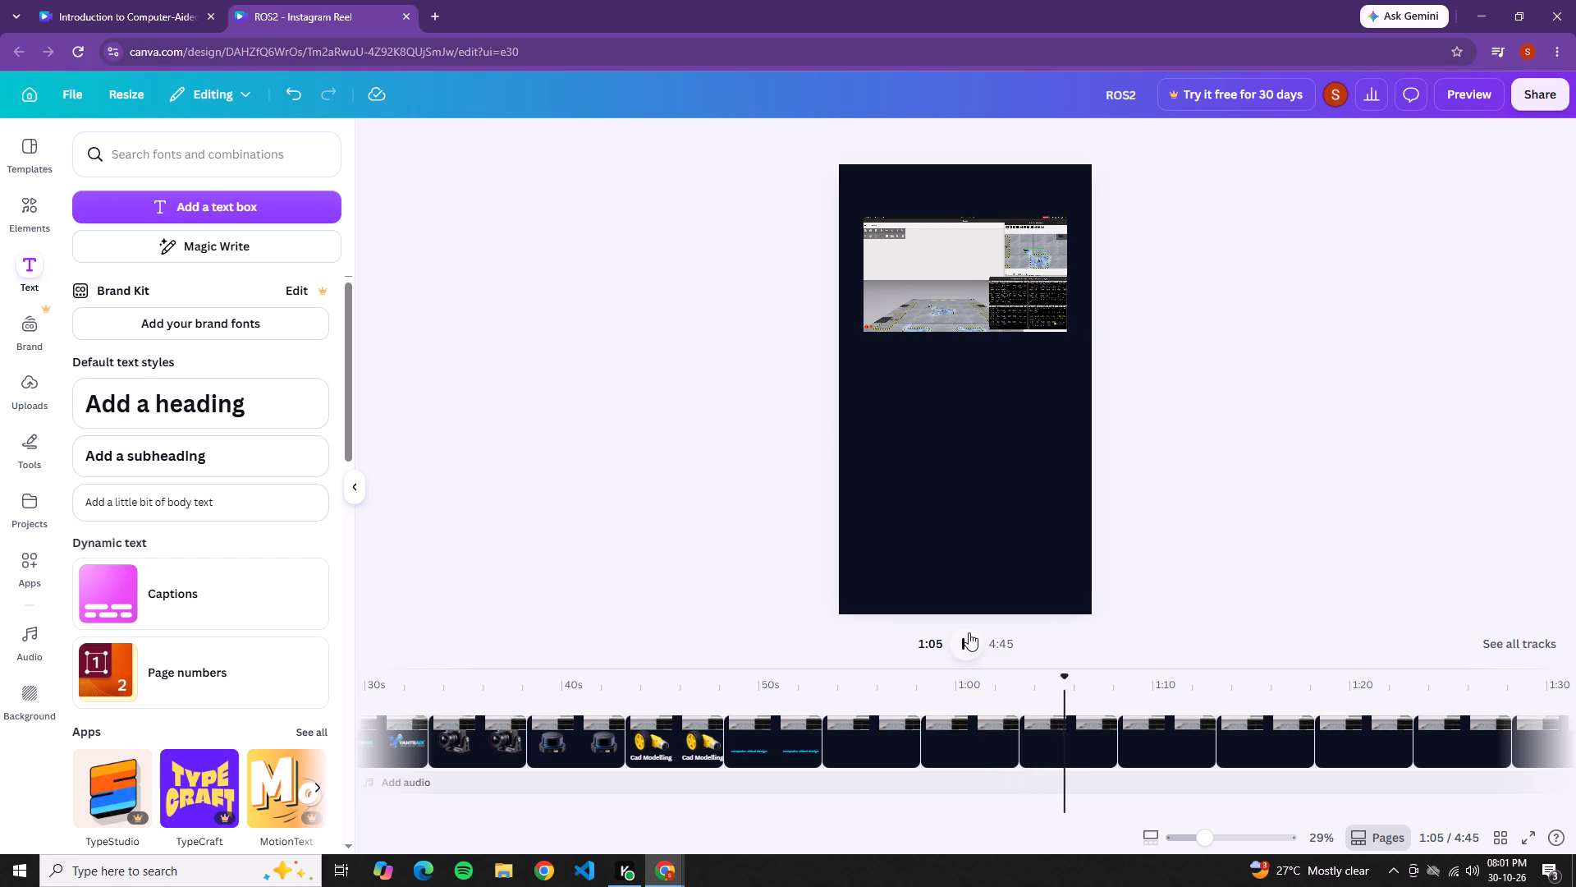
pyautogui.click(969, 632)
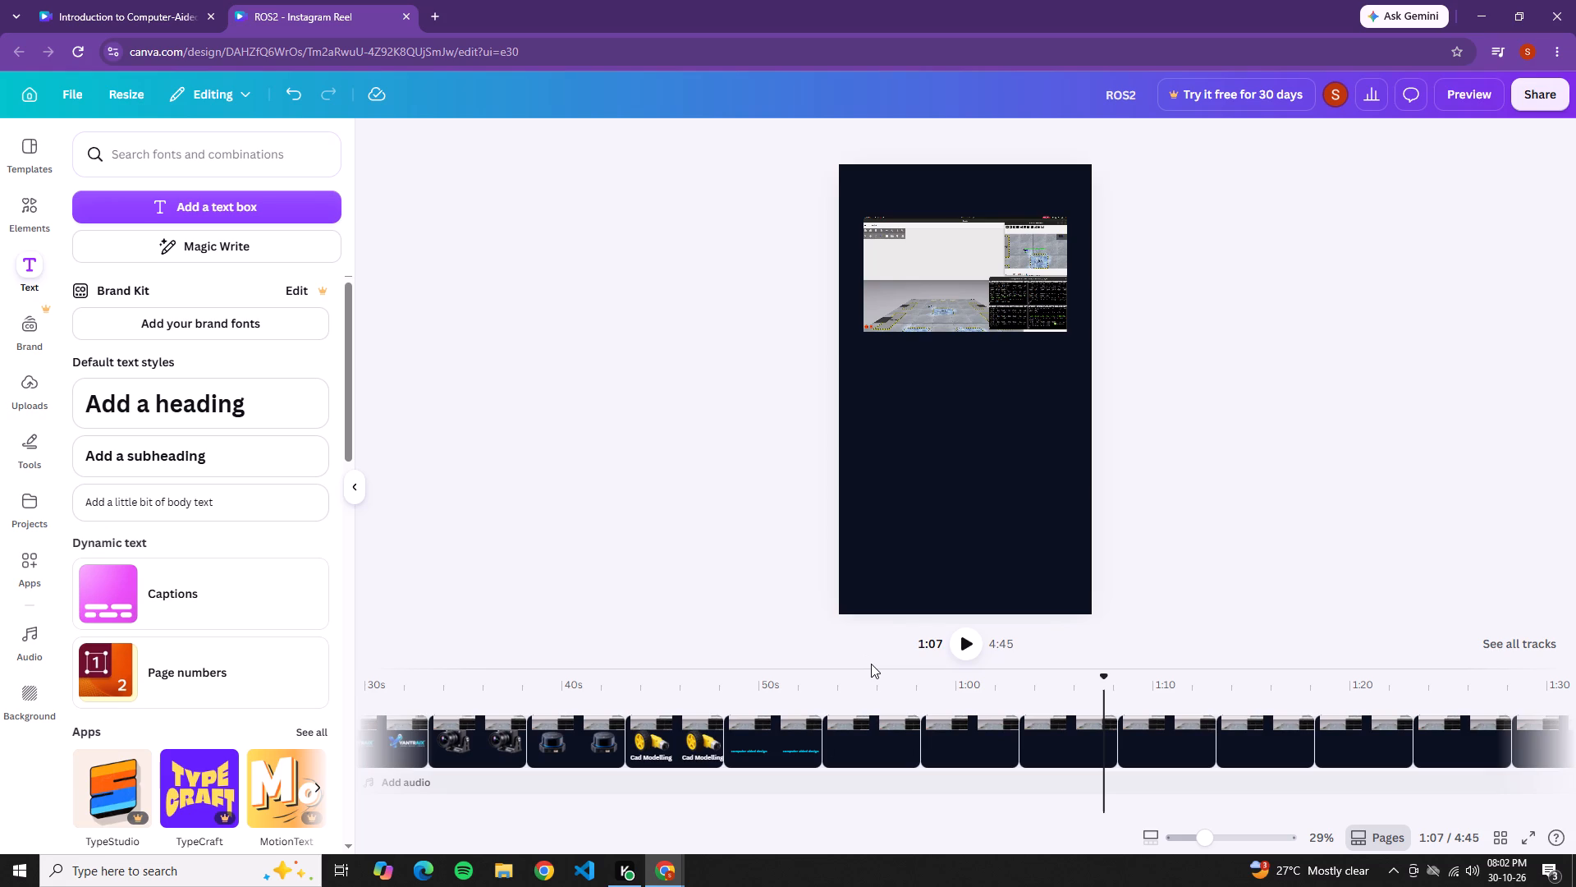
pyautogui.click(871, 664)
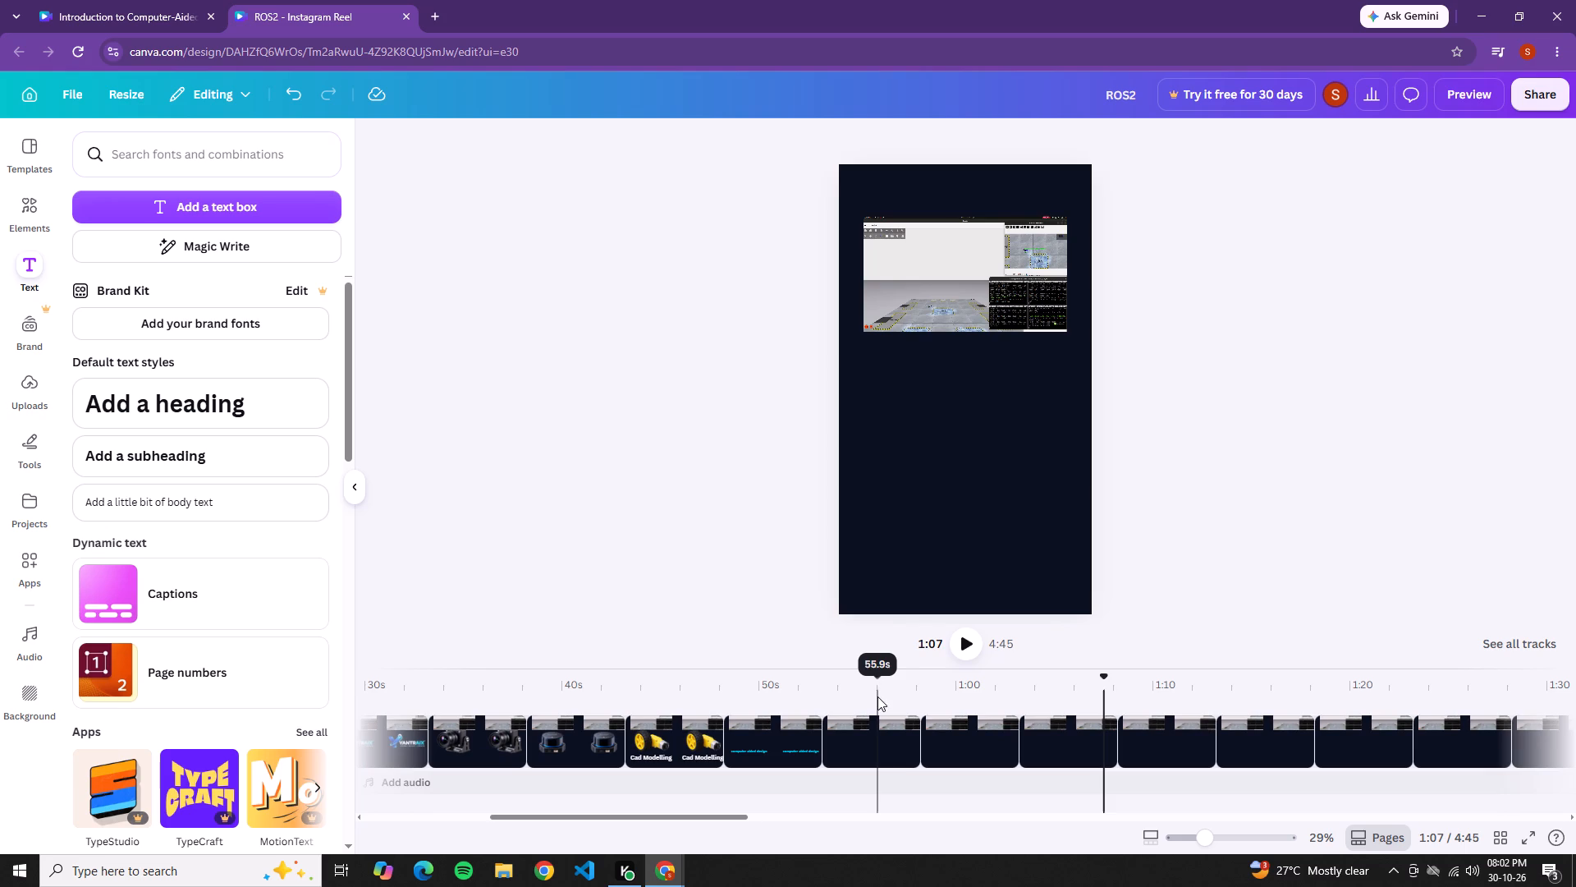
pyautogui.click(957, 646)
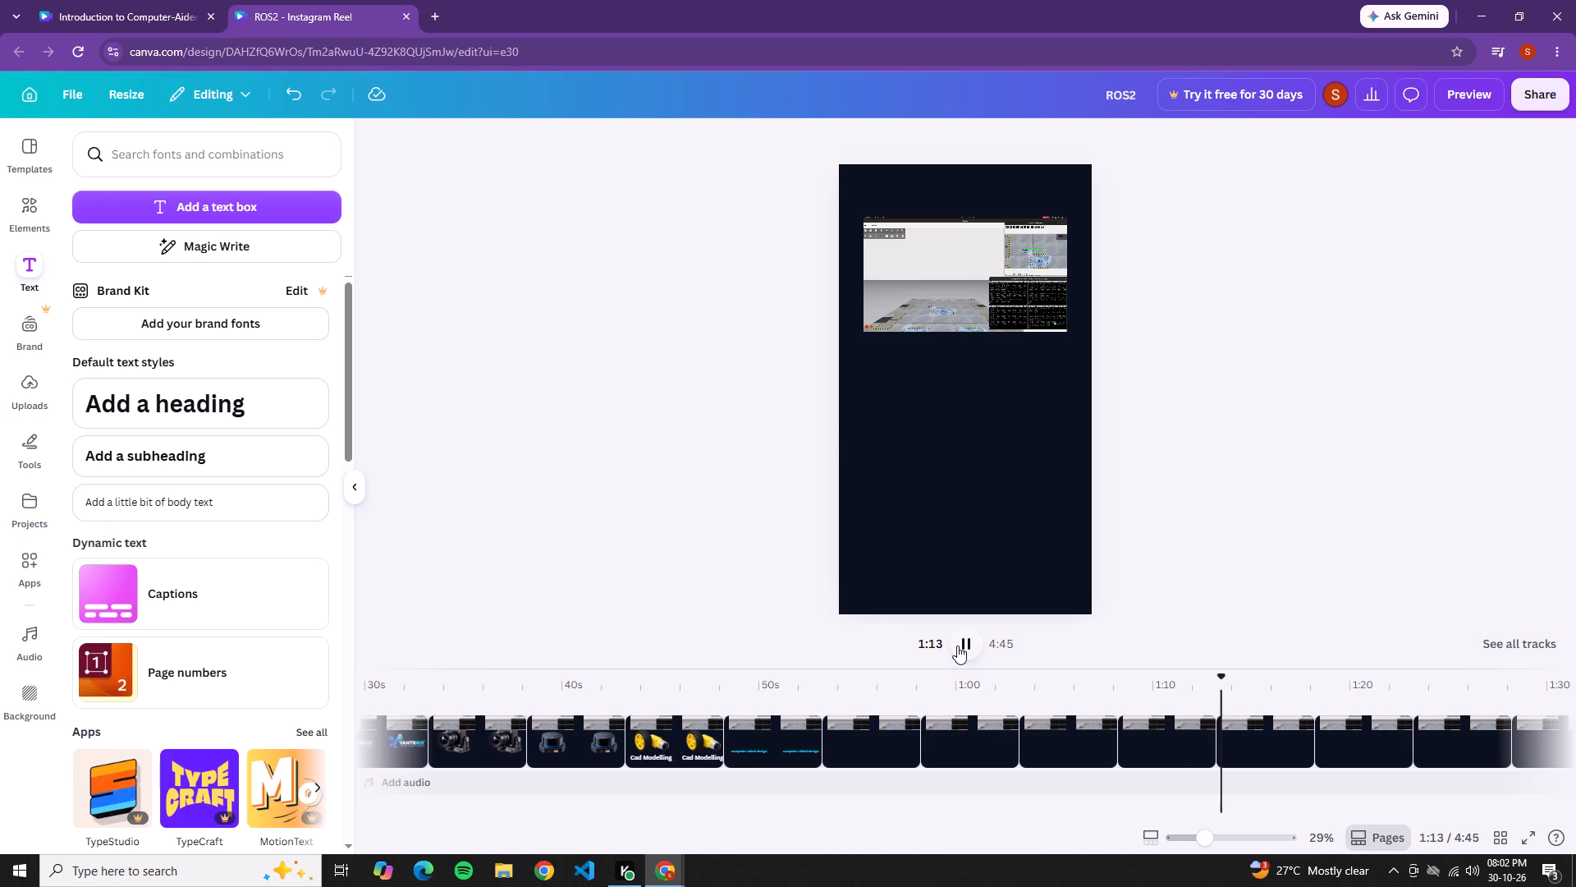
pyautogui.click(957, 646)
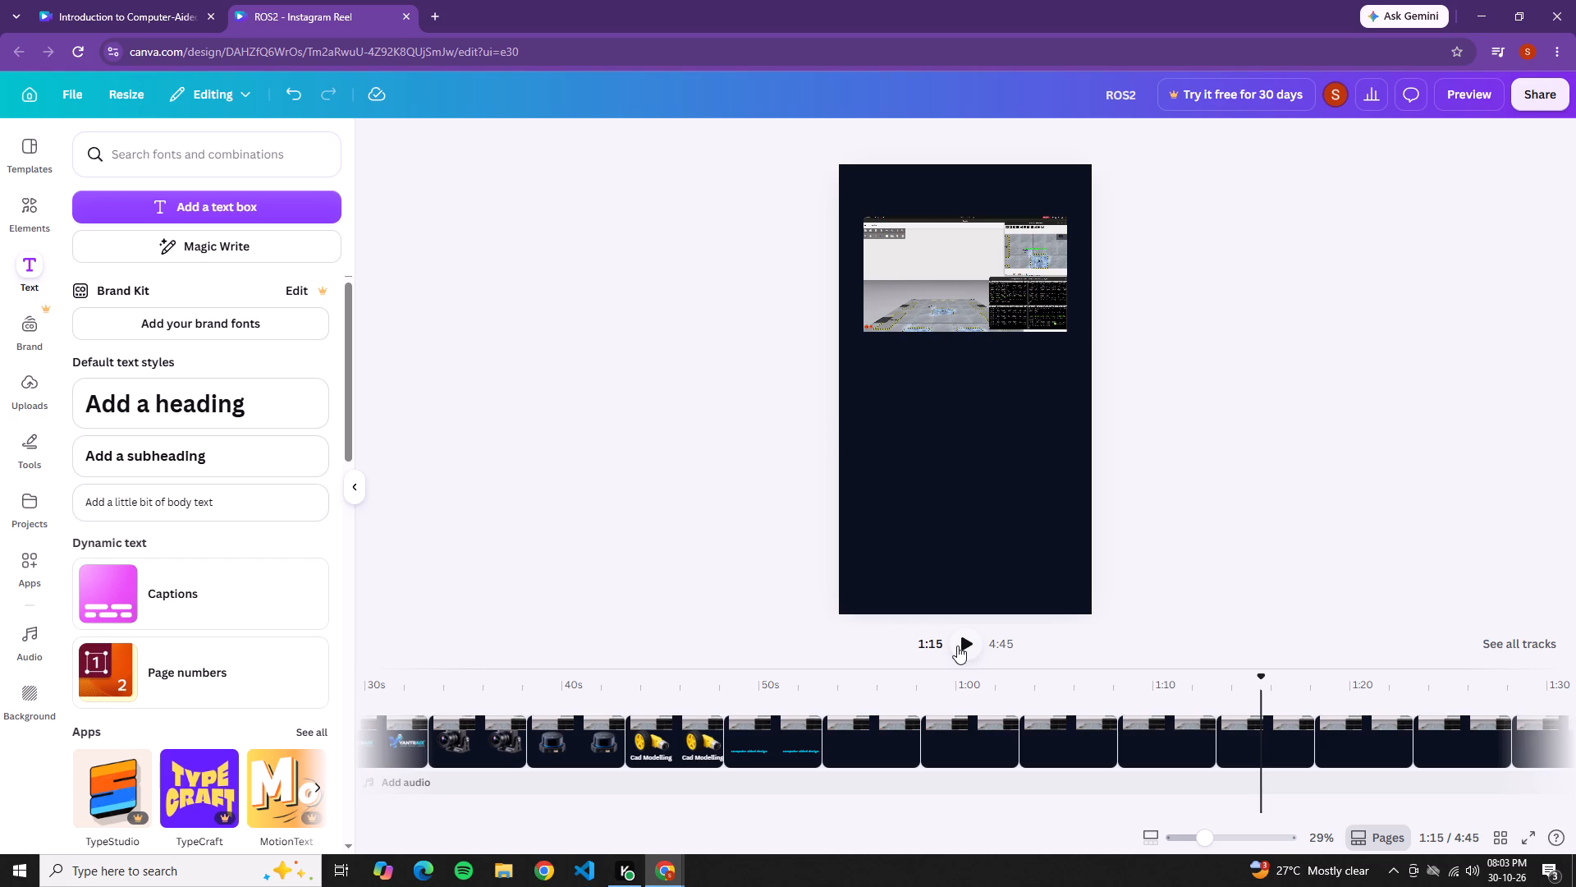
pyautogui.click(958, 646)
pyautogui.click(959, 646)
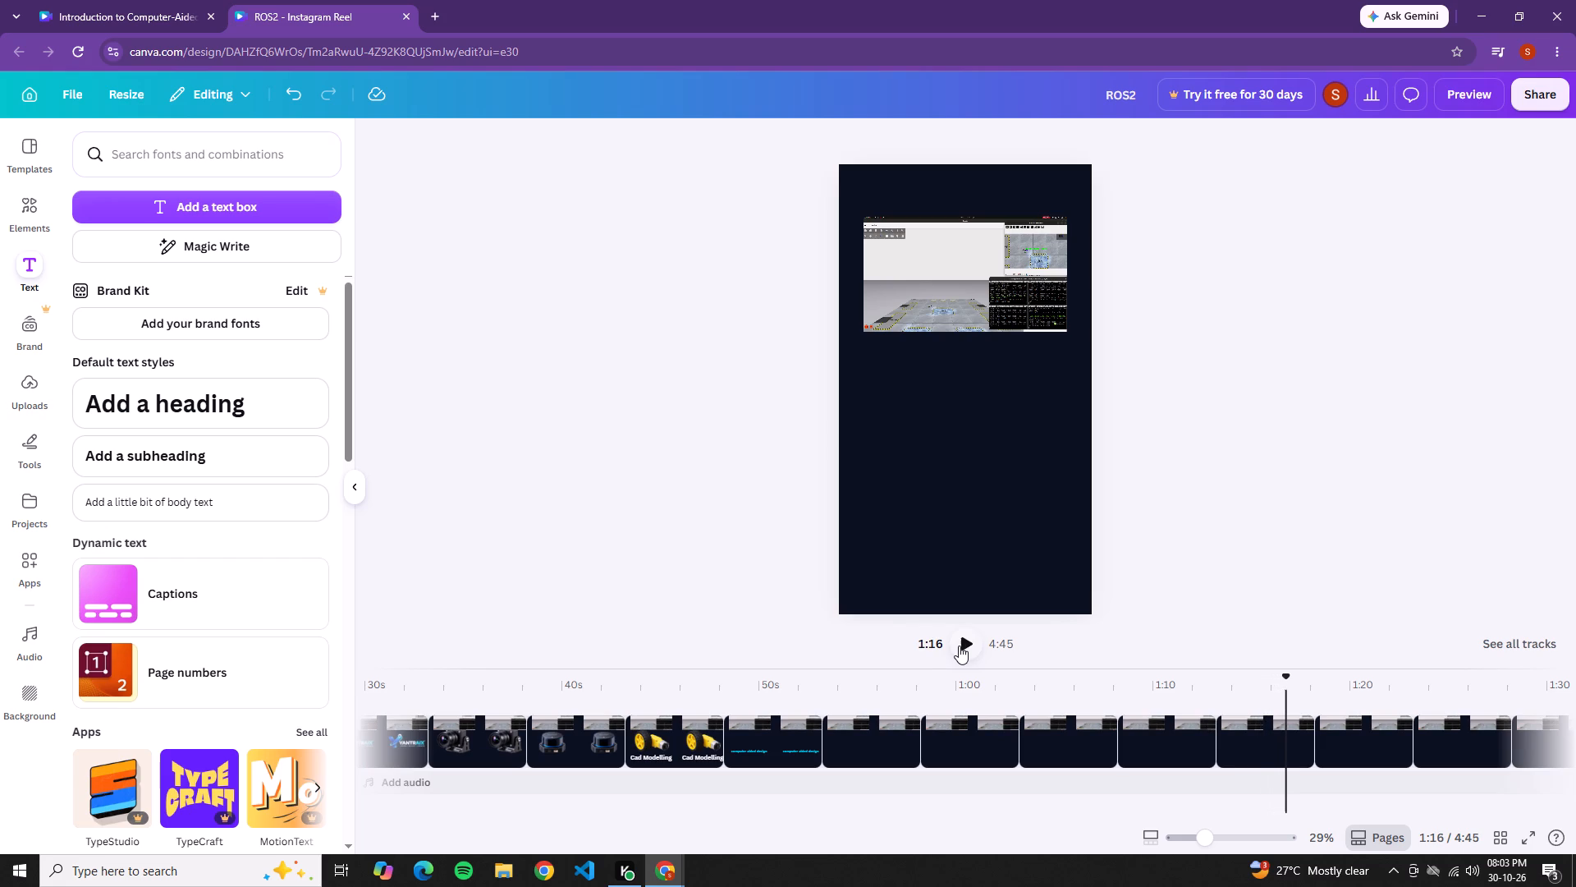
pyautogui.click(959, 646)
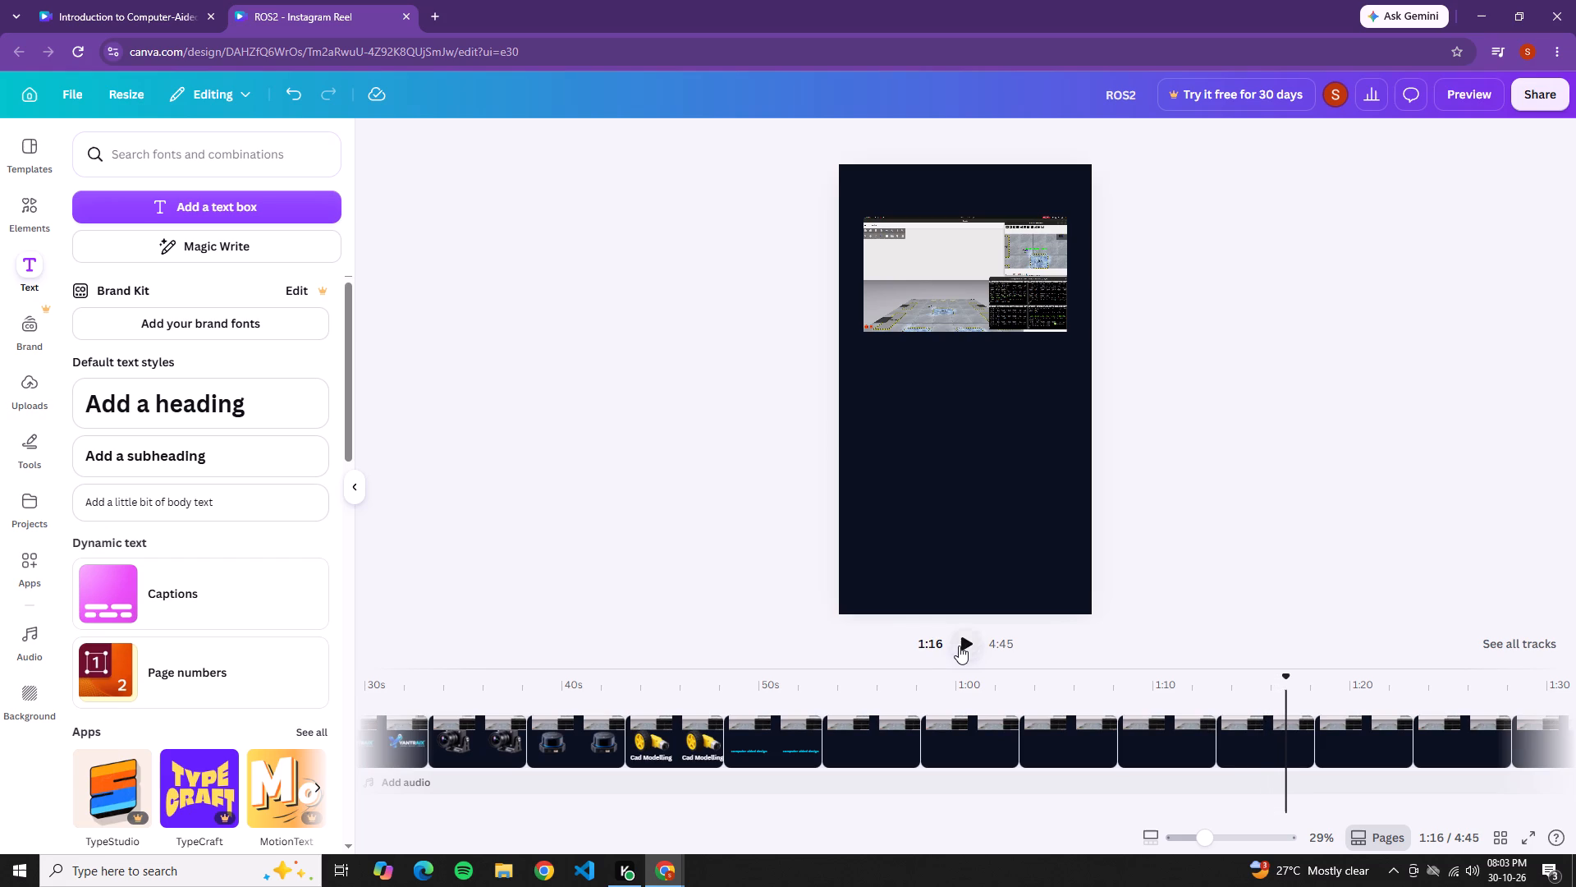